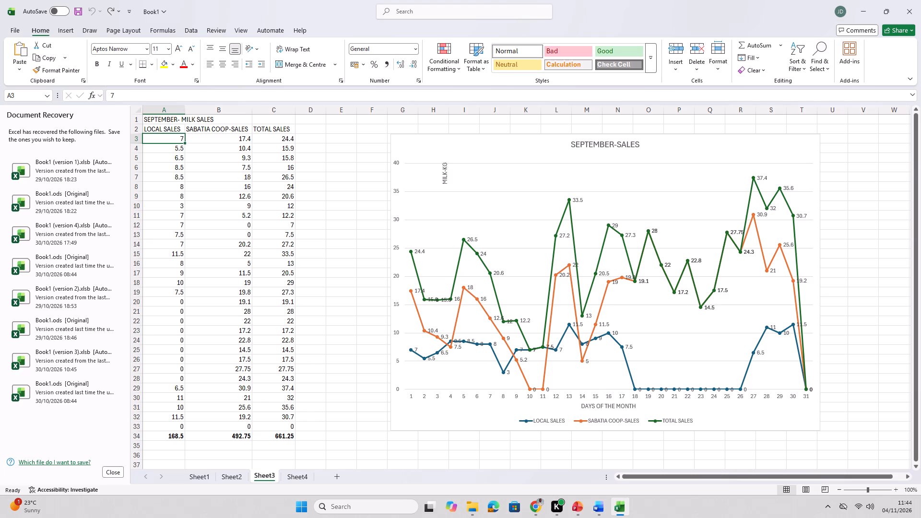
# Copy the September LOCAL SALES header and daily values (A2:A33) from Sheet3 into Sheet4 starting at cell H3.
pyautogui.moveTo(161, 128); pyautogui.dragTo(167, 253)
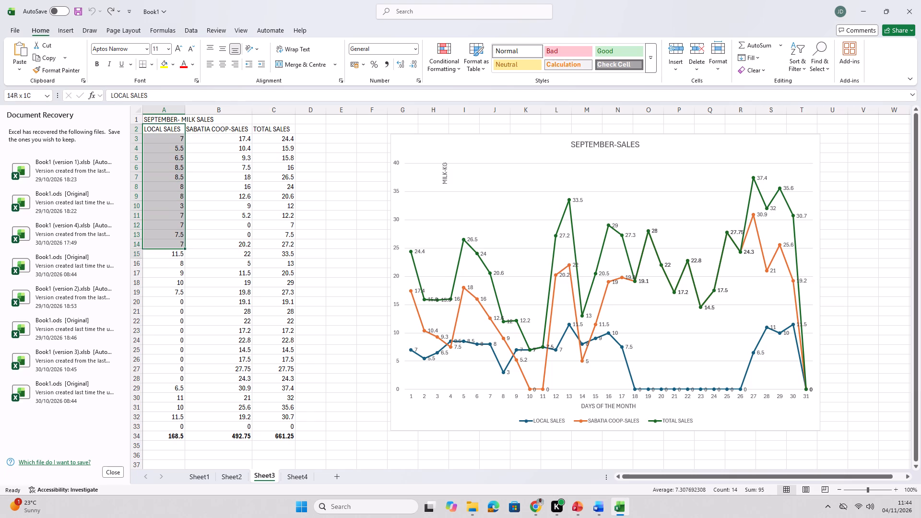
pyautogui.moveTo(167, 253); pyautogui.dragTo(154, 427)
pyautogui.rightClick(165, 294)
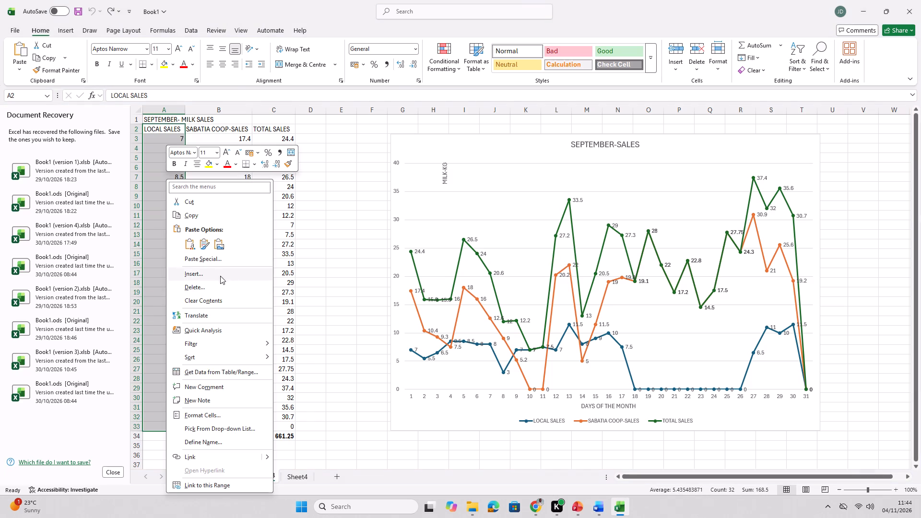
pyautogui.click(201, 214)
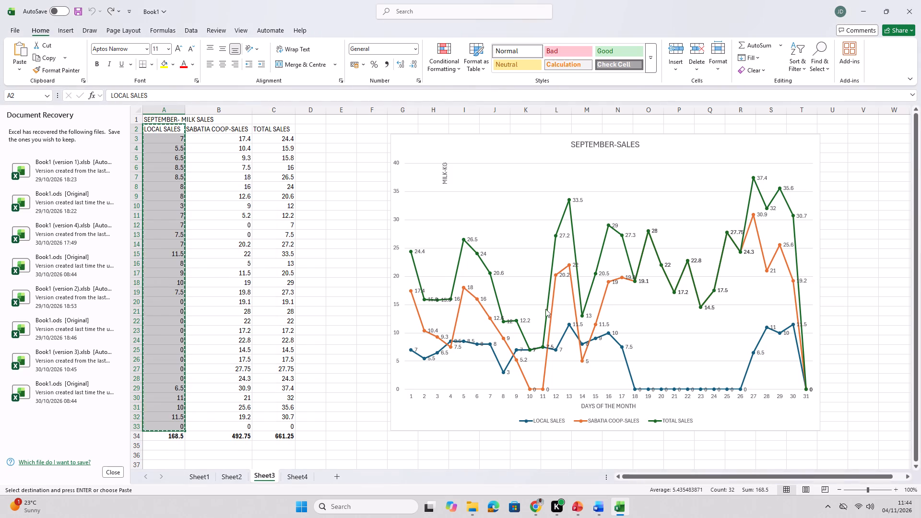
pyautogui.click(820, 138)
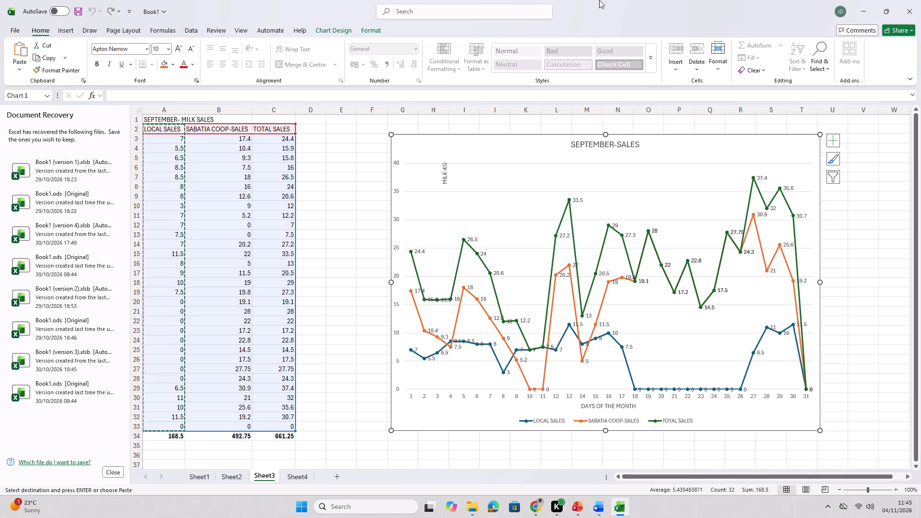
pyautogui.click(296, 480)
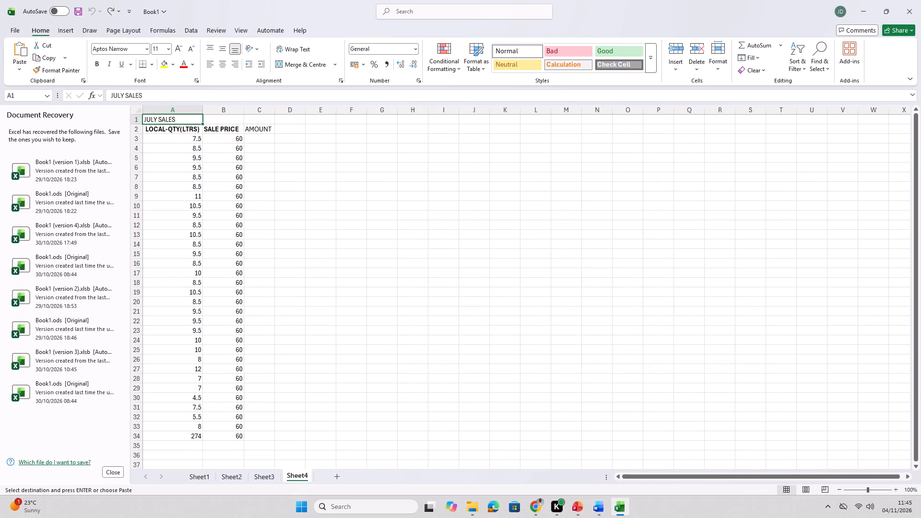
pyautogui.rightClick(413, 134)
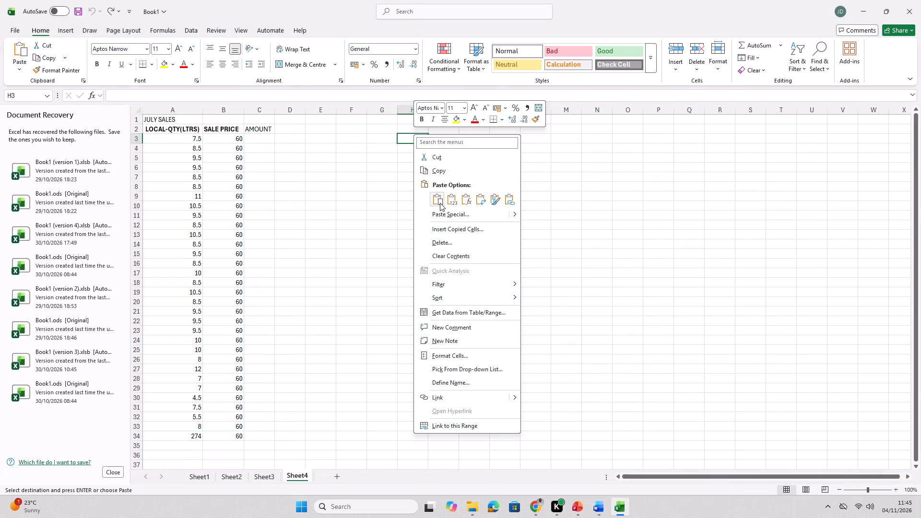
pyautogui.click(440, 208)
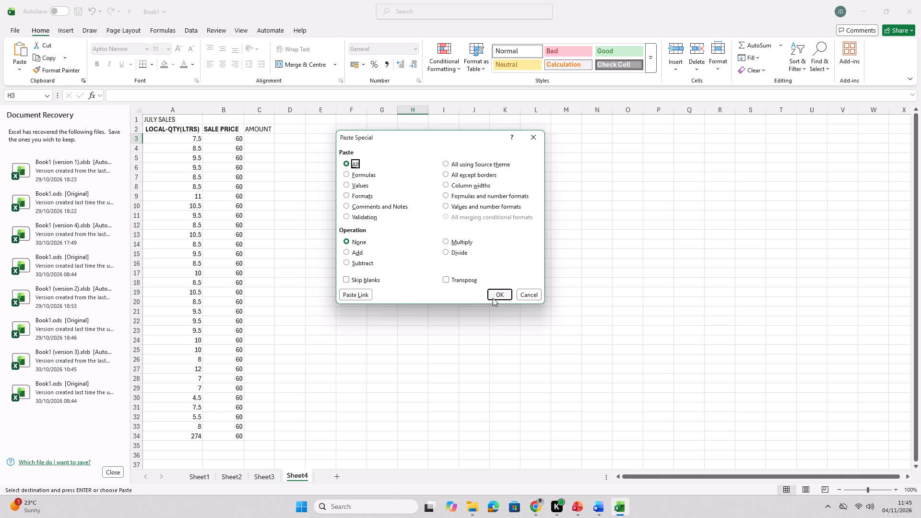
pyautogui.click(493, 298)
pyautogui.click(477, 165)
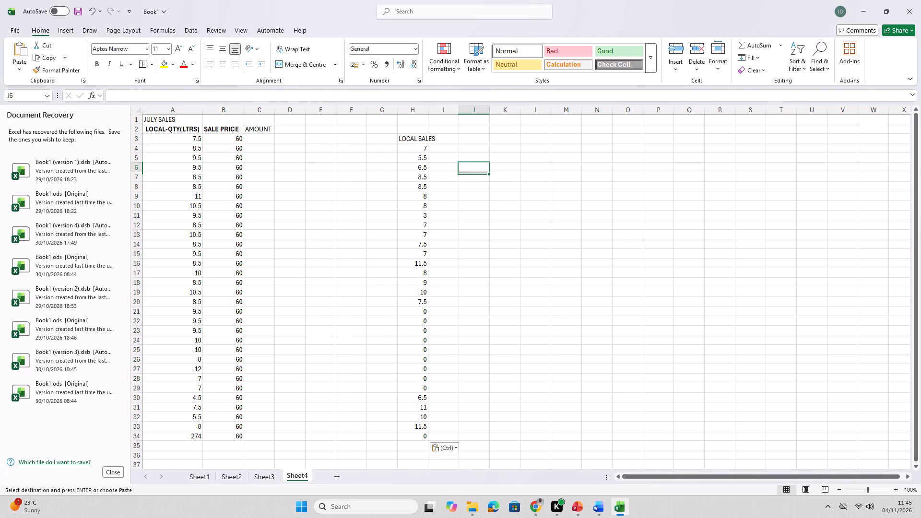
# Widen column H on Sheet4 to about 12.57.
pyautogui.moveTo(428, 113); pyautogui.dragTo(442, 116)
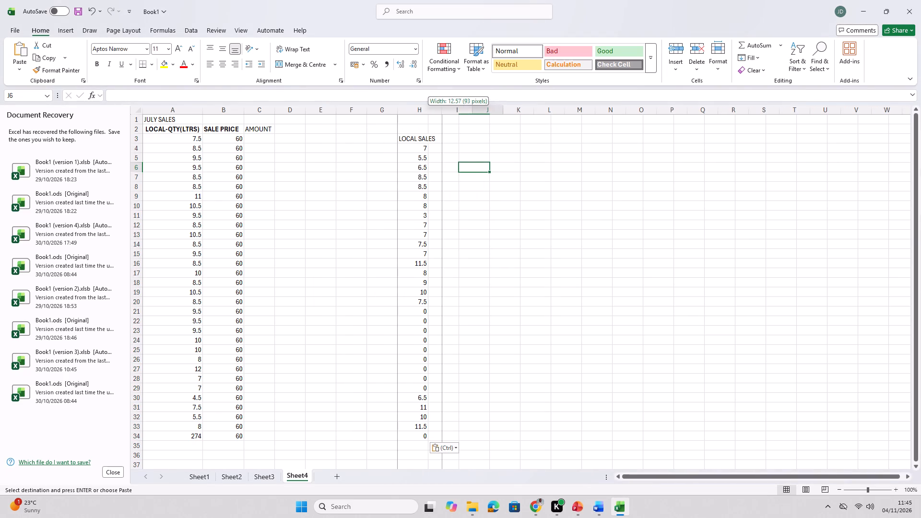
pyautogui.moveTo(442, 116); pyautogui.dragTo(441, 117)
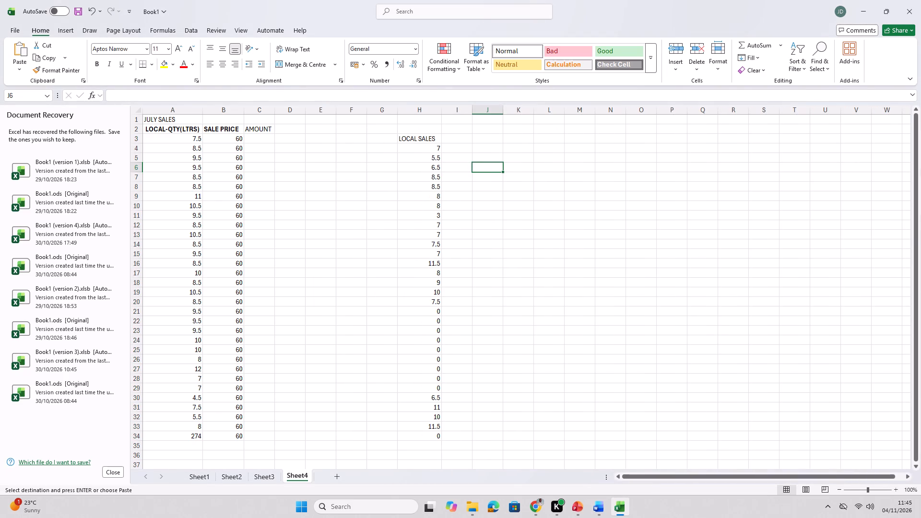
# Enter the price 56.71 in cell I4 and fill it down beside the local sales to I34.
pyautogui.click(418, 137)
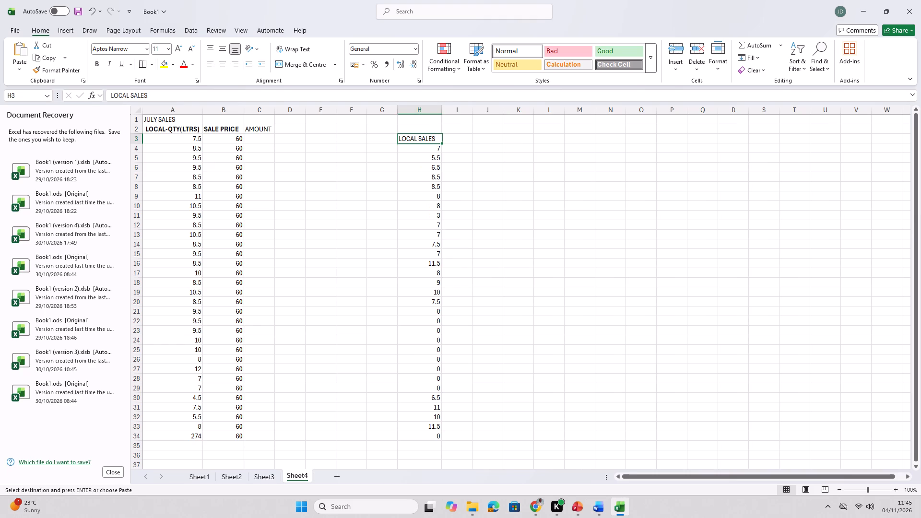
pyautogui.click(450, 140)
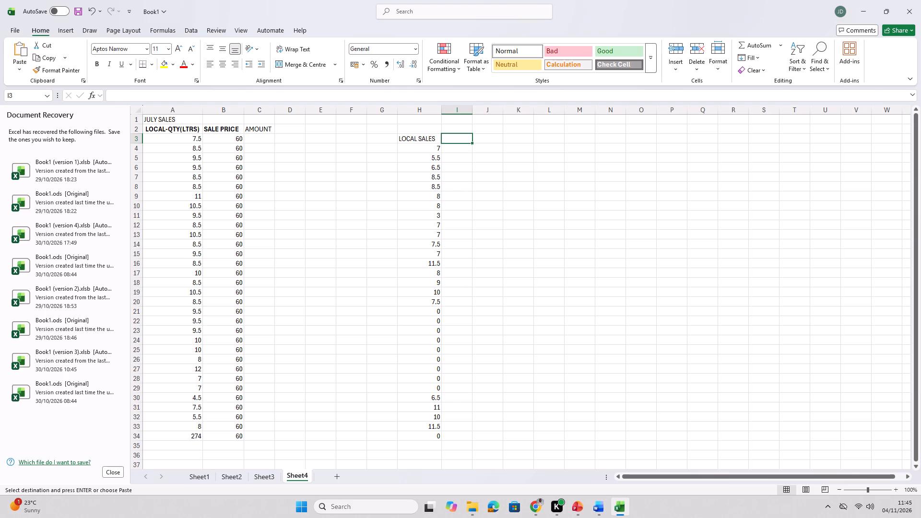
pyautogui.click(461, 150)
pyautogui.write('56')
pyautogui.press('.')
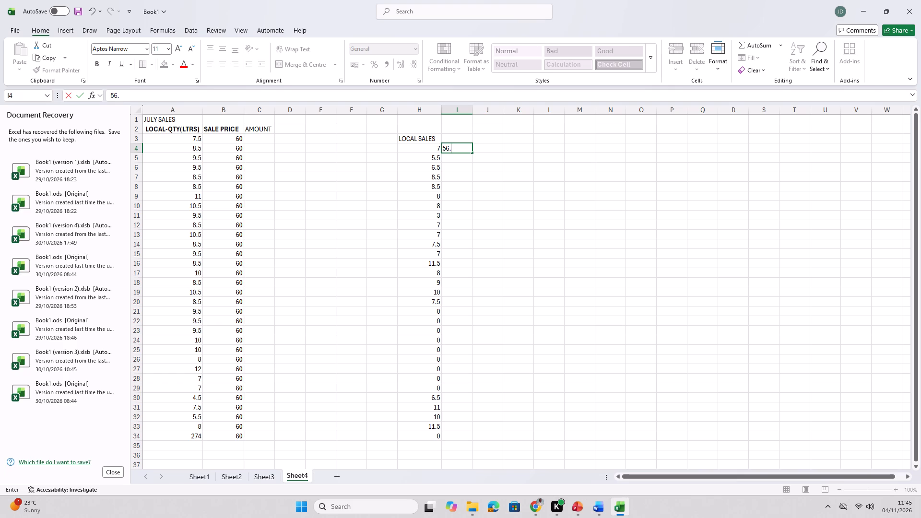
pyautogui.write('71')
pyautogui.moveTo(472, 152); pyautogui.dragTo(481, 371)
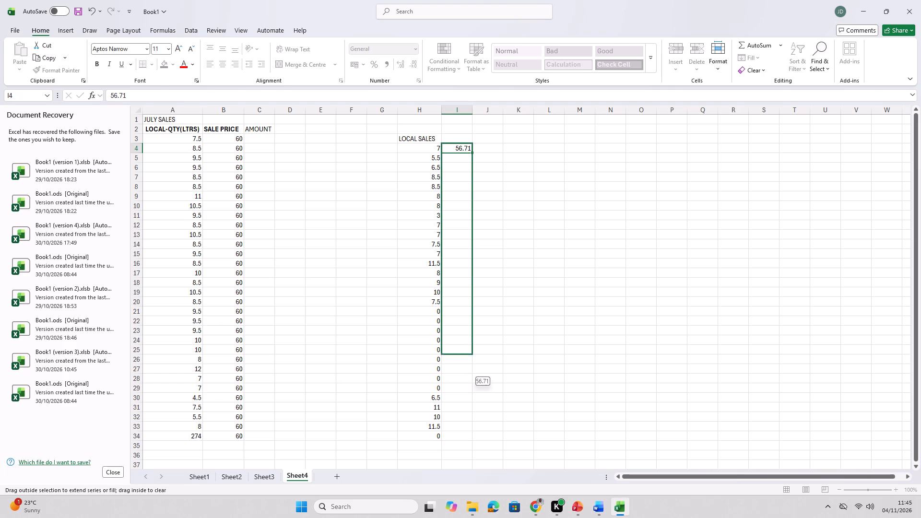
pyautogui.moveTo(481, 371); pyautogui.dragTo(484, 439)
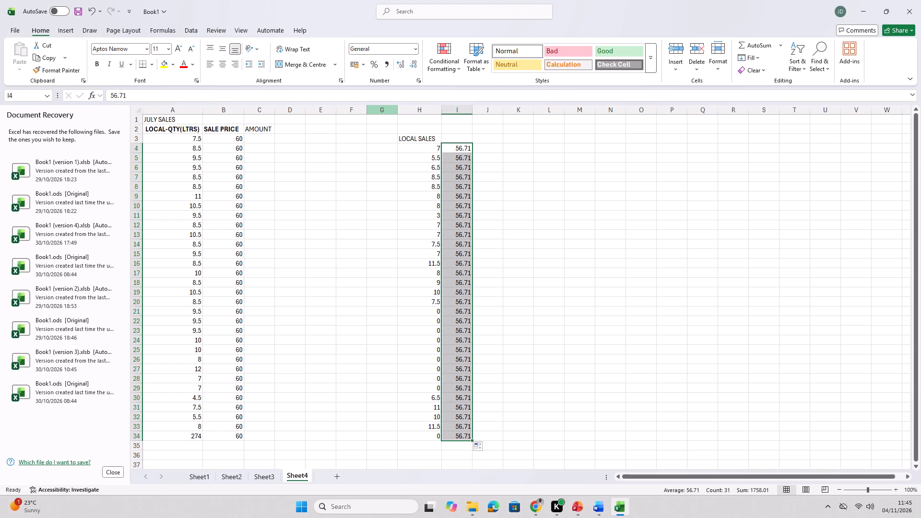
# Multiply H4:I4 with the PRODUCT function in cell J4 and fill the formula down to J34.
pyautogui.click(495, 148)
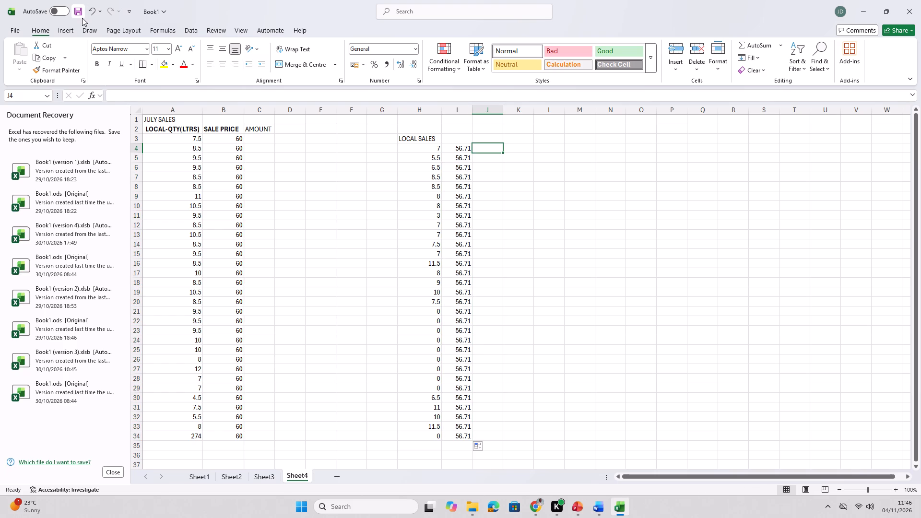
pyautogui.click(168, 27)
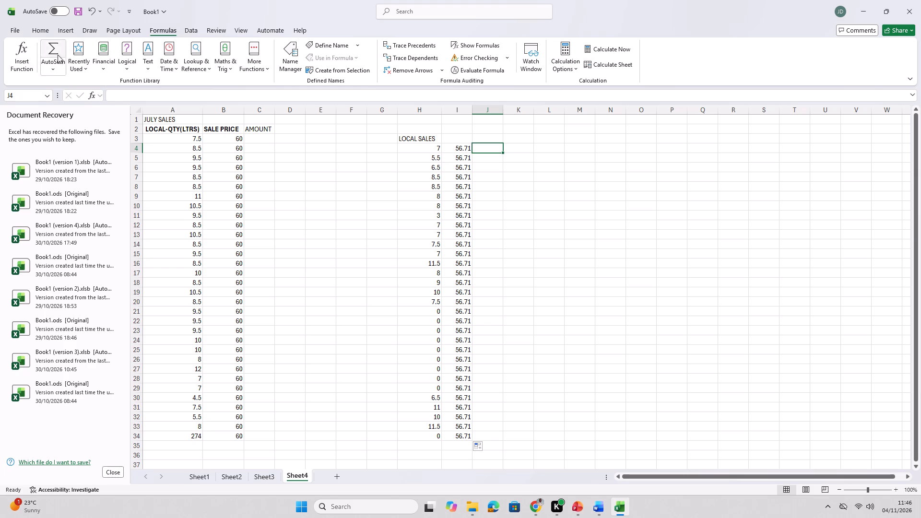
pyautogui.click(26, 65)
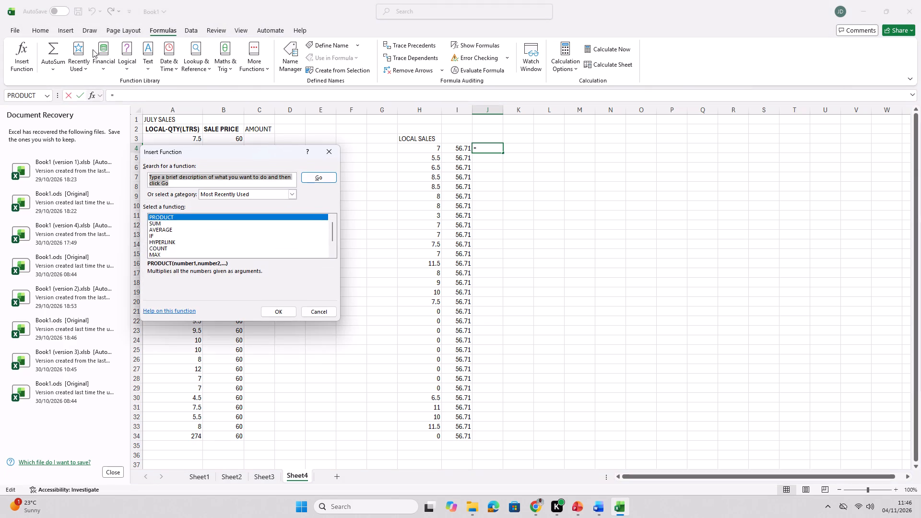
pyautogui.click(276, 311)
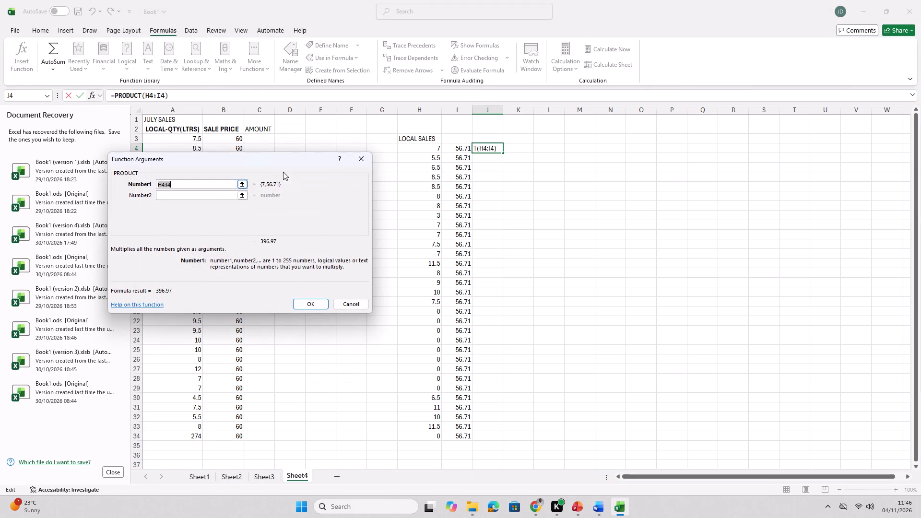
pyautogui.click(324, 305)
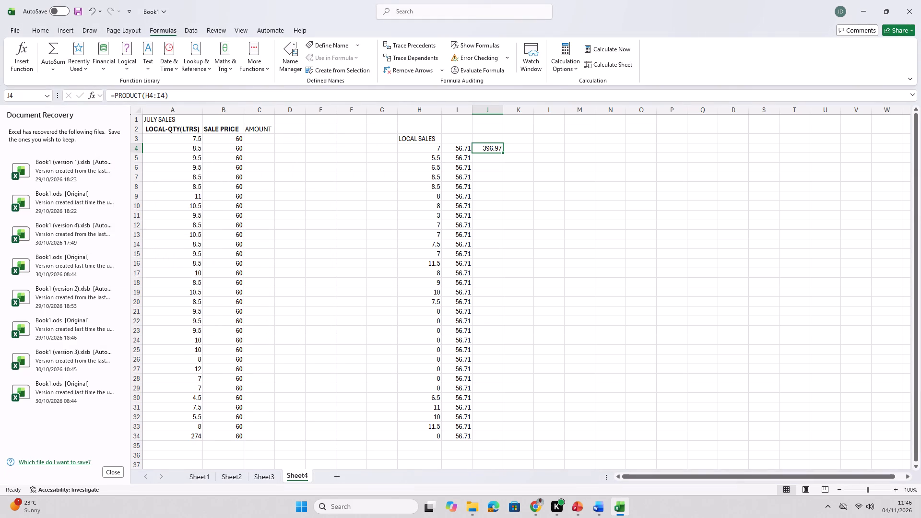
pyautogui.moveTo(502, 152); pyautogui.dragTo(516, 286)
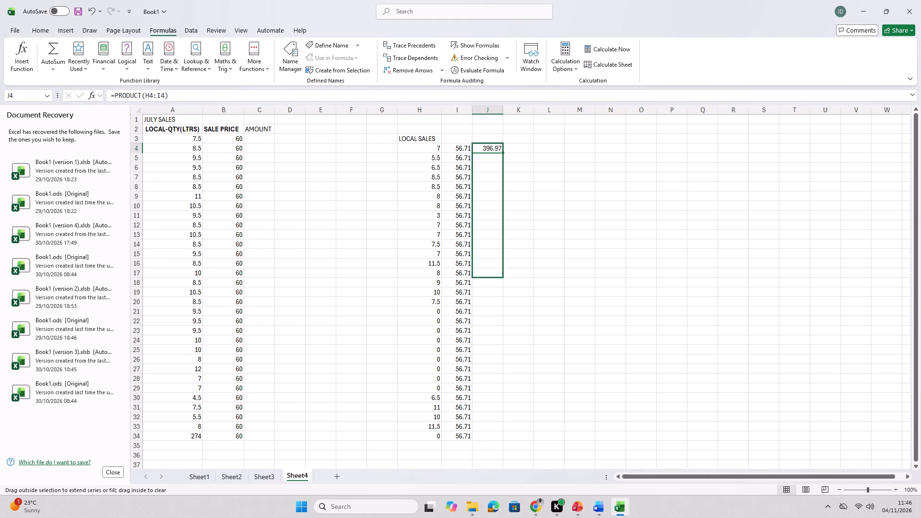
pyautogui.moveTo(516, 286); pyautogui.dragTo(535, 437)
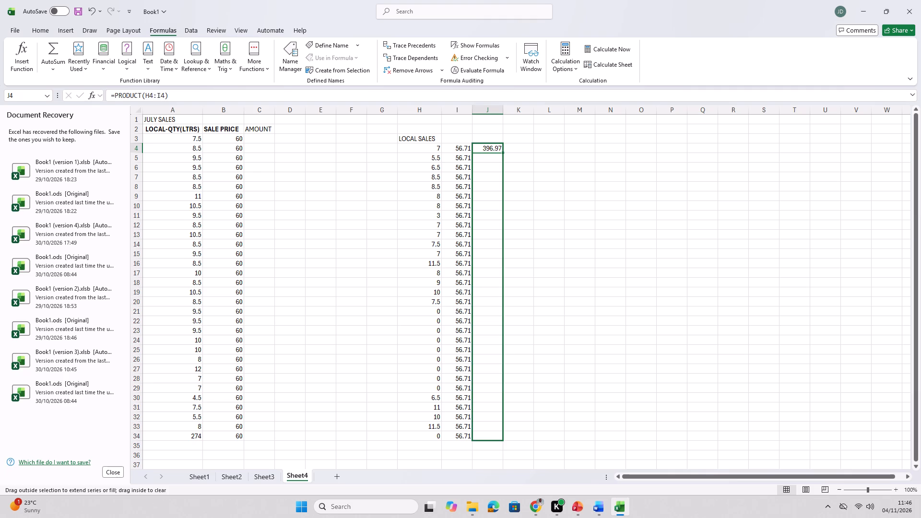
pyautogui.moveTo(535, 437); pyautogui.dragTo(534, 437)
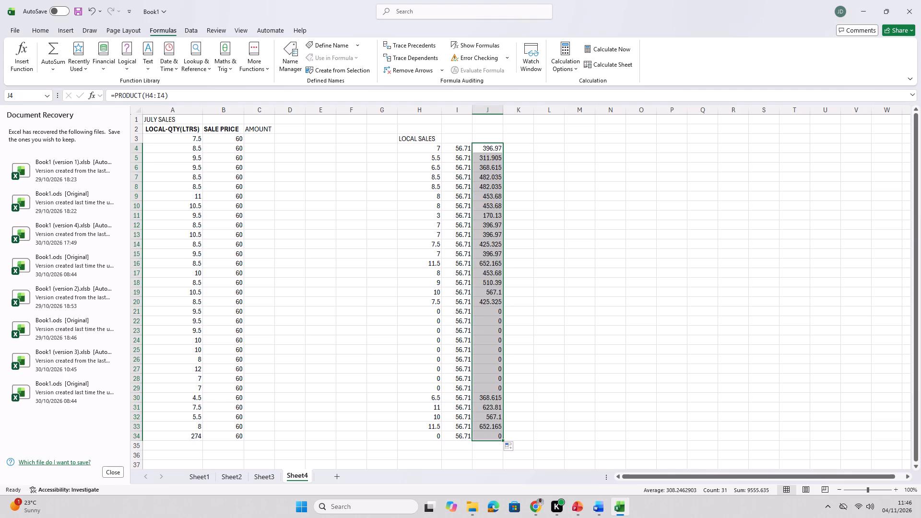
pyautogui.click(564, 341)
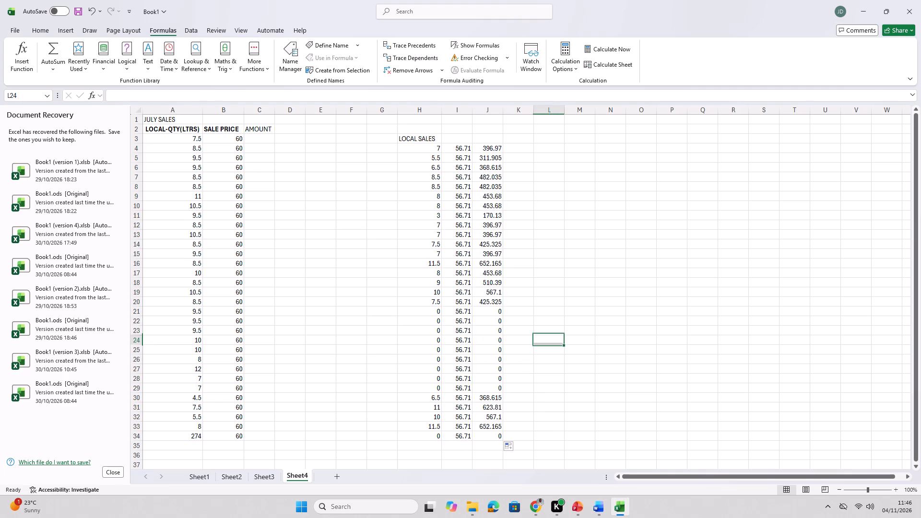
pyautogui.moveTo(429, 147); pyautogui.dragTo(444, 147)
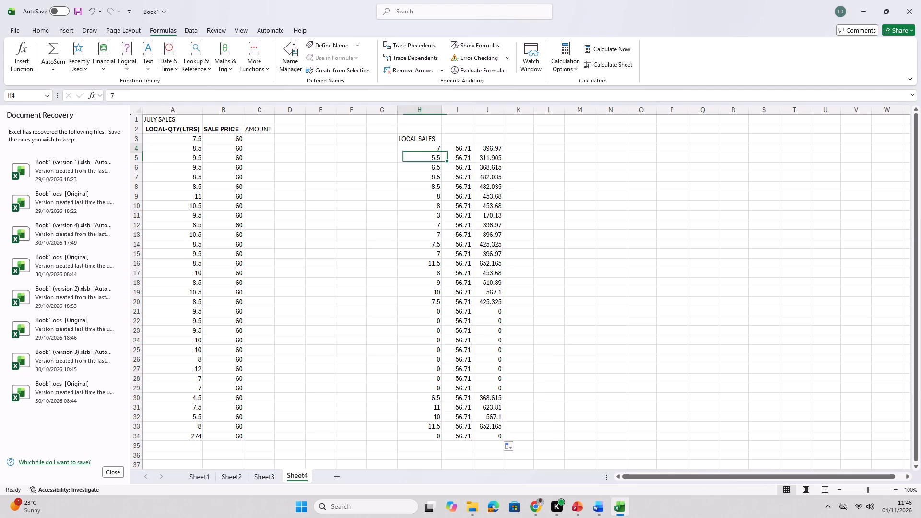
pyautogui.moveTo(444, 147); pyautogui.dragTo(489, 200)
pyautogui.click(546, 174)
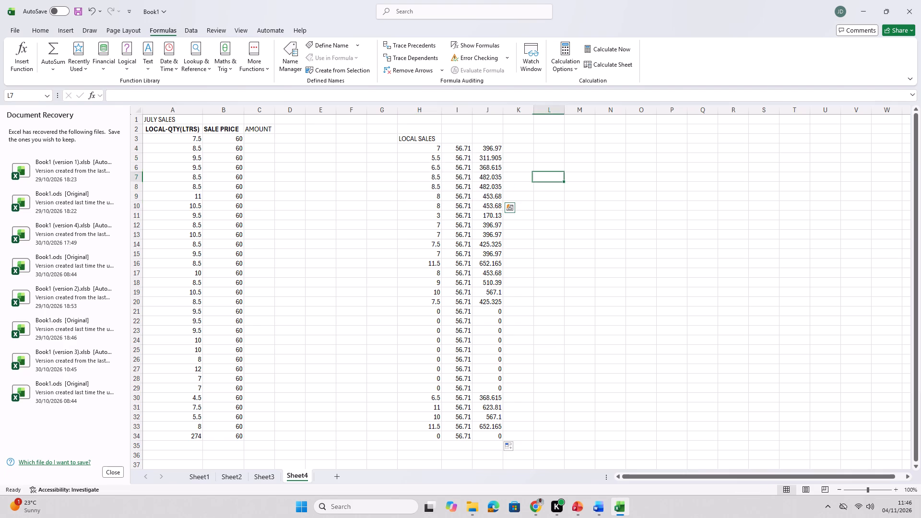
# Prefix the LOCAL SALES header in cell H3 so it reads "SERPTEMBER-LOCAL SALES".
pyautogui.doubleClick(402, 138)
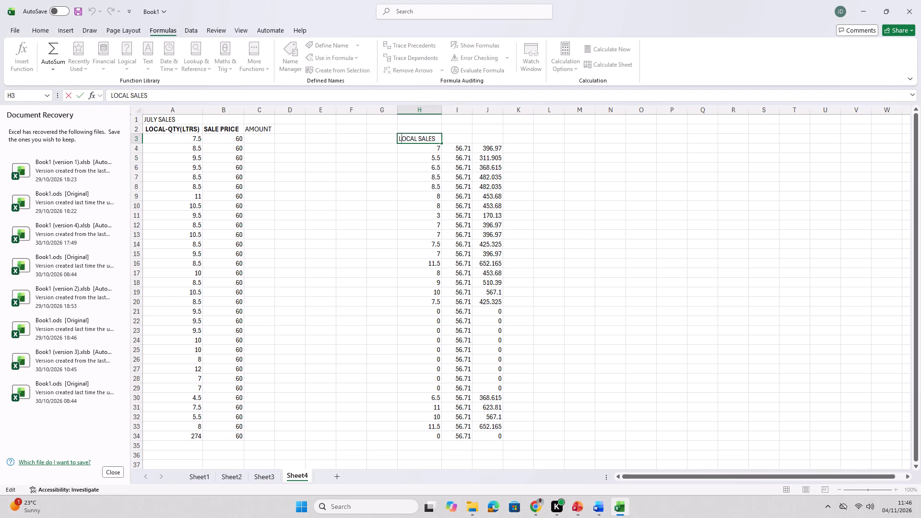
pyautogui.click(399, 138)
pyautogui.write('spte')
pyautogui.press('BackSpace')
pyautogui.press('BackSpace')
pyautogui.press('BackSpace')
pyautogui.press('BackSpace')
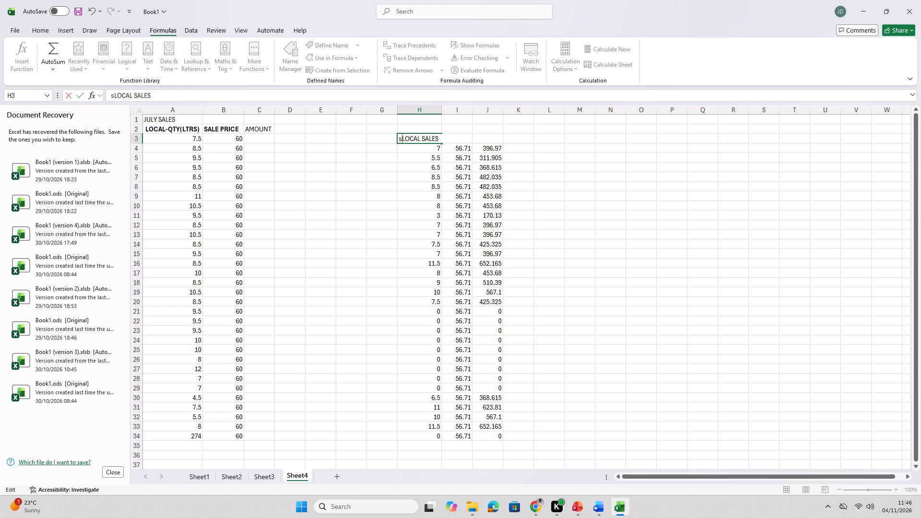
pyautogui.write('SERPTEM')
pyautogui.write('BER')
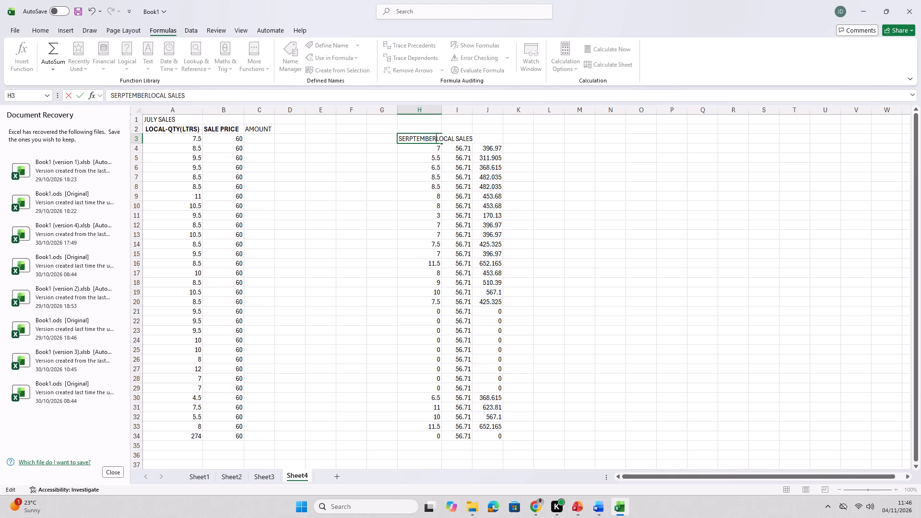
pyautogui.press('-')
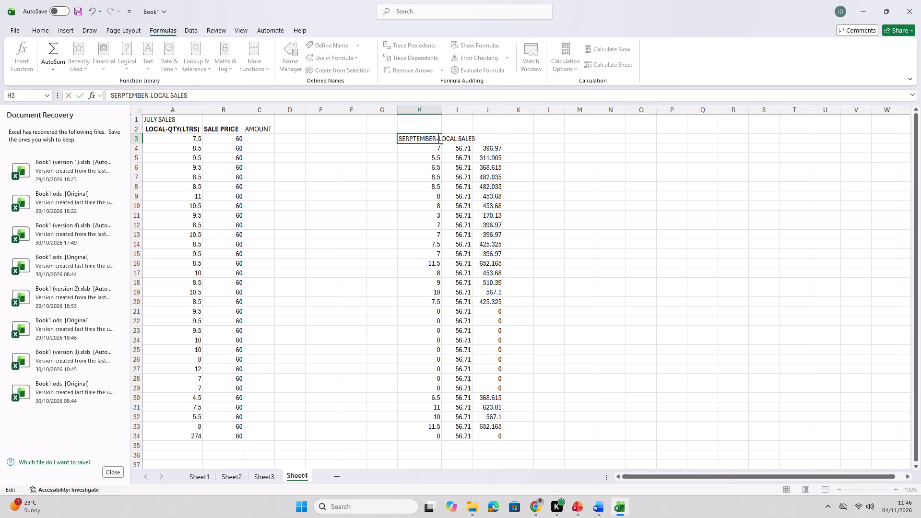
pyautogui.click(440, 124)
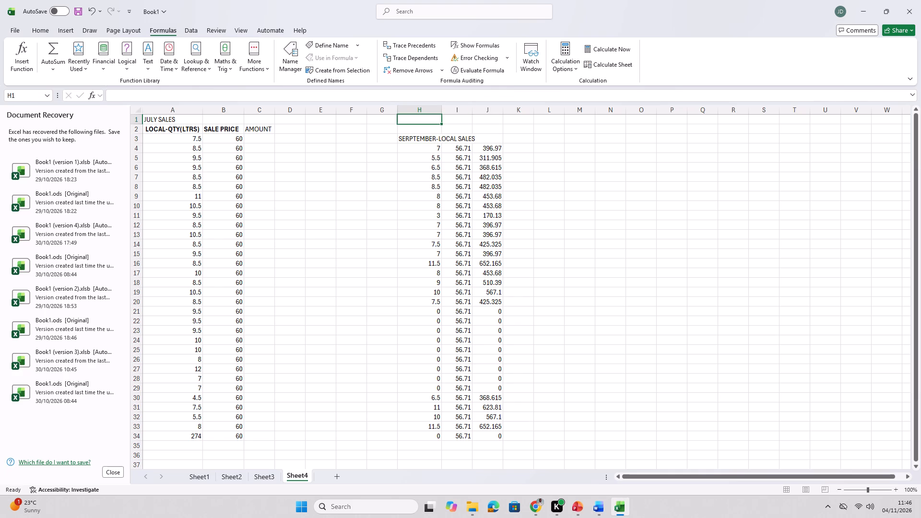
# Widen column H to about 22 so the SERPTEMBER-LOCAL SALES header fits inside it.
pyautogui.moveTo(441, 112); pyautogui.dragTo(442, 112)
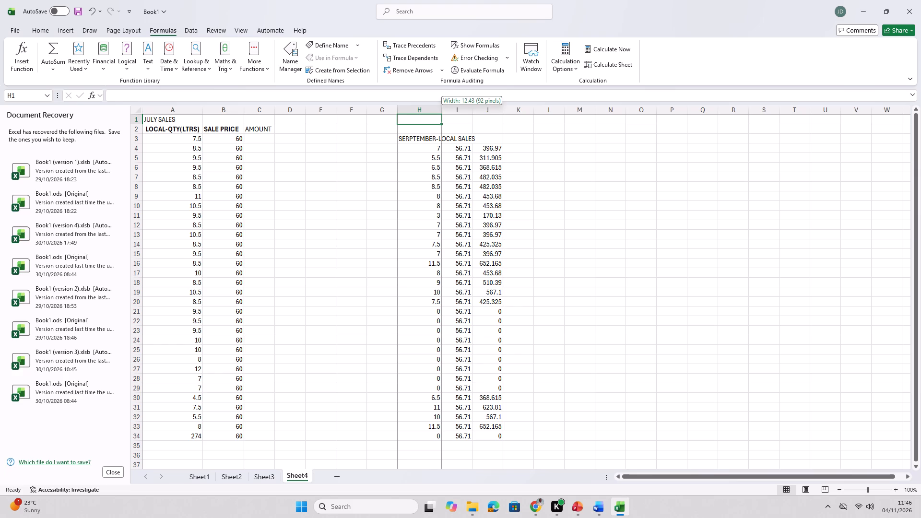
pyautogui.moveTo(442, 112); pyautogui.dragTo(474, 112)
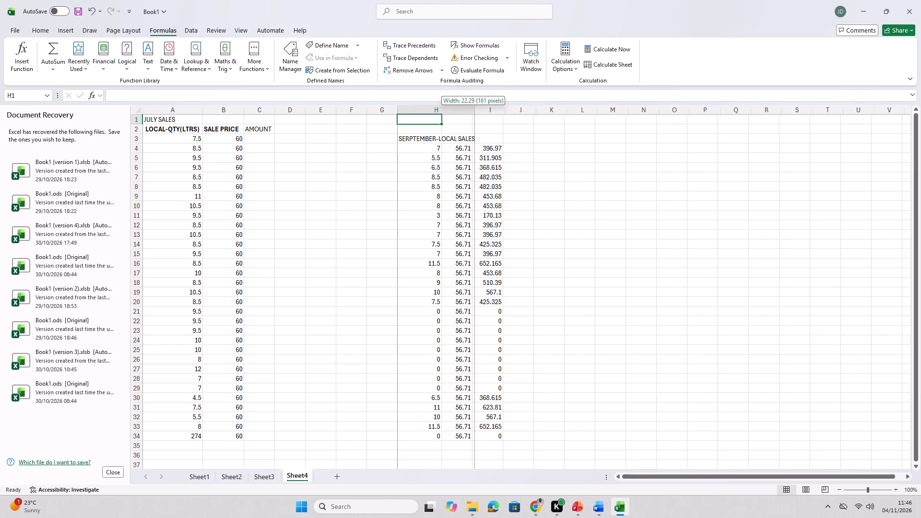
pyautogui.moveTo(474, 112); pyautogui.dragTo(475, 112)
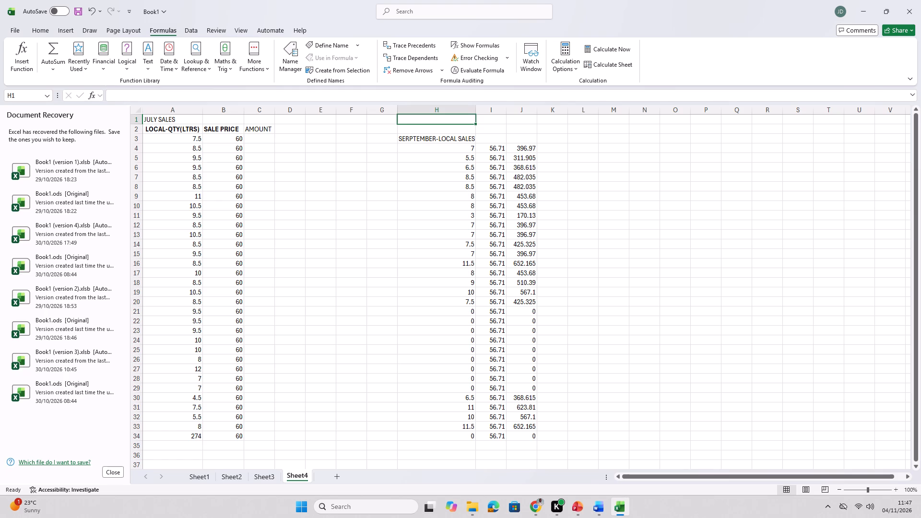
# Enter the header PRICE in cell I3 and the header SALES in cell J3.
pyautogui.click(494, 141)
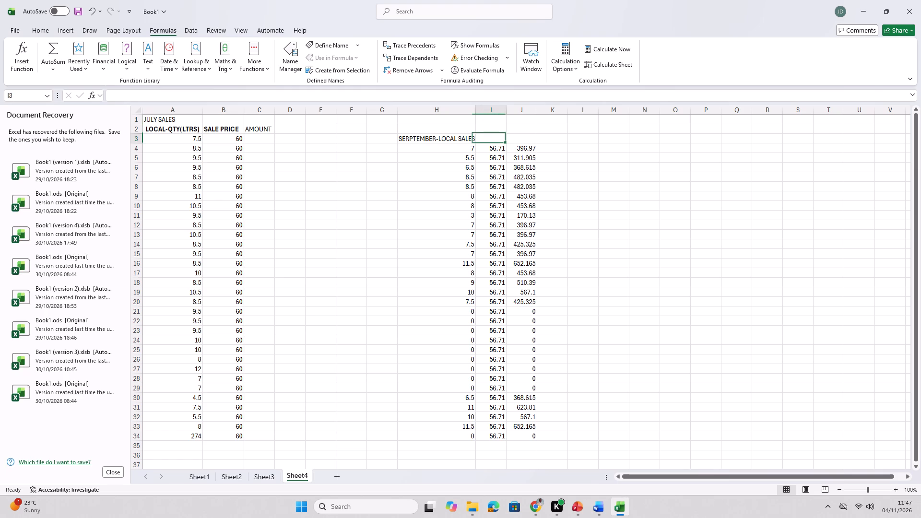
pyautogui.write('PR')
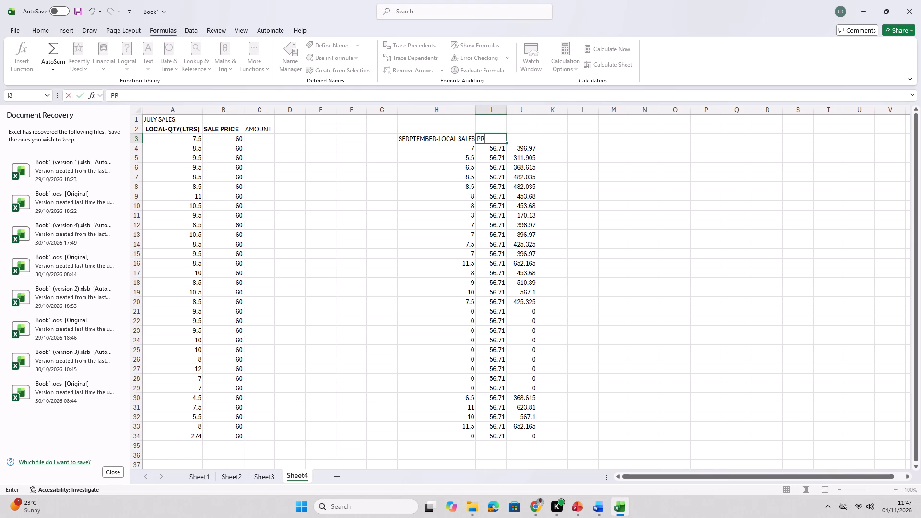
pyautogui.write('ICE')
pyautogui.click(523, 139)
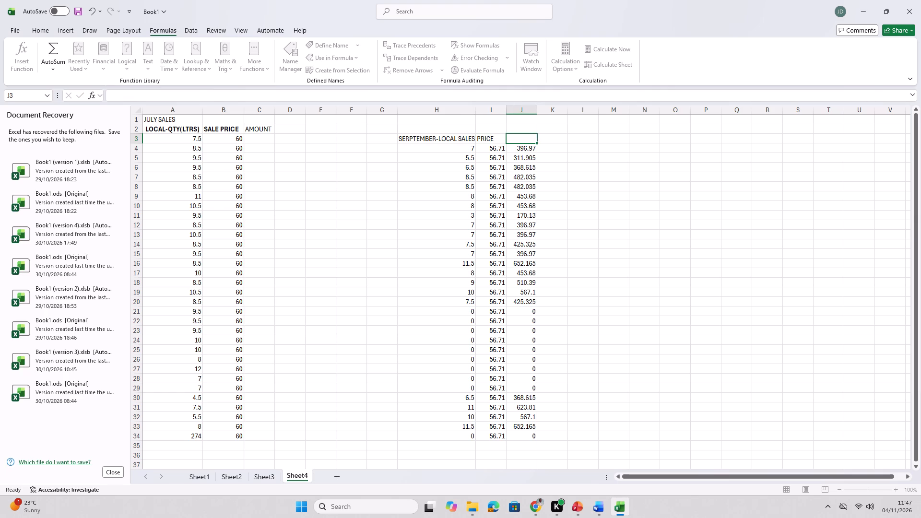
pyautogui.write('SALES')
# Change the header in cell H3 to "SERPTEMBER-LOCAL(QTY)", replacing the word SALES with the bracketed QTY.
pyautogui.click(462, 139)
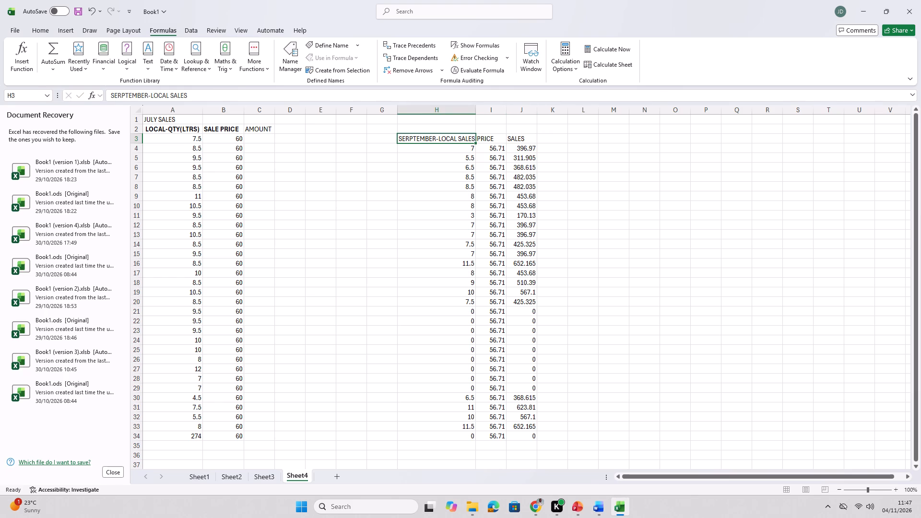
pyautogui.doubleClick(471, 141)
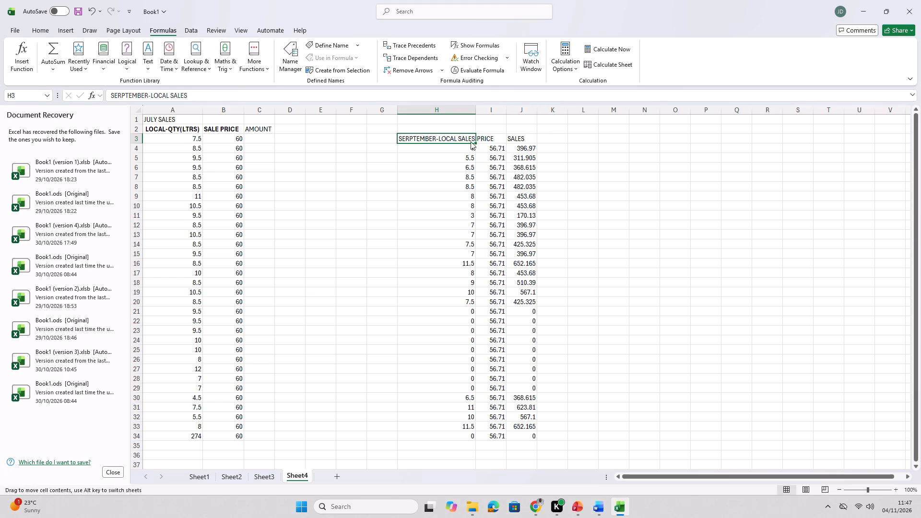
pyautogui.doubleClick(472, 139)
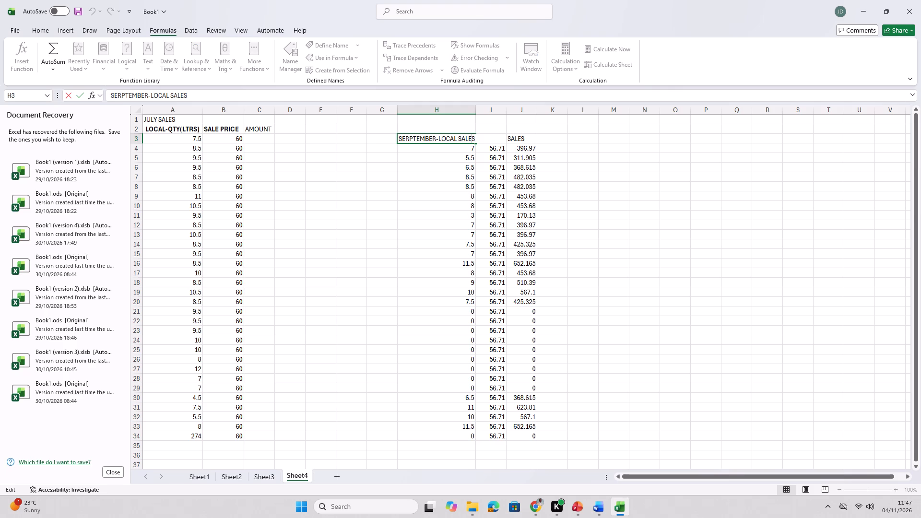
pyautogui.click(474, 136)
pyautogui.press('BackSpace')
pyautogui.press('BackSpace')
pyautogui.press('BackSpace')
pyautogui.press('BackSpace')
pyautogui.press('BackSpace')
pyautogui.press('BackSpace')
pyautogui.hotkey('shift', '(')
pyautogui.write('QTY')
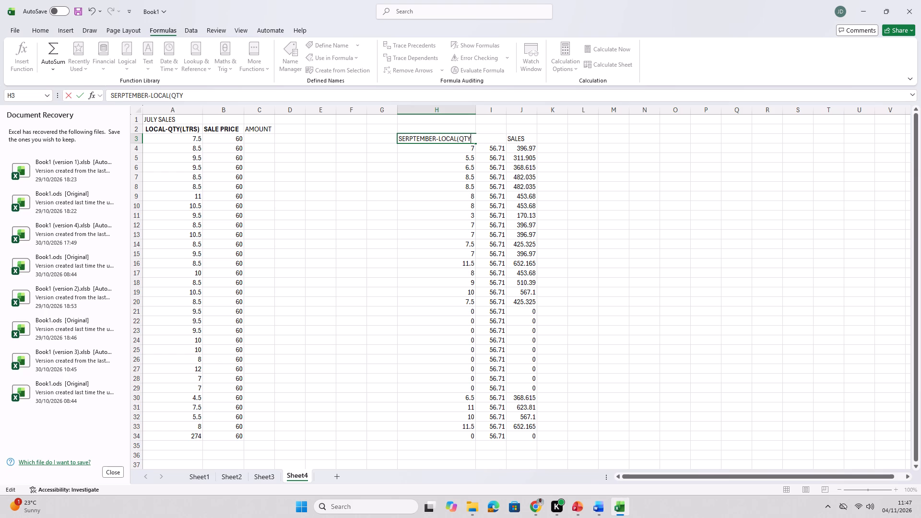
pyautogui.hotkey('shift', ')')
pyautogui.click(492, 131)
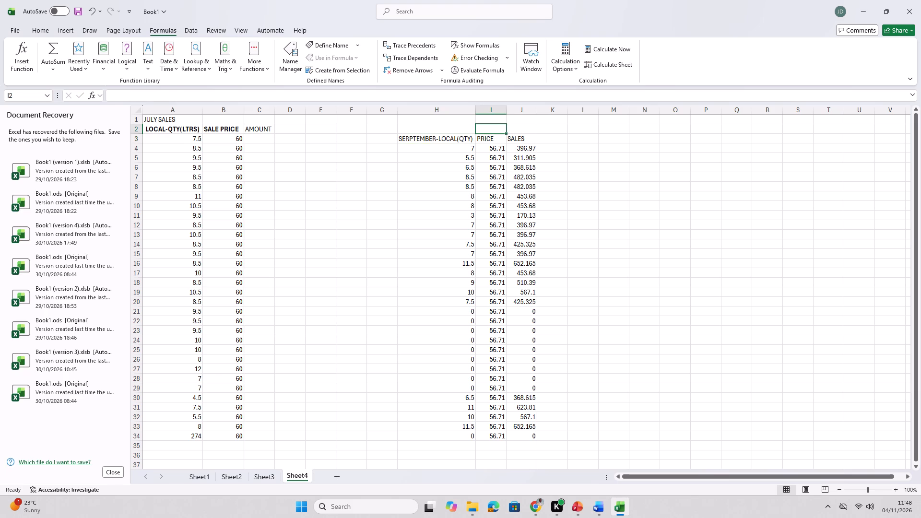
# Widen column H slightly more to leave space between its quantity header and PRICE.
pyautogui.moveTo(475, 111); pyautogui.dragTo(482, 109)
pyautogui.click(627, 148)
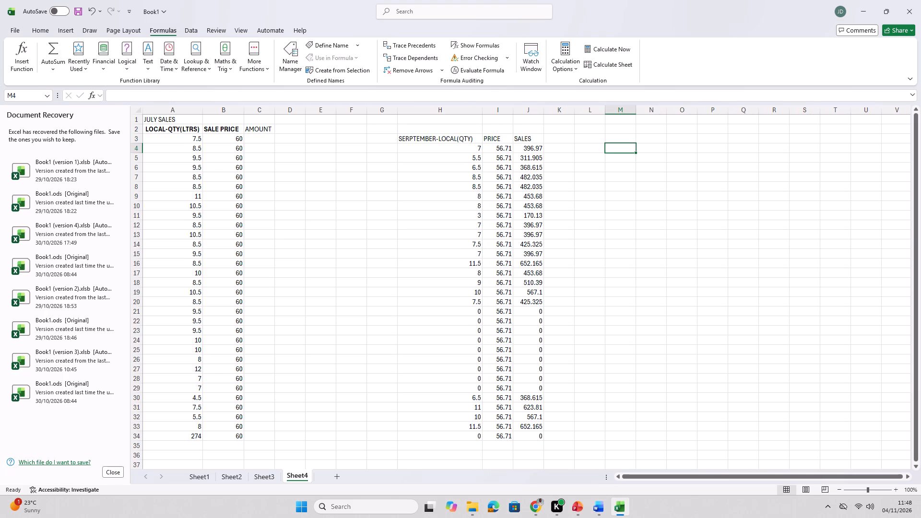
# Insert a line chart with markers from the September table in H3:J34.
pyautogui.moveTo(405, 139); pyautogui.dragTo(406, 139)
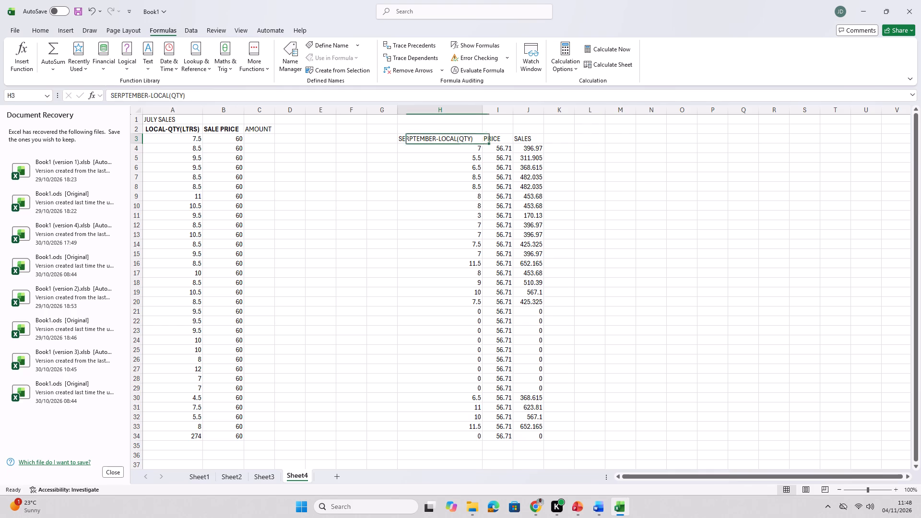
pyautogui.moveTo(406, 139); pyautogui.dragTo(567, 348)
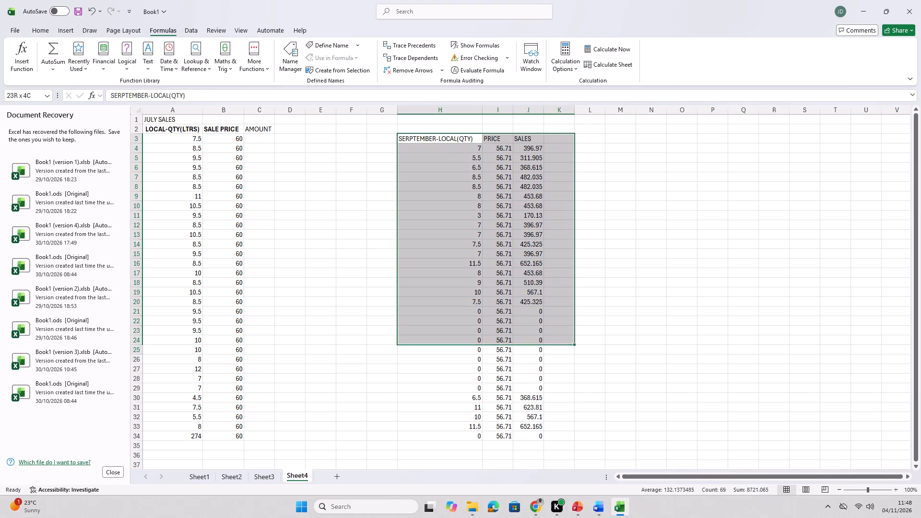
pyautogui.moveTo(567, 348); pyautogui.dragTo(535, 434)
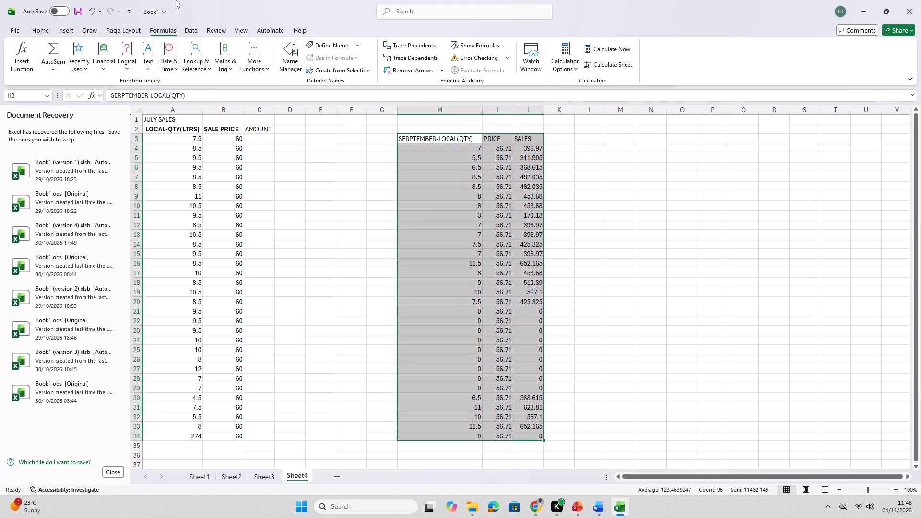
pyautogui.click(63, 28)
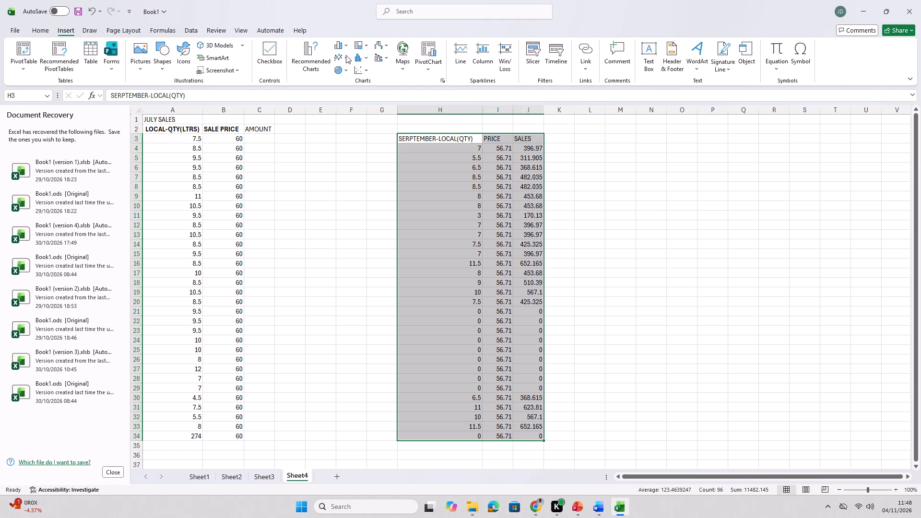
pyautogui.click(345, 56)
pyautogui.click(431, 92)
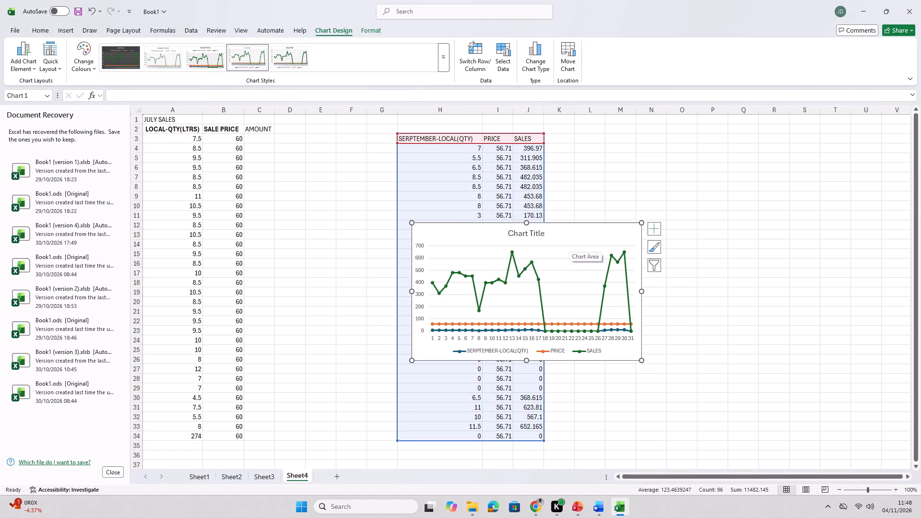
# Add axis titles and data labels to the September sales line chart.
pyautogui.click(655, 232)
pyautogui.click(676, 247)
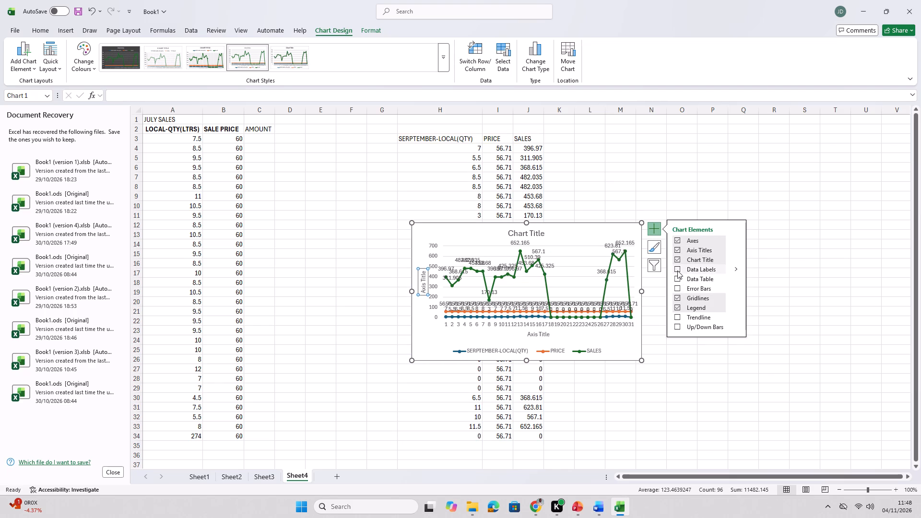
pyautogui.click(677, 271)
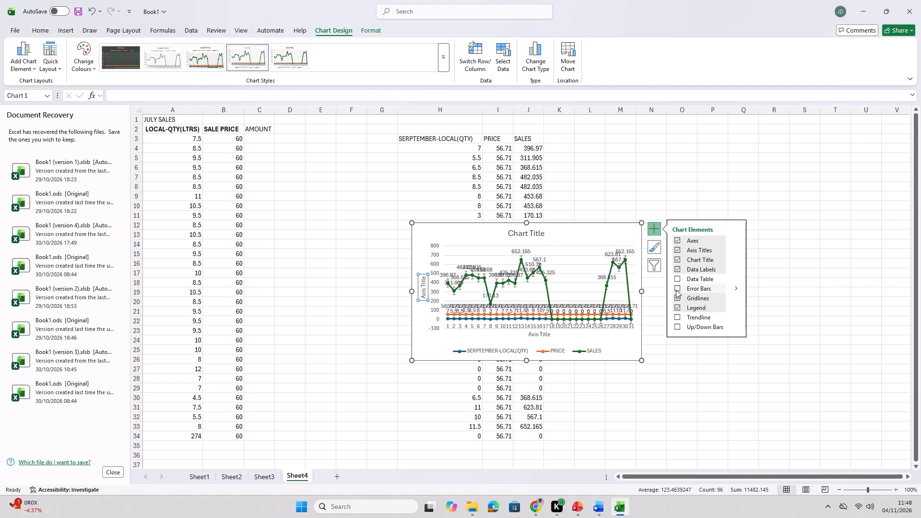
# Start adding a trendline to the September sales line chart.
pyautogui.click(678, 317)
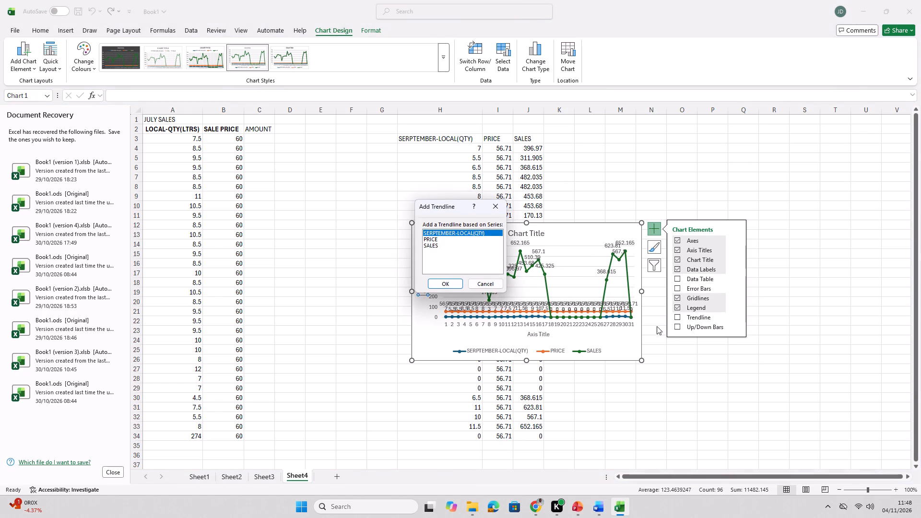
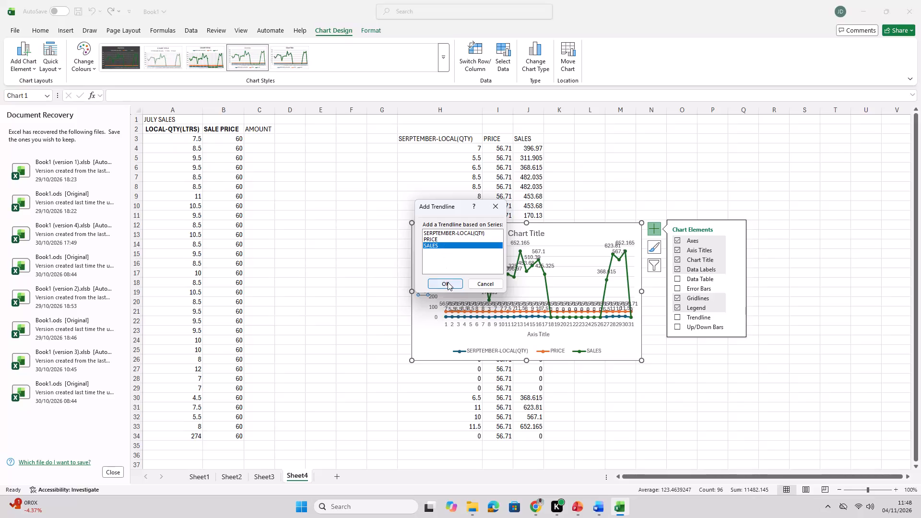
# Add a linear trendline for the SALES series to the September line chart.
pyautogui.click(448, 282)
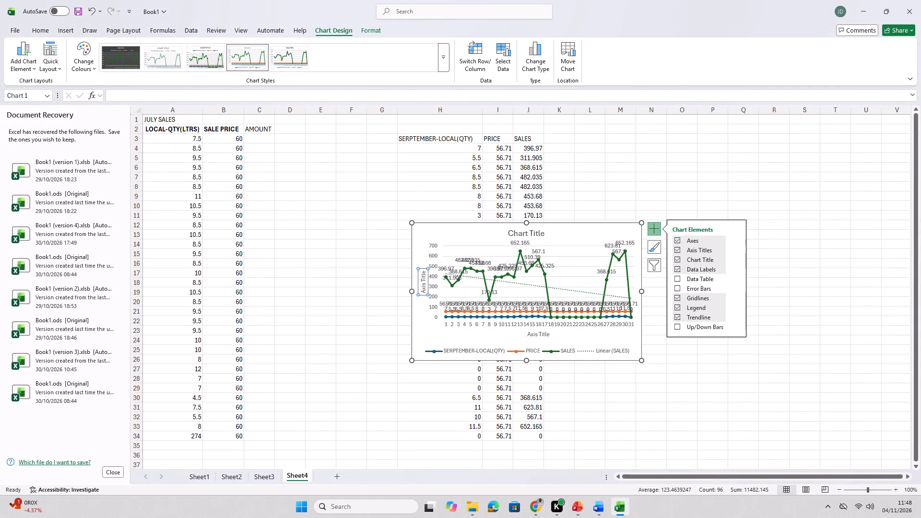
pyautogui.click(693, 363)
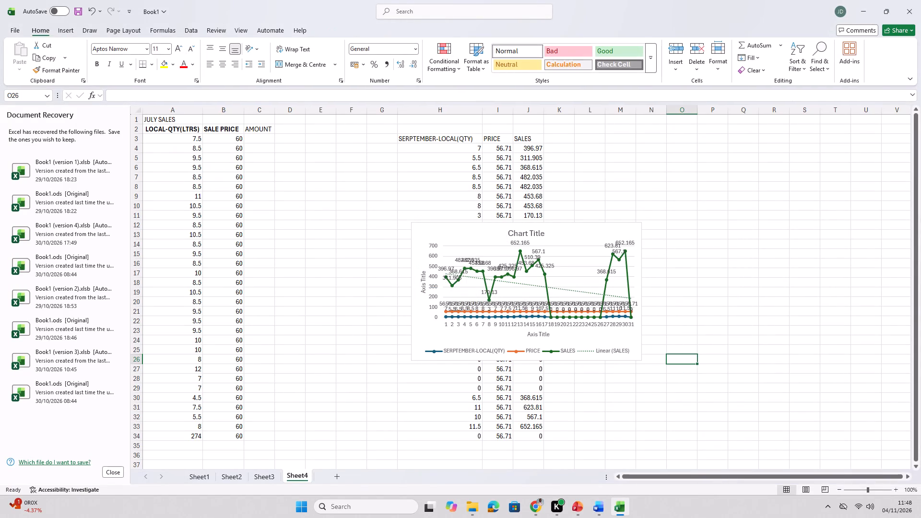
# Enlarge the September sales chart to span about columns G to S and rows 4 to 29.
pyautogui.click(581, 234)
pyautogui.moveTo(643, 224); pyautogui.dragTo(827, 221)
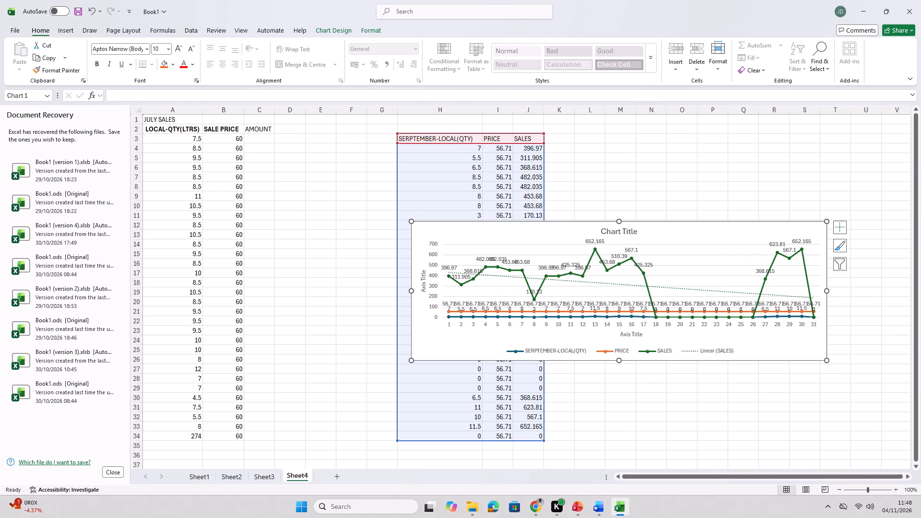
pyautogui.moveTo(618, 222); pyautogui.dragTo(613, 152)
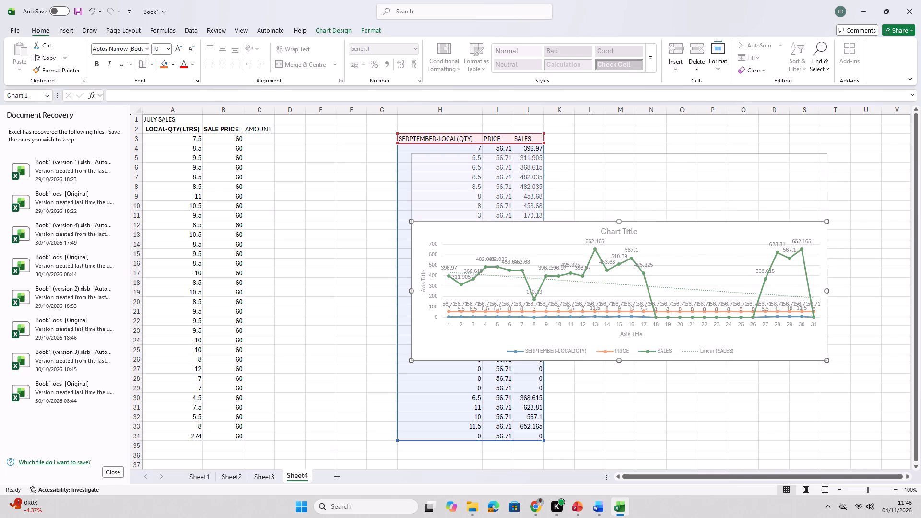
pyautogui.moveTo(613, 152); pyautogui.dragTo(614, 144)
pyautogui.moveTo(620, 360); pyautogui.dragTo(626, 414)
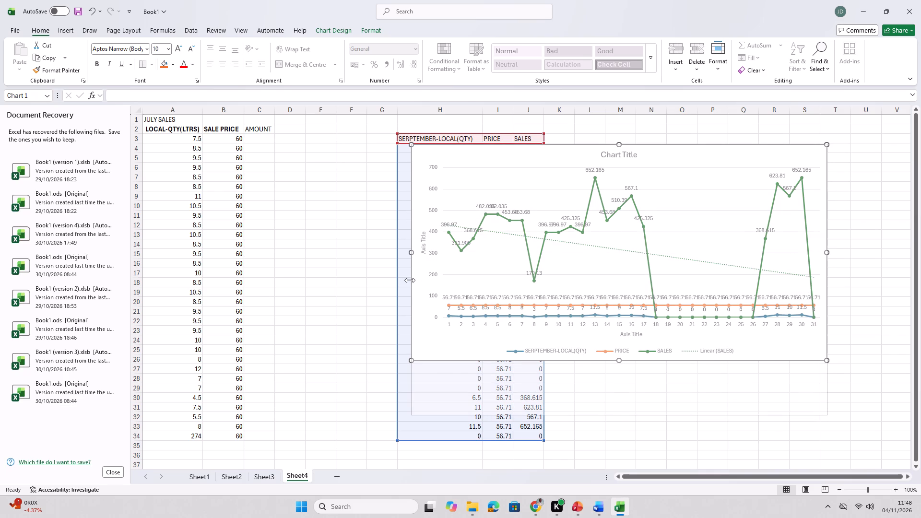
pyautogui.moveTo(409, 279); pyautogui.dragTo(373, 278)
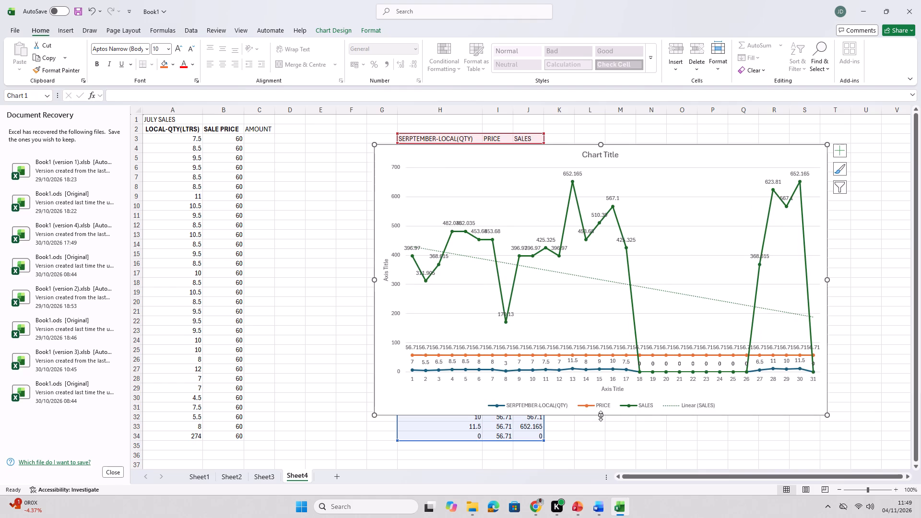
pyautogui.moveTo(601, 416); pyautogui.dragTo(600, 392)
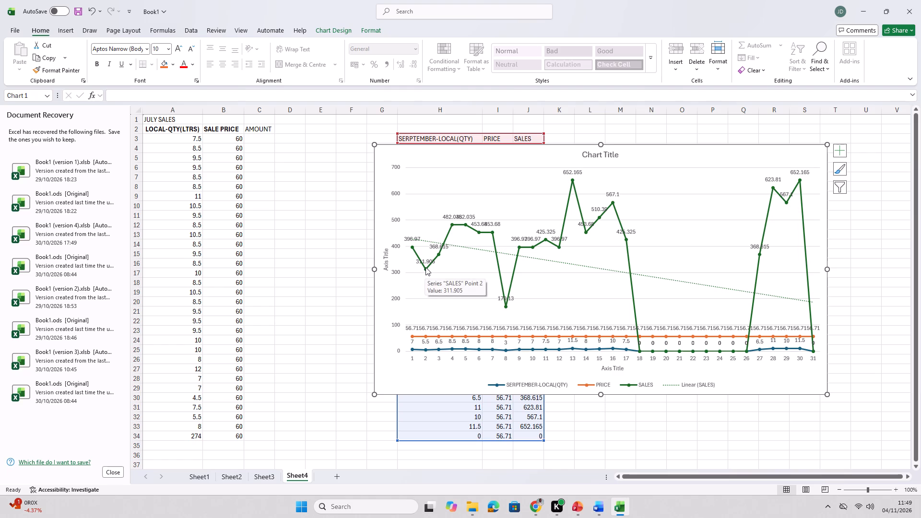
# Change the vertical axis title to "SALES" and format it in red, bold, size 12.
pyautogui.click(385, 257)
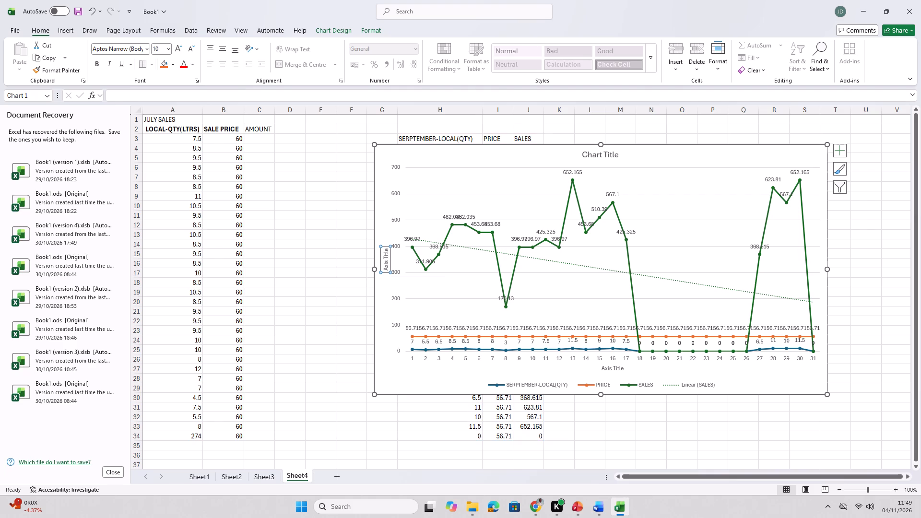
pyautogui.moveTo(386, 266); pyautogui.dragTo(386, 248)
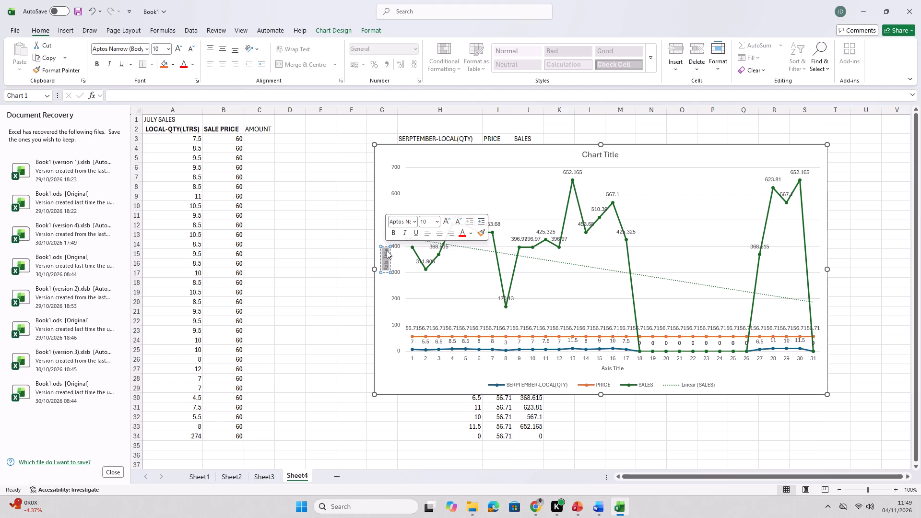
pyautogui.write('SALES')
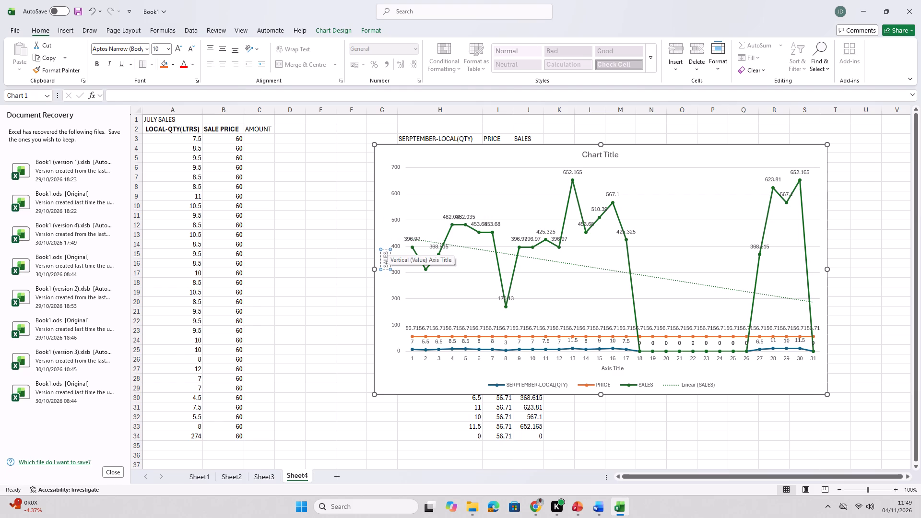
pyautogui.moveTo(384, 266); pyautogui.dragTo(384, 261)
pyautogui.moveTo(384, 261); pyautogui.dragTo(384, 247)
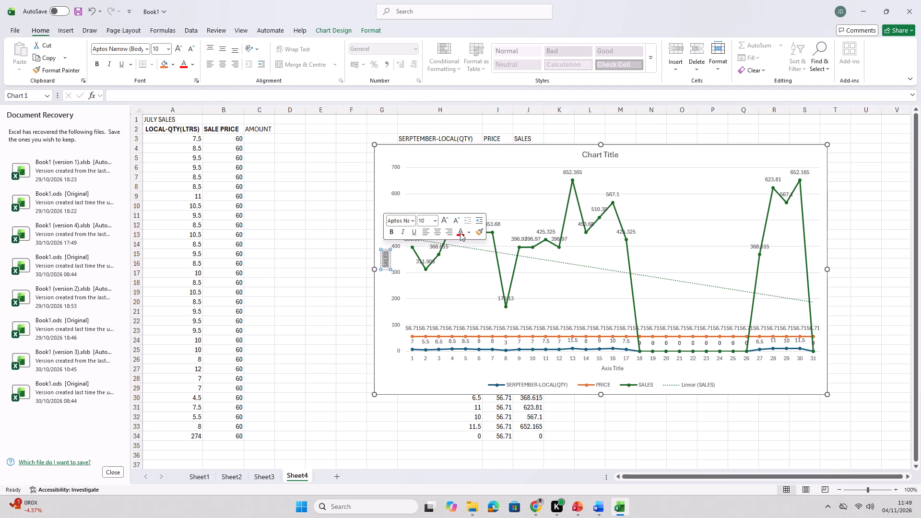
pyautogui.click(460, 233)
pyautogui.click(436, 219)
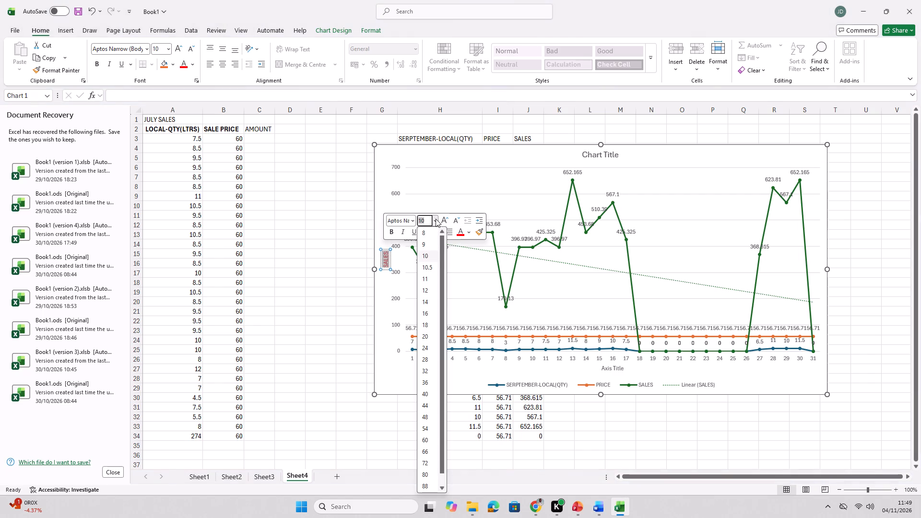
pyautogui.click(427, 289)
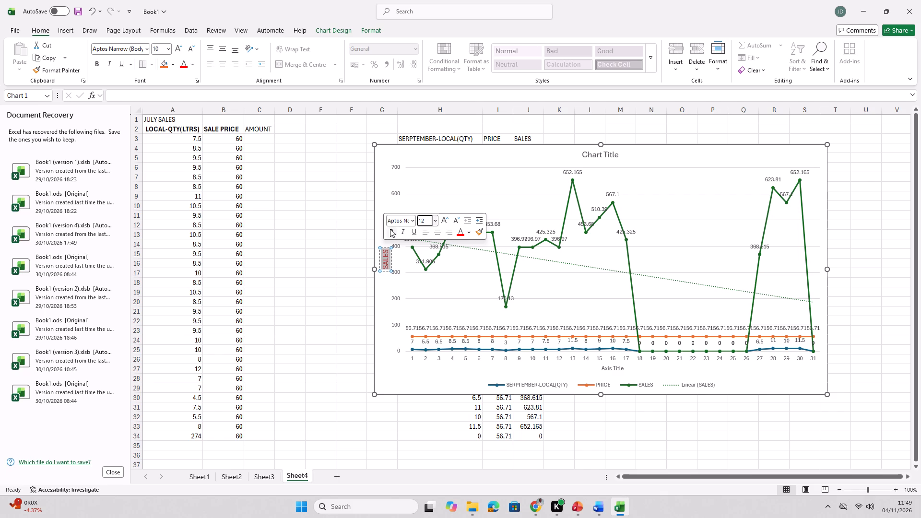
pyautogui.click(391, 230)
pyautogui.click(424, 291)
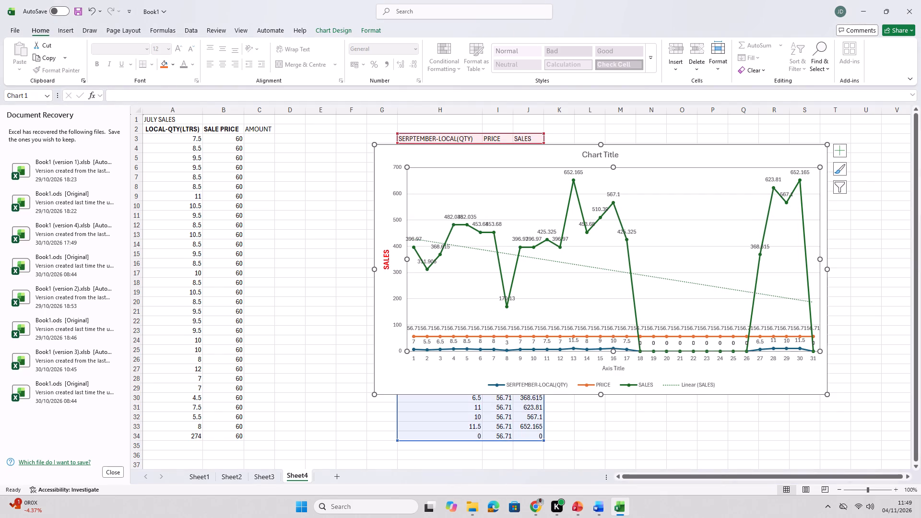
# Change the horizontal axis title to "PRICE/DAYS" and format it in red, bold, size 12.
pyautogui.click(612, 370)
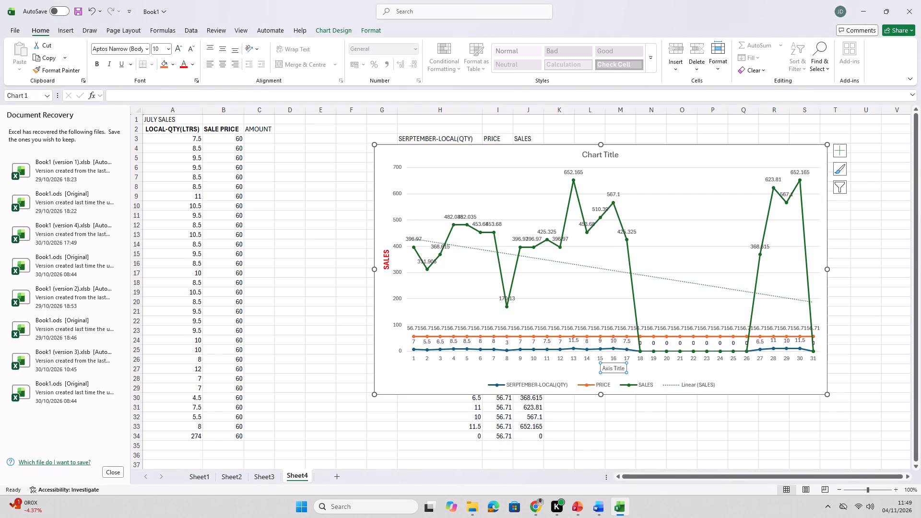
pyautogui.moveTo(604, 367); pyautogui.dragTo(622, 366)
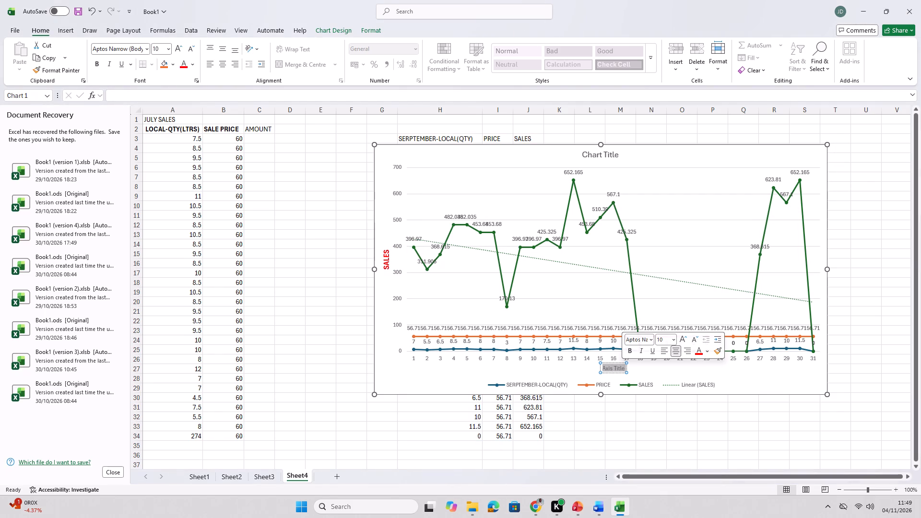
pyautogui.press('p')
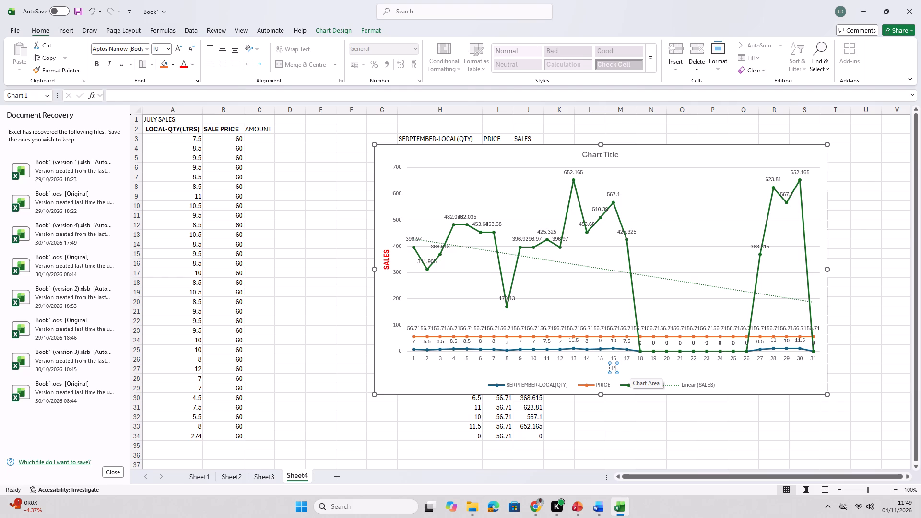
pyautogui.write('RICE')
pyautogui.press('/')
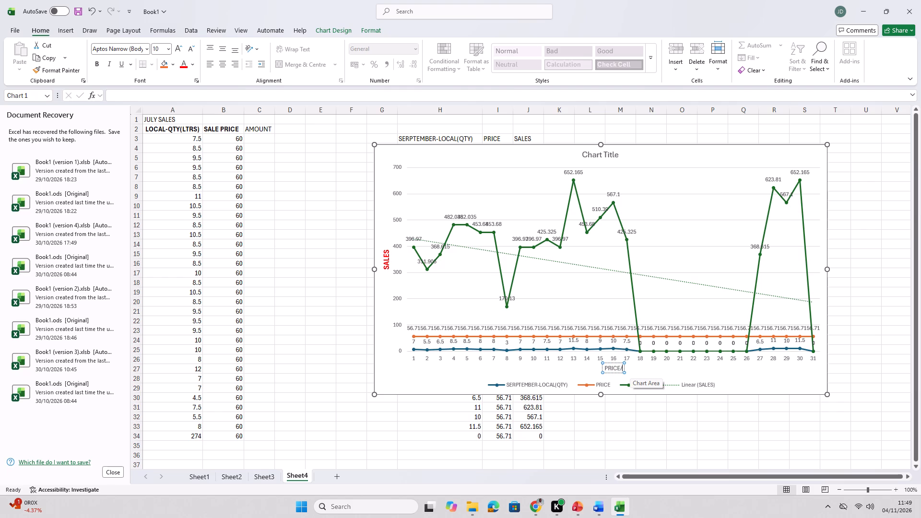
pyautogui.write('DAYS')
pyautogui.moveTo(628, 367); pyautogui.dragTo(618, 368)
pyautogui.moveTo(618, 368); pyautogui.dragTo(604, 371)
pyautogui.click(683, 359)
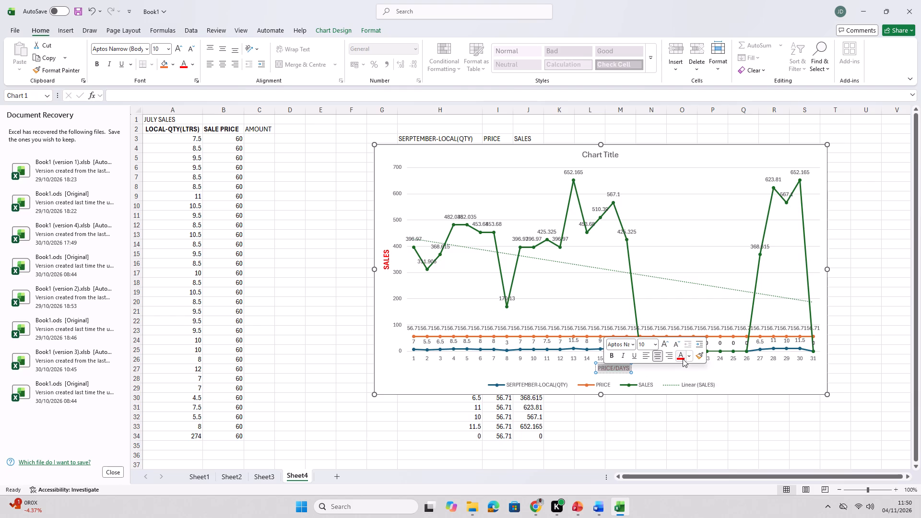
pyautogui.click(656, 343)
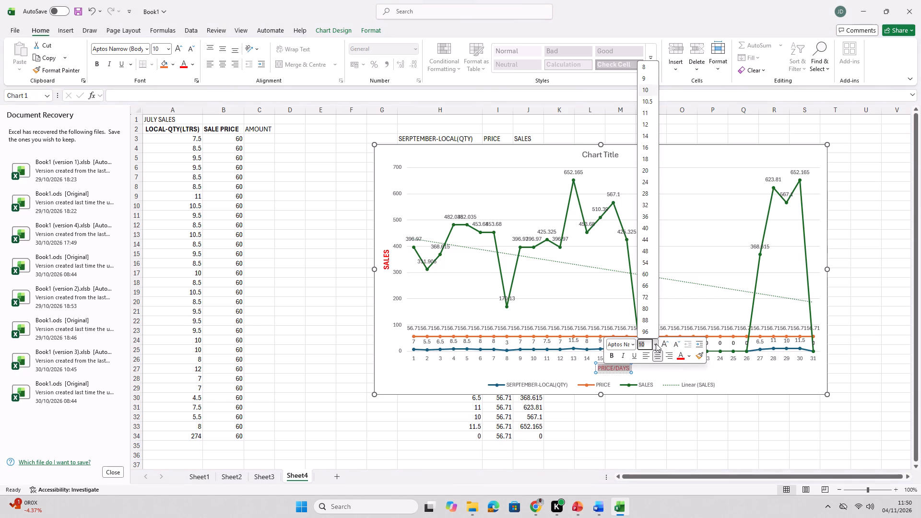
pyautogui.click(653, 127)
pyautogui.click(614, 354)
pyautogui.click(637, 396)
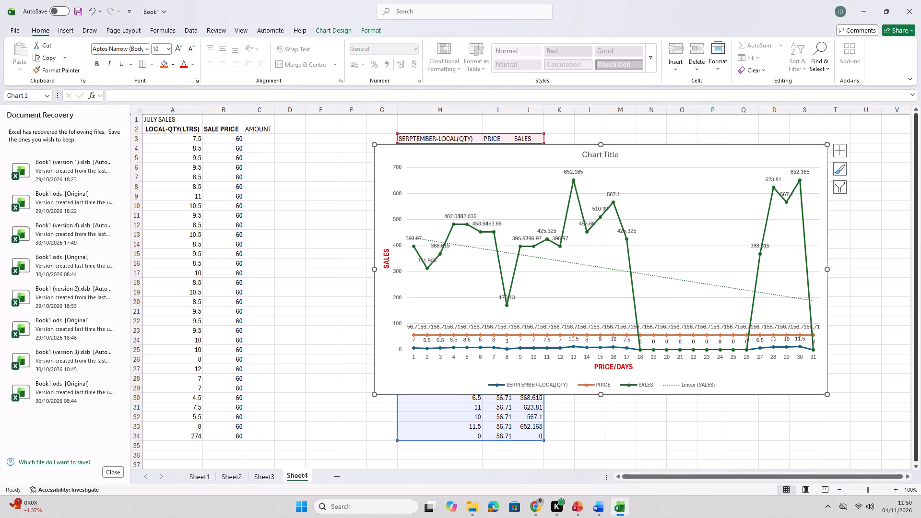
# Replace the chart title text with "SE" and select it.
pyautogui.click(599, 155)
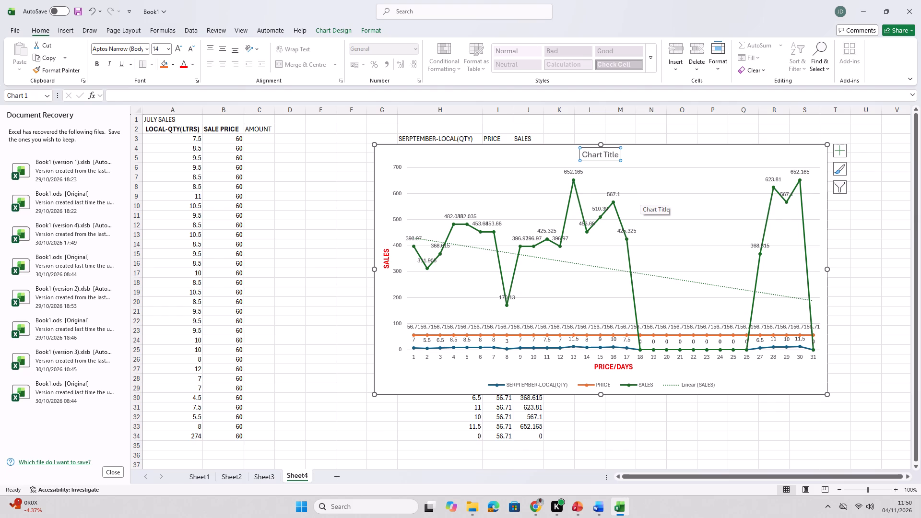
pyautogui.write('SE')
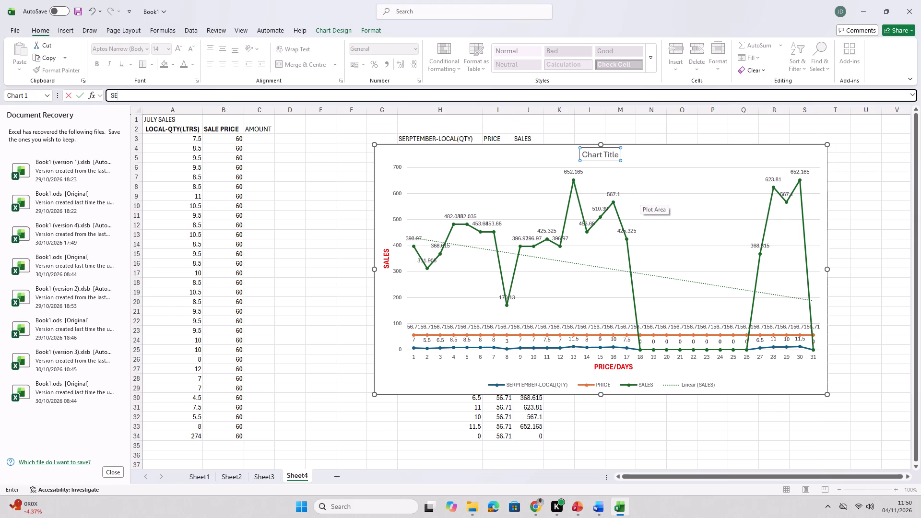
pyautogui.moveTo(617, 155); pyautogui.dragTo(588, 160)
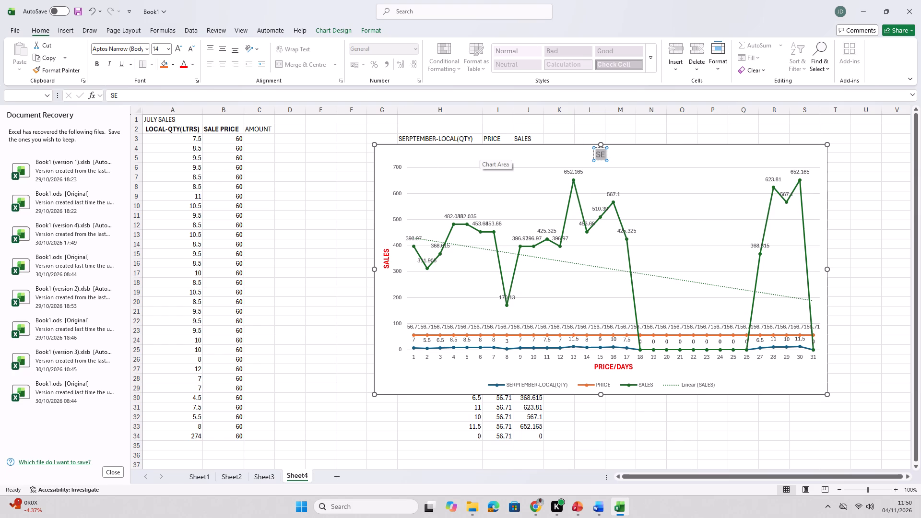
# Cut the September sales line chart from Sheet4.
pyautogui.rightClick(482, 145)
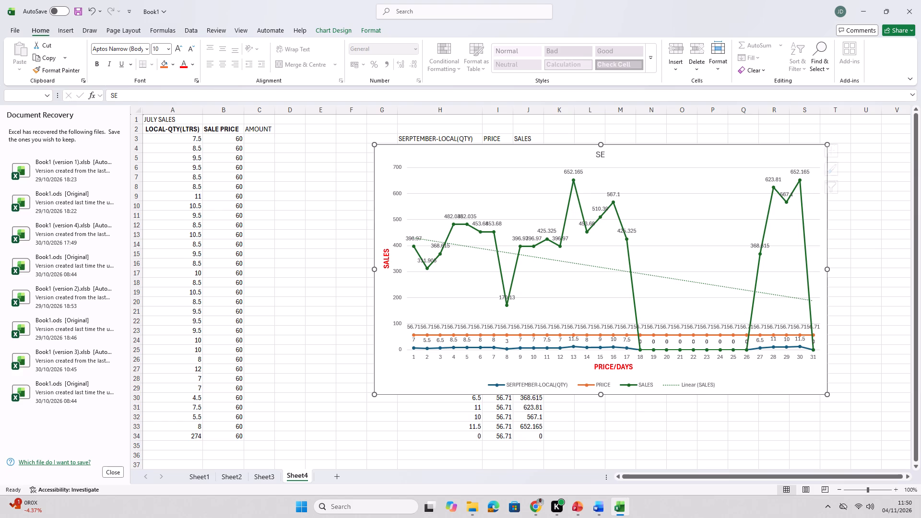
pyautogui.click(534, 171)
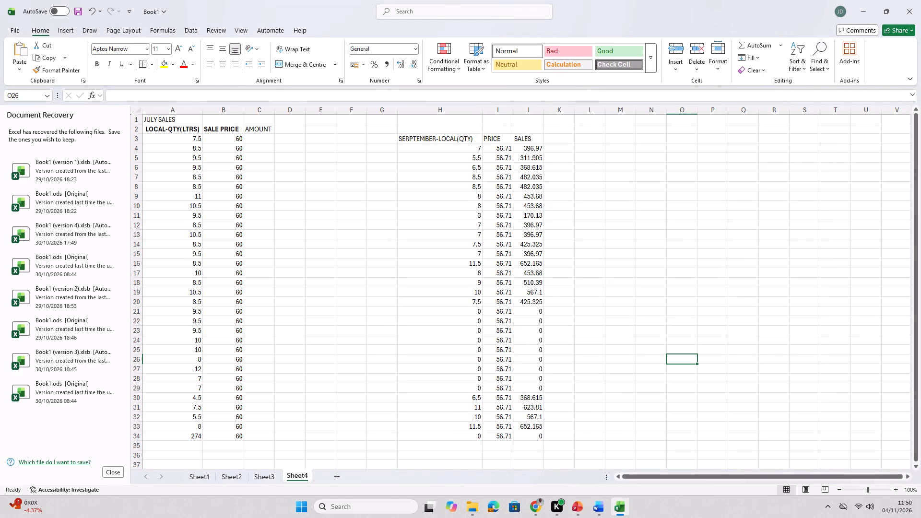
# Set the first September PRICE value to 60 and fill it down the column through row 34.
pyautogui.click(502, 147)
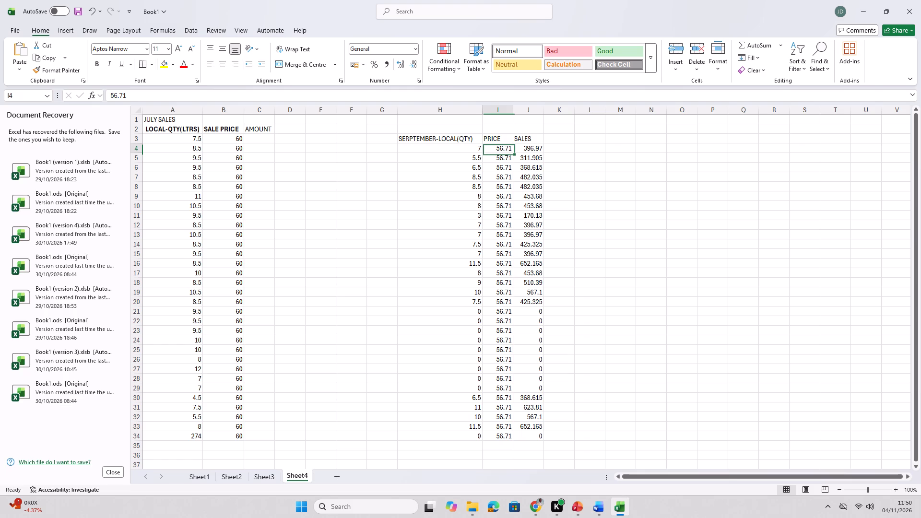
pyautogui.write('60')
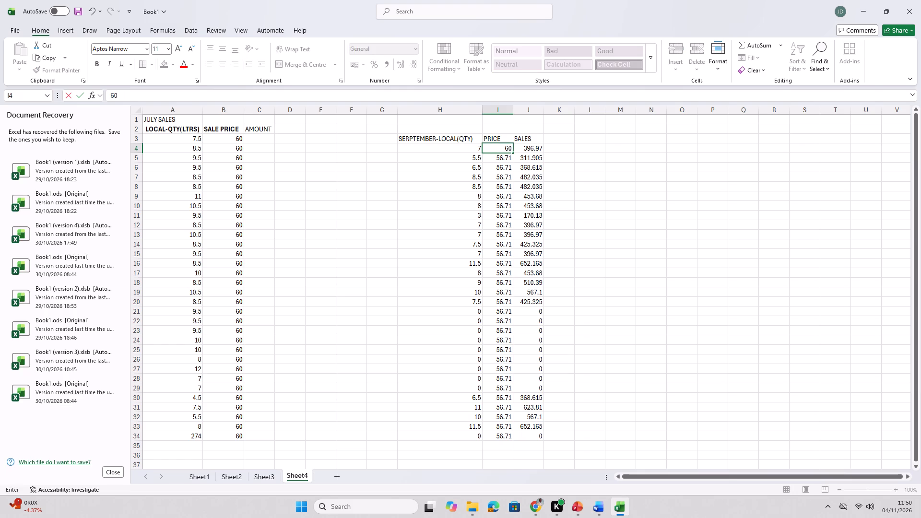
pyautogui.moveTo(513, 153); pyautogui.dragTo(506, 395)
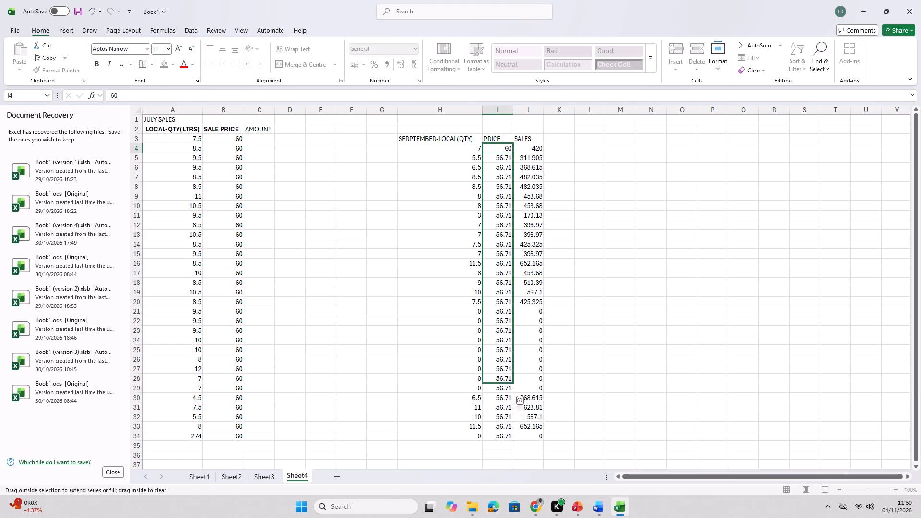
pyautogui.moveTo(506, 395); pyautogui.dragTo(513, 438)
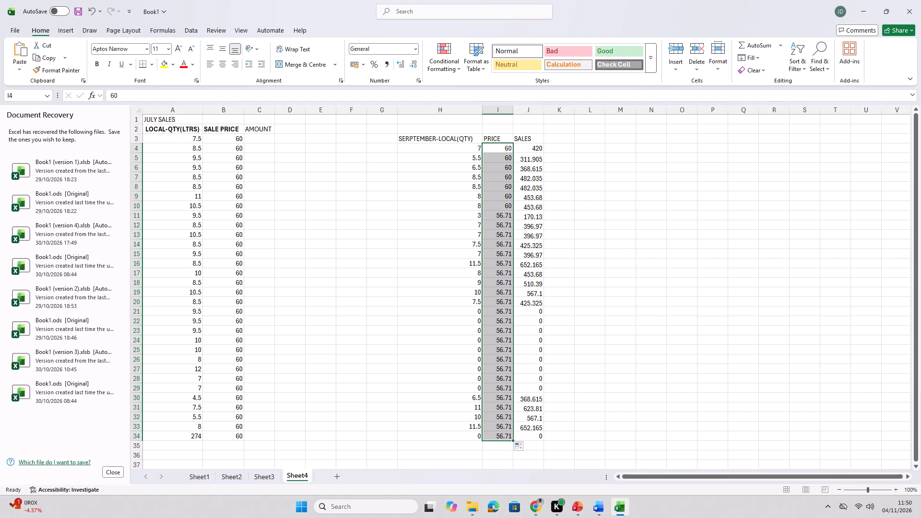
pyautogui.click(651, 175)
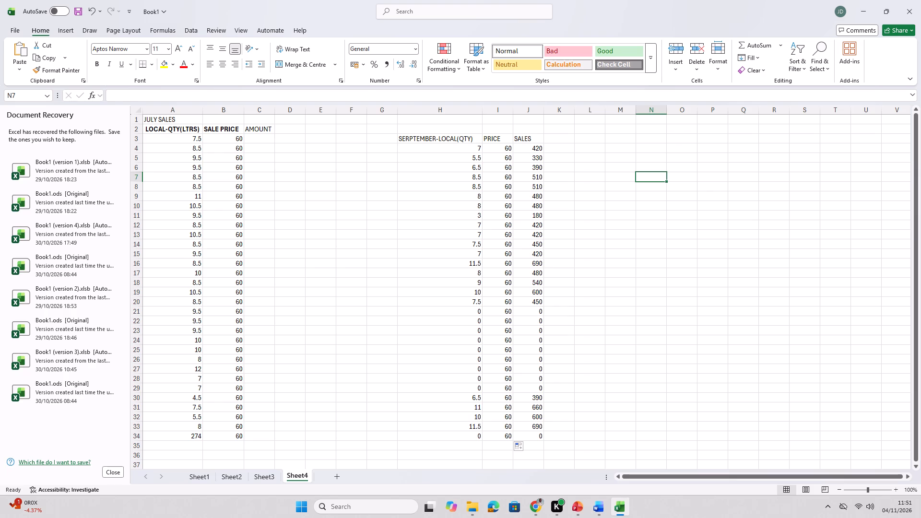
# Insert a line chart with markers from the September quantity, price and sales table, including its headers.
pyautogui.moveTo(407, 139); pyautogui.dragTo(533, 434)
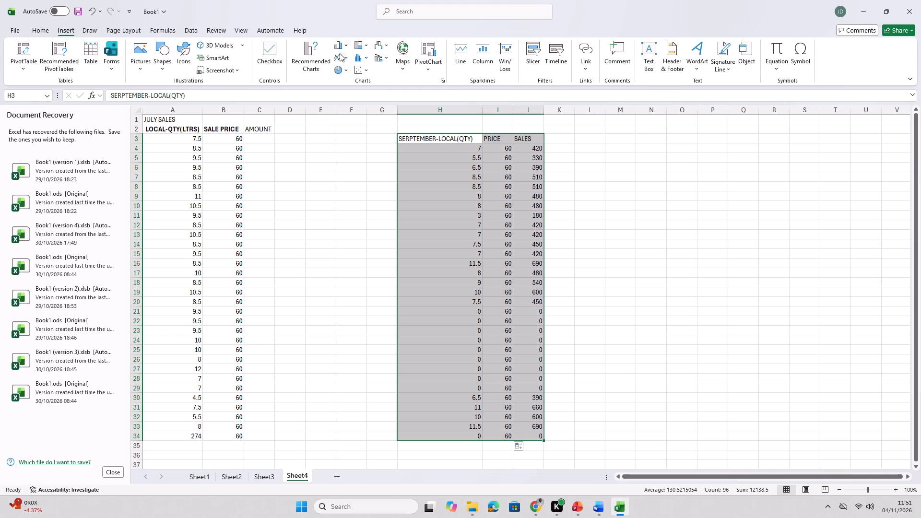
pyautogui.click(342, 56)
pyautogui.click(437, 89)
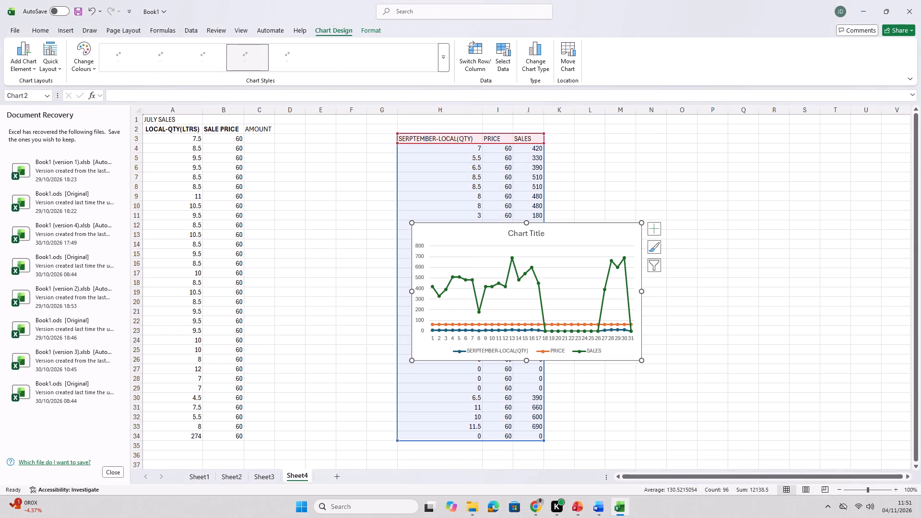
# Add axis titles and data labels to the new September line chart.
pyautogui.click(656, 230)
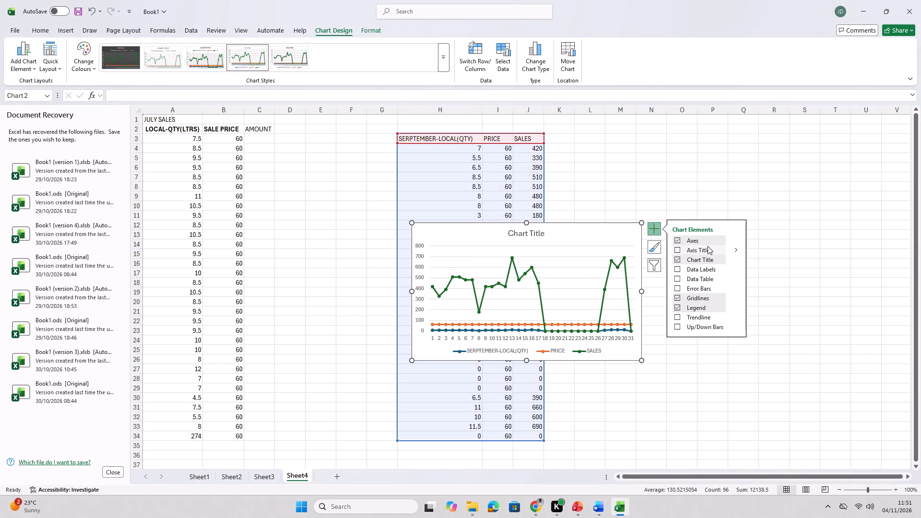
pyautogui.click(676, 248)
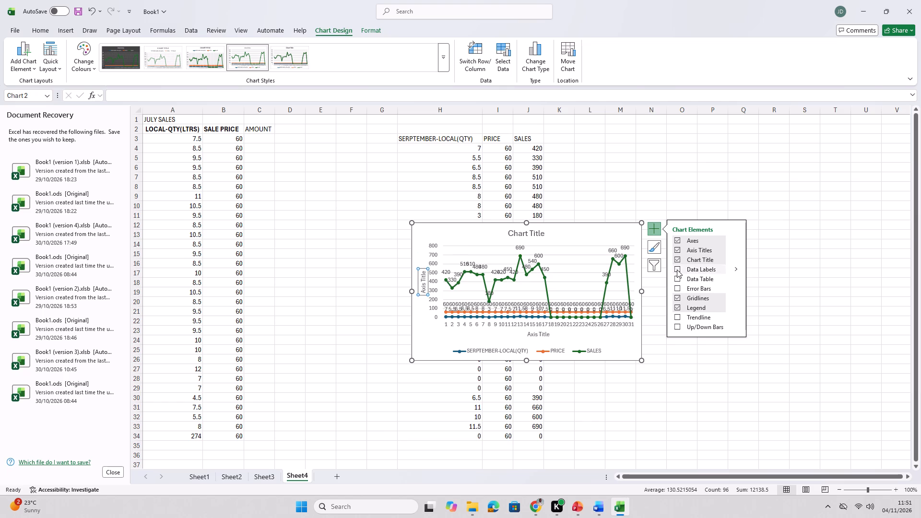
pyautogui.click(677, 269)
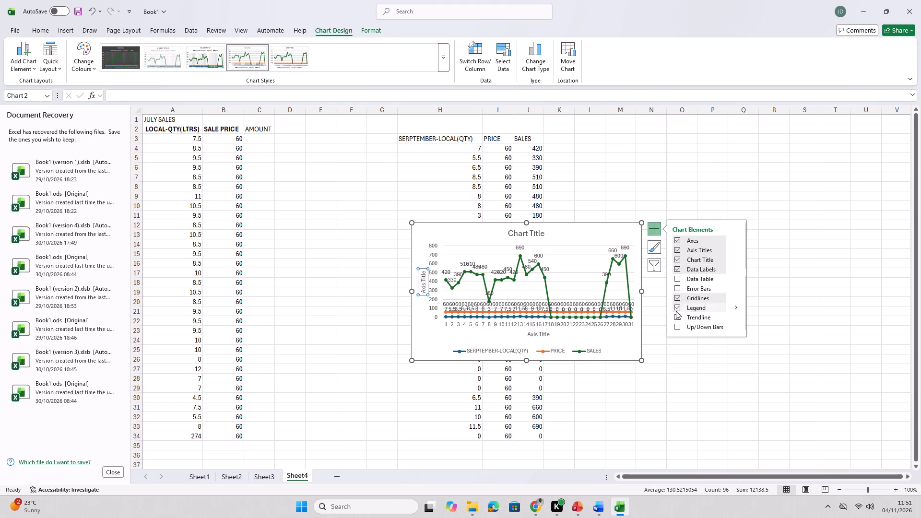
# Add a linear trendline based on the SALES series to the chart.
pyautogui.click(676, 317)
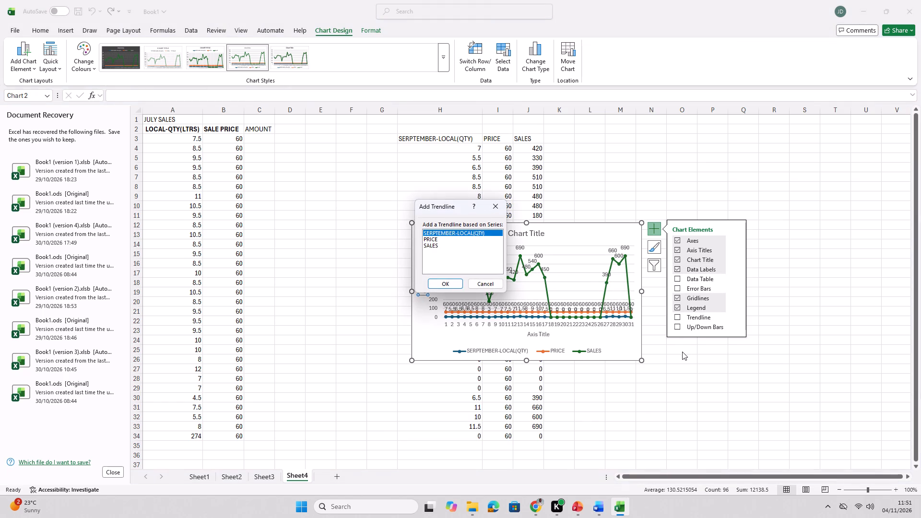
pyautogui.click(441, 245)
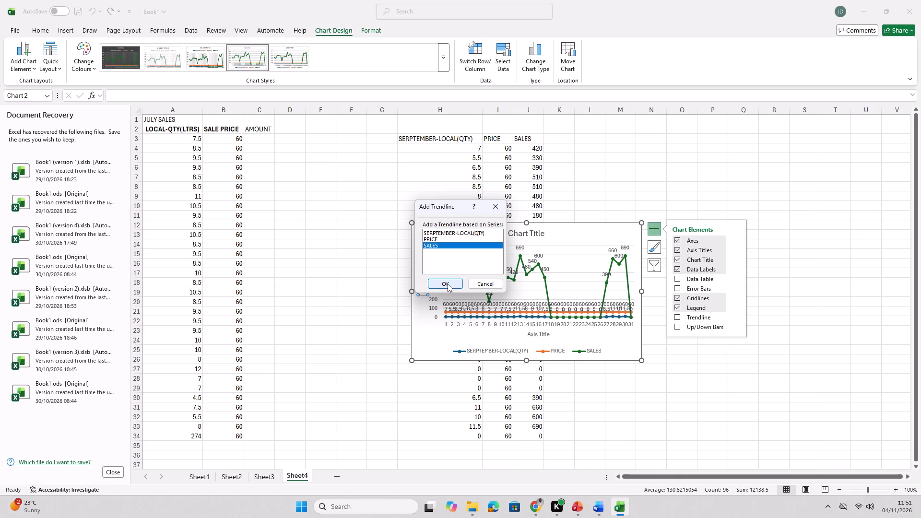
pyautogui.click(448, 284)
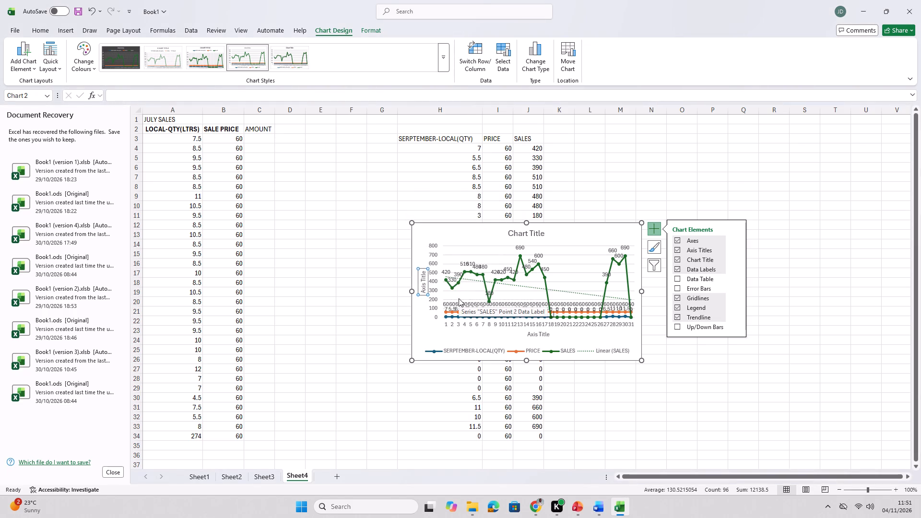
pyautogui.click(672, 370)
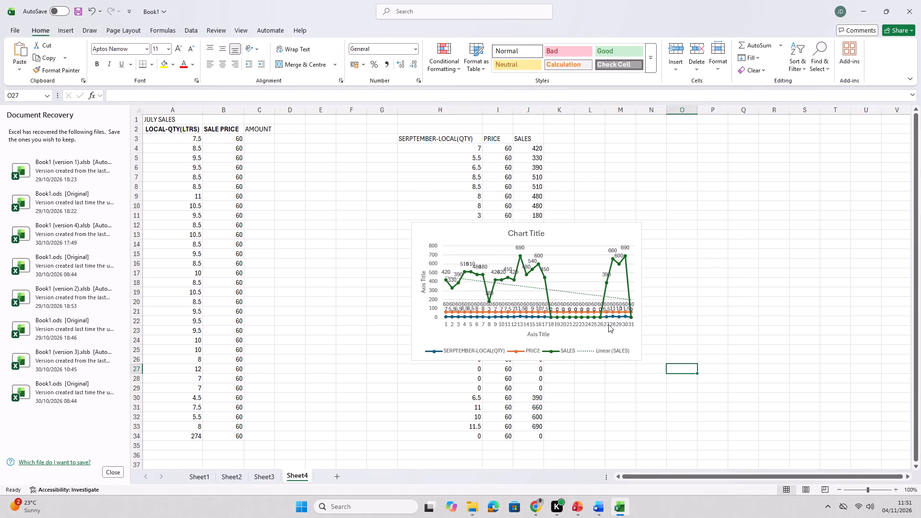
# Enlarge the chart so it spans about columns H to S and rows 11 to 33.
pyautogui.click(566, 292)
pyautogui.moveTo(640, 222); pyautogui.dragTo(655, 221)
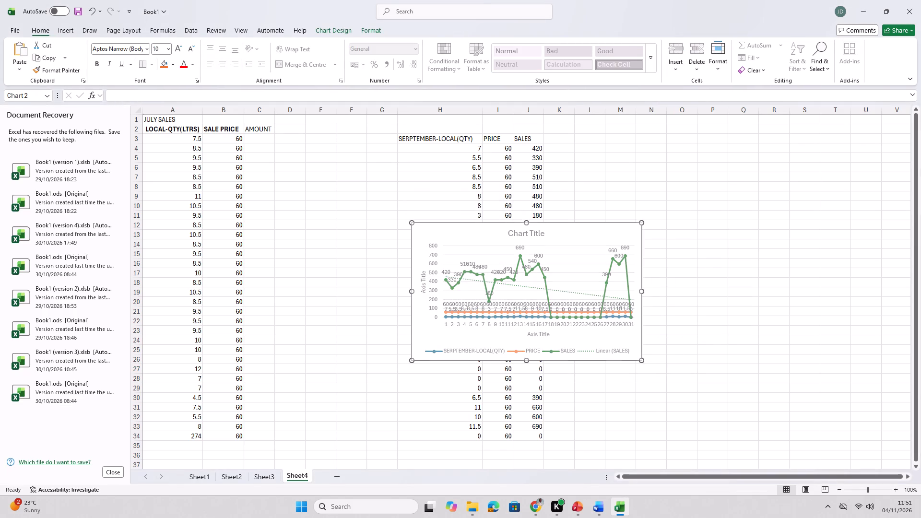
pyautogui.moveTo(655, 221); pyautogui.dragTo(827, 216)
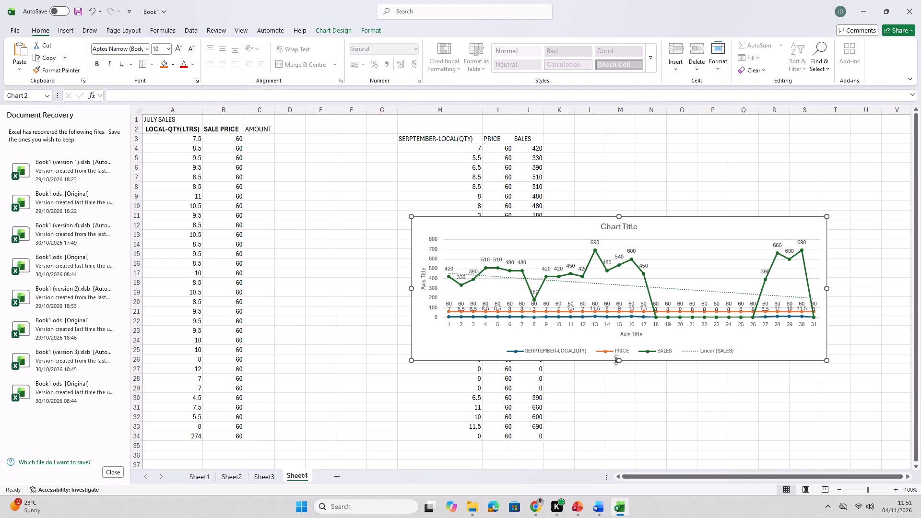
pyautogui.moveTo(619, 359); pyautogui.dragTo(620, 428)
pyautogui.scroll(-2, 585, 323)
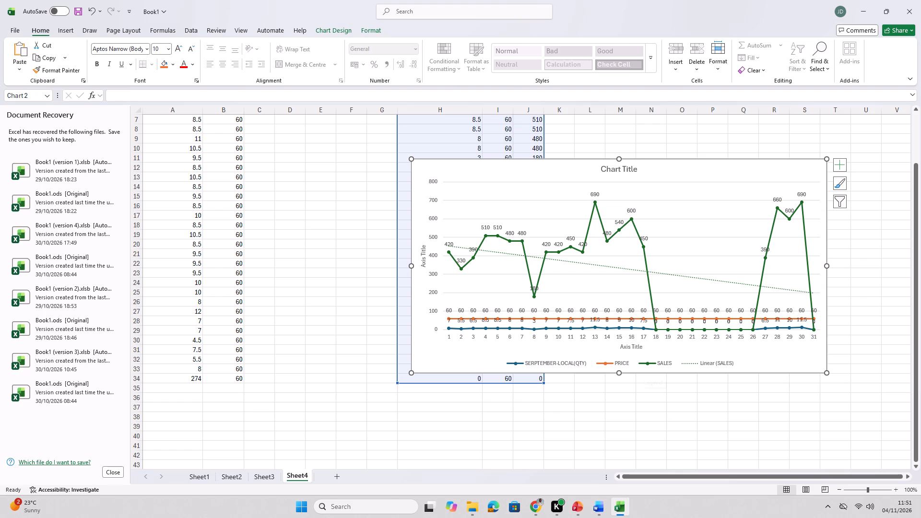
# Change the horizontal axis title to "PRICE/DAYS" and format it in bold, red and a larger font size.
pyautogui.click(626, 345)
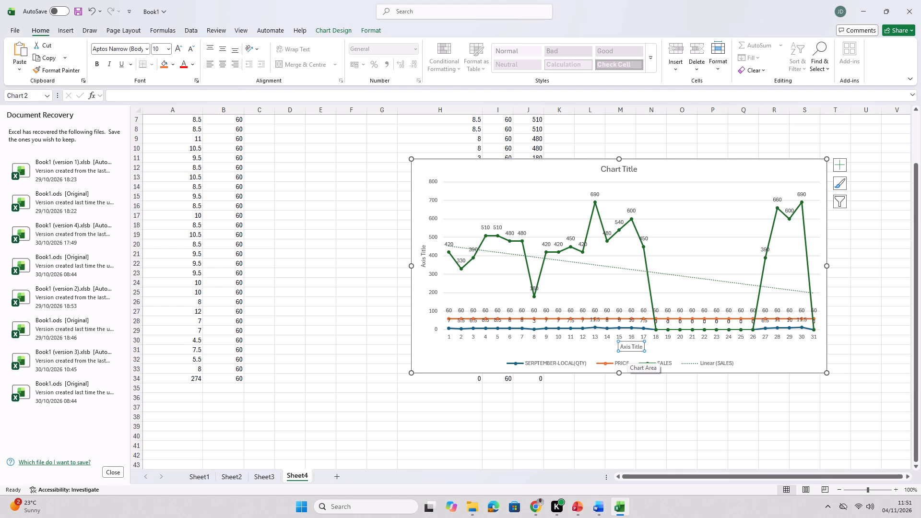
pyautogui.moveTo(642, 346); pyautogui.dragTo(627, 344)
pyautogui.moveTo(627, 344); pyautogui.dragTo(624, 344)
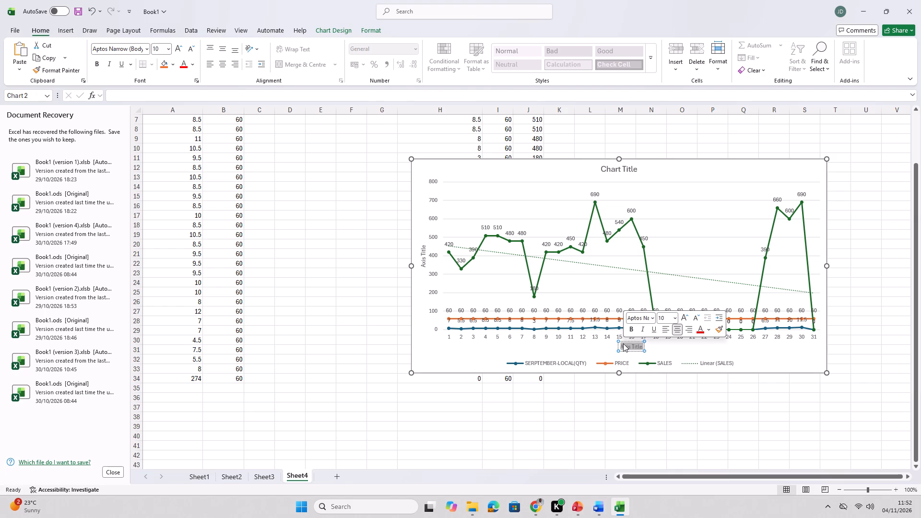
pyautogui.press('p')
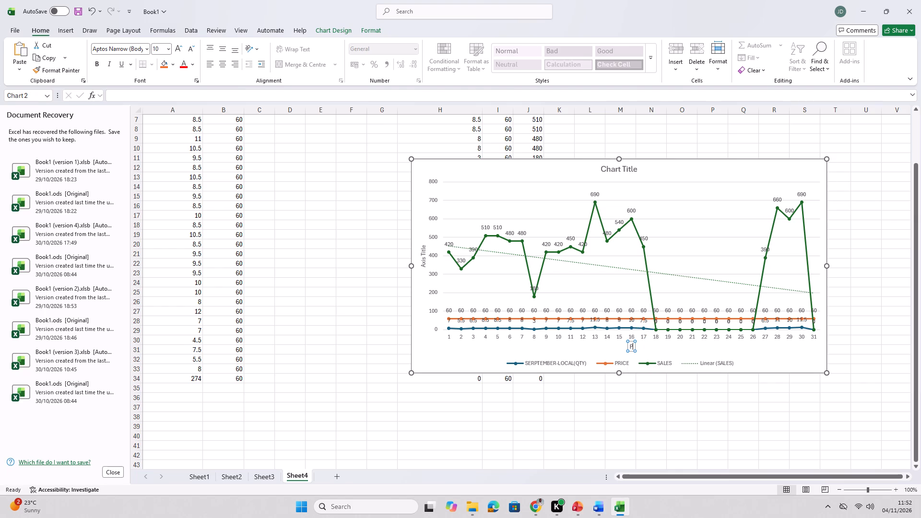
pyautogui.write('RICE')
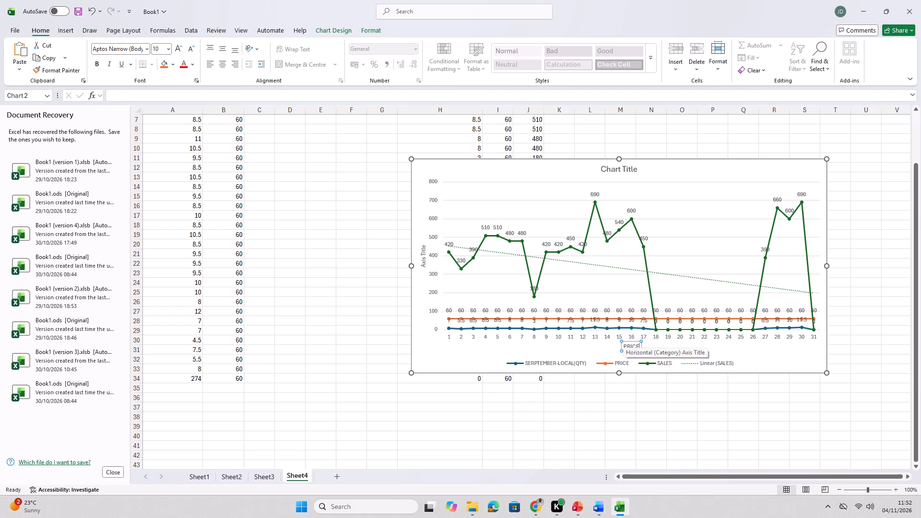
pyautogui.press('/')
pyautogui.press('d')
pyautogui.write('AYS')
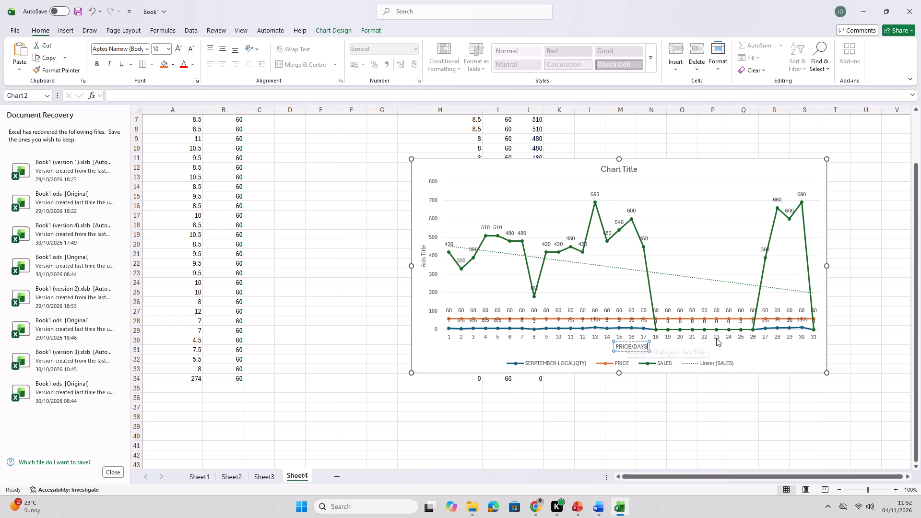
pyautogui.moveTo(647, 347); pyautogui.dragTo(621, 344)
pyautogui.click(630, 332)
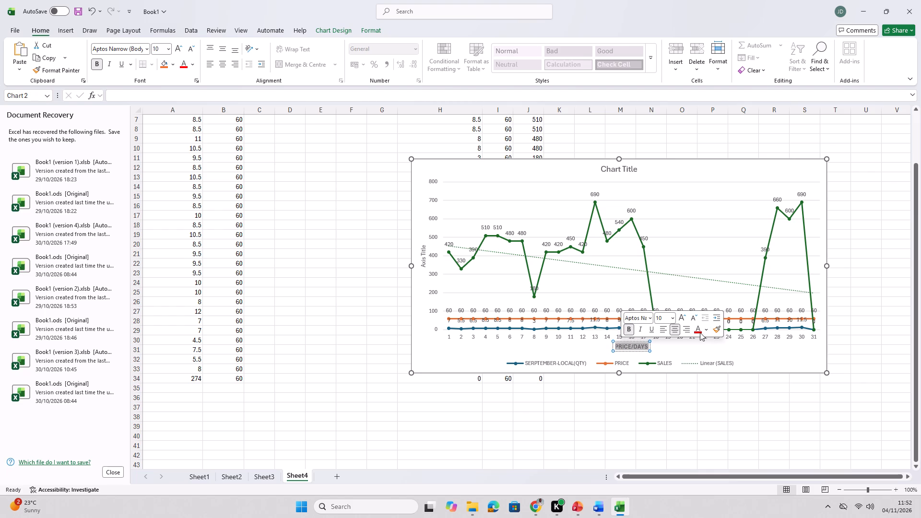
pyautogui.click(699, 333)
pyautogui.click(682, 316)
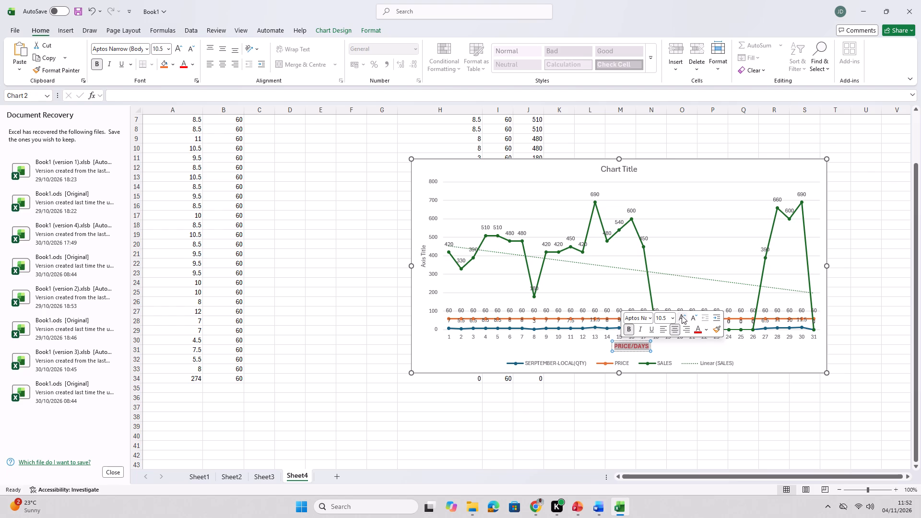
pyautogui.doubleClick(682, 316)
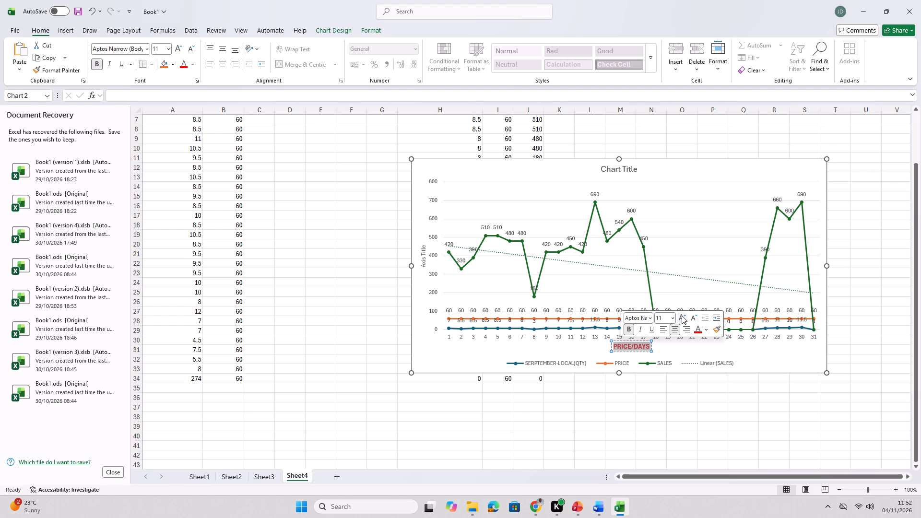
# Change the vertical axis title to "SALES" and format it in bold, red, size 12.
pyautogui.click(422, 262)
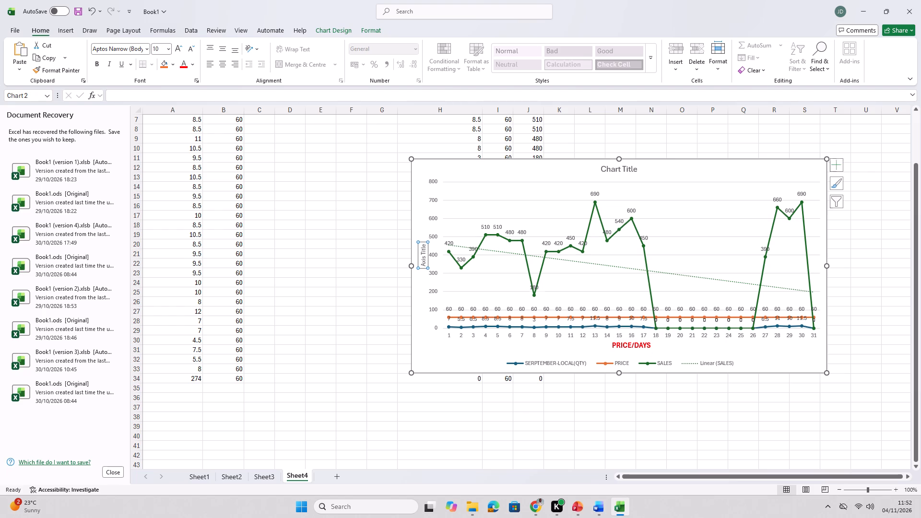
pyautogui.moveTo(422, 264); pyautogui.dragTo(424, 241)
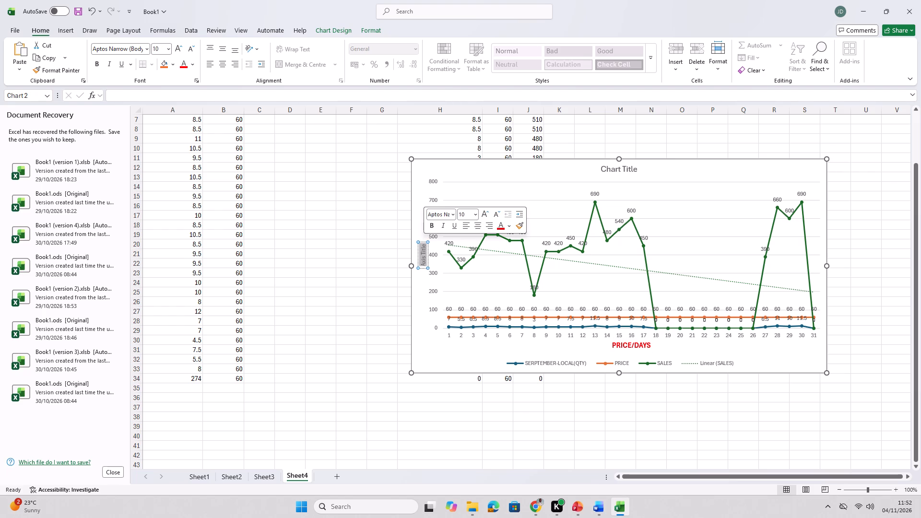
pyautogui.write('SALES')
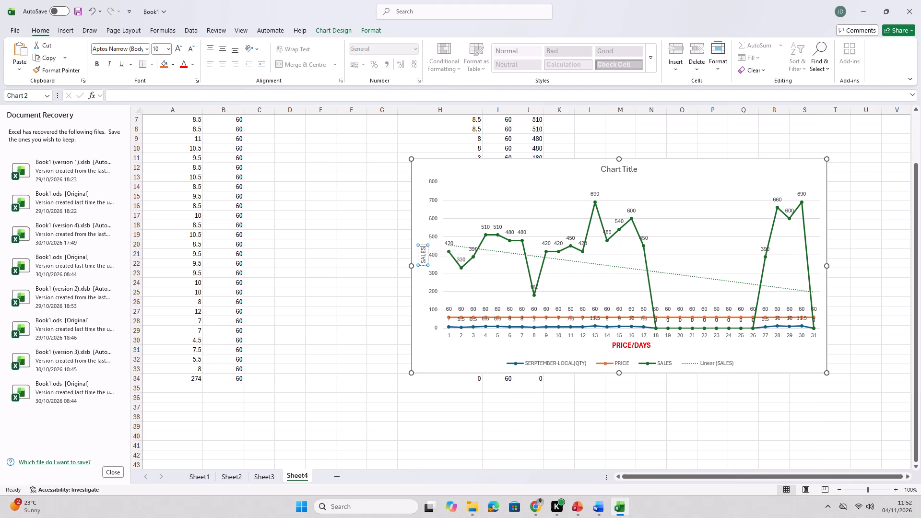
pyautogui.click(422, 263)
pyautogui.moveTo(422, 261); pyautogui.dragTo(422, 260)
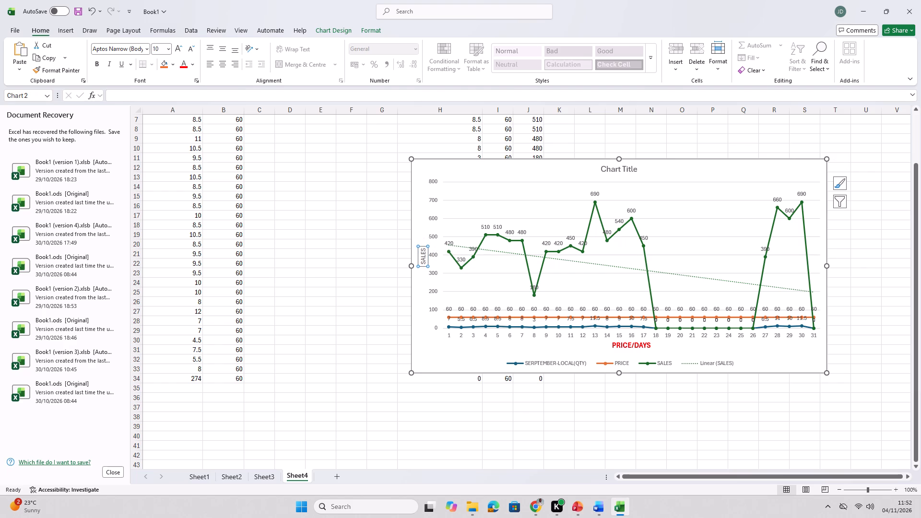
pyautogui.moveTo(422, 260); pyautogui.dragTo(422, 246)
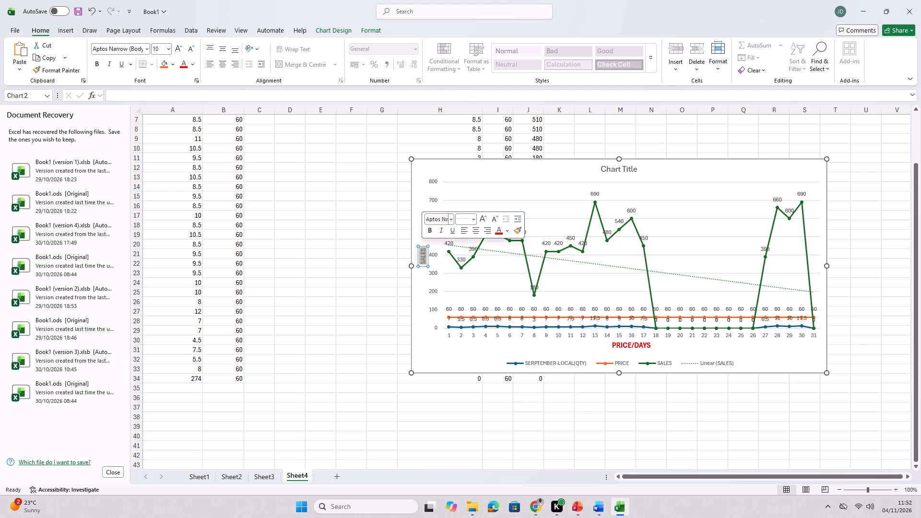
pyautogui.doubleClick(481, 220)
pyautogui.click(481, 220)
pyautogui.click(430, 232)
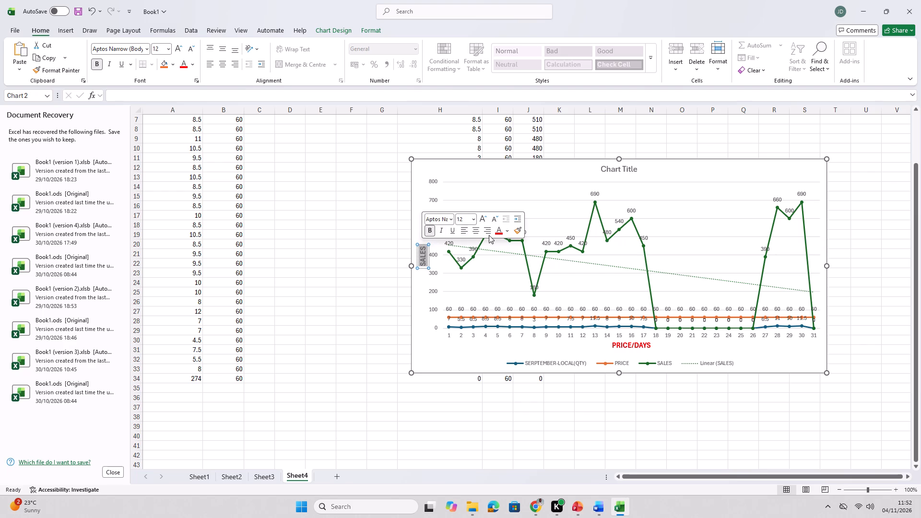
pyautogui.click(502, 231)
pyautogui.click(504, 280)
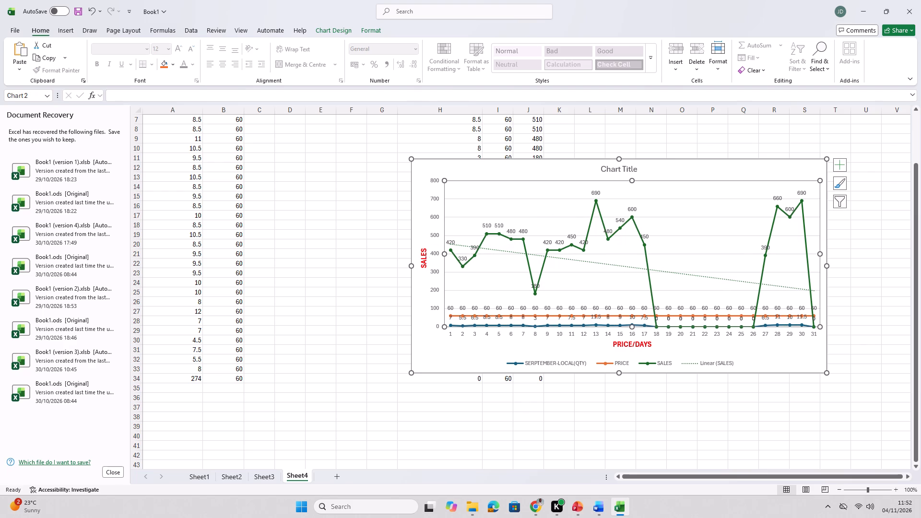
# Set the chart title to "LOCAL SALES" and format it in bold, red, size 18.
pyautogui.click(618, 171)
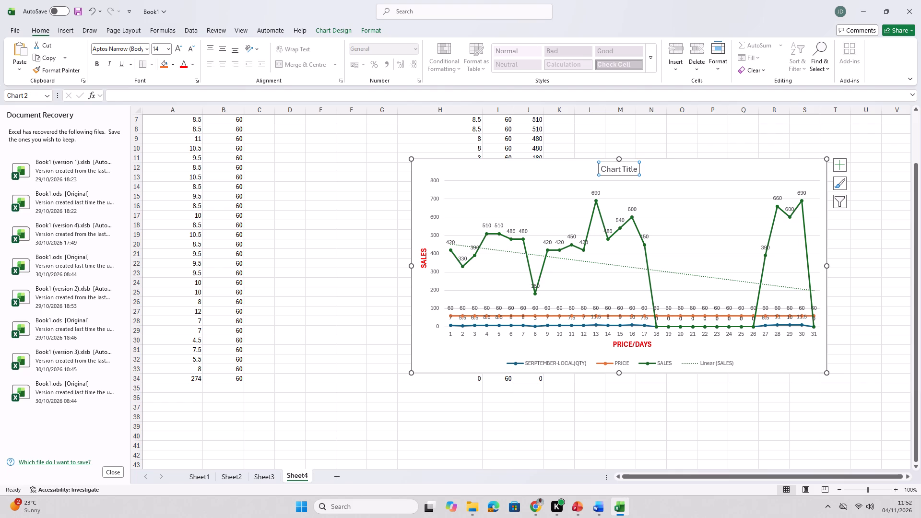
pyautogui.write('LOCAL')
pyautogui.press('space')
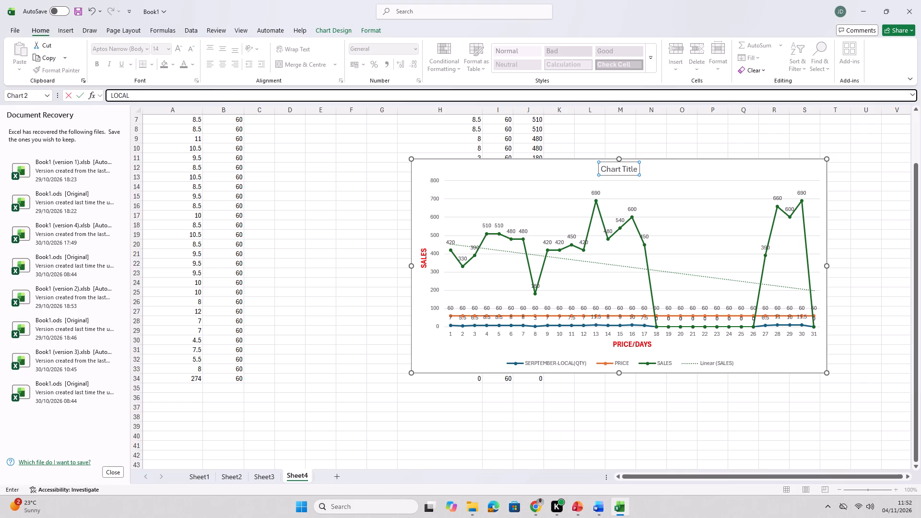
pyautogui.write('SALES')
pyautogui.press('Return')
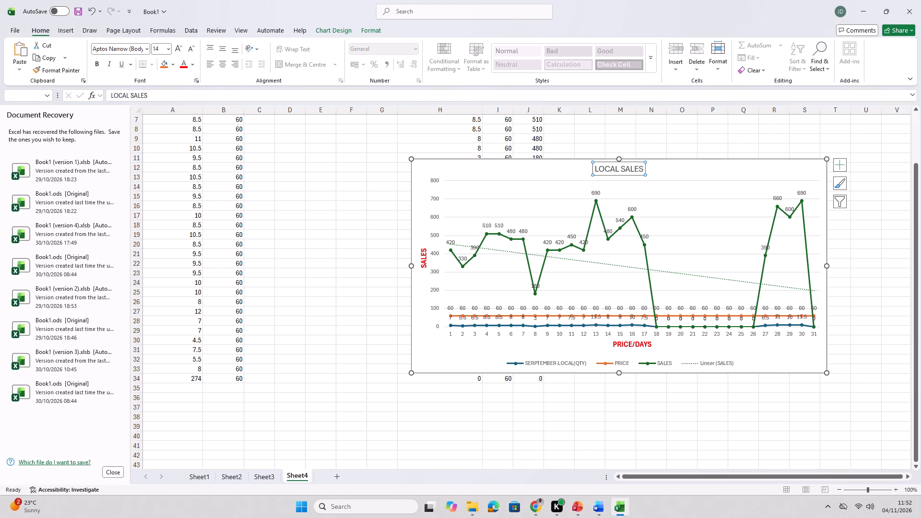
pyautogui.moveTo(643, 168); pyautogui.dragTo(608, 168)
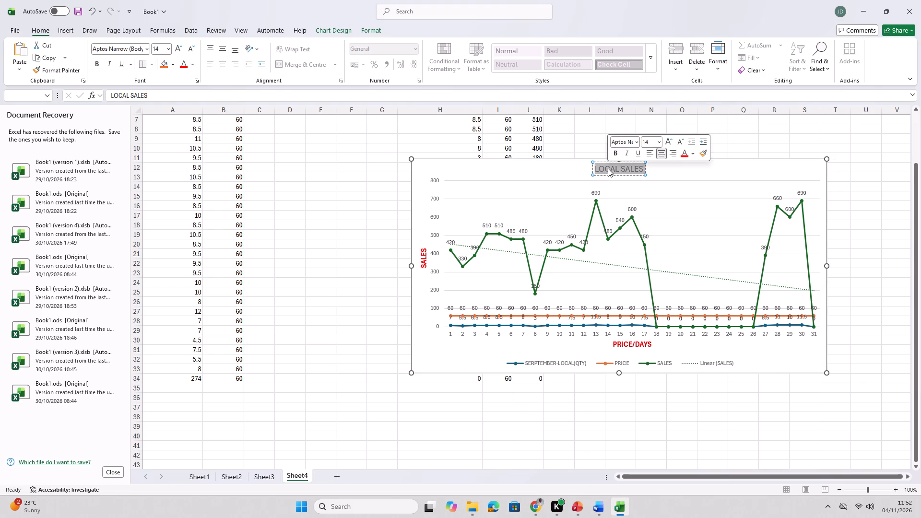
pyautogui.click(614, 155)
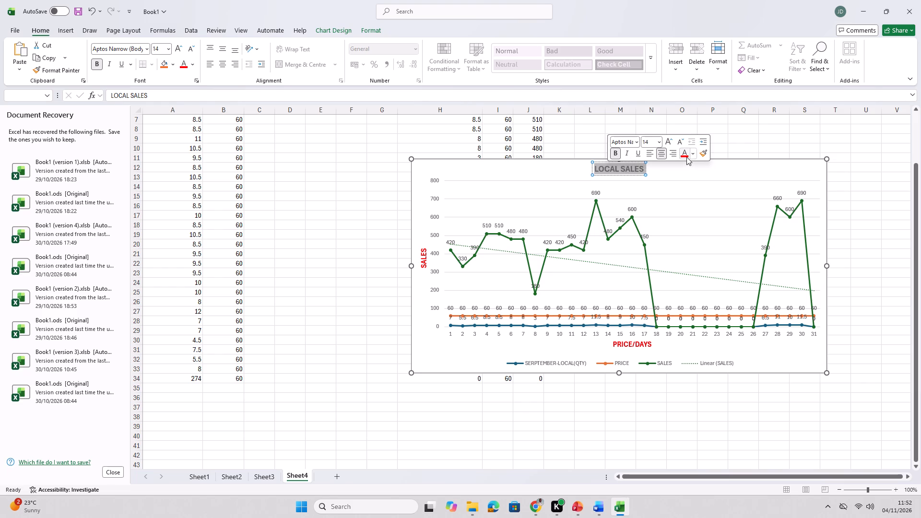
pyautogui.click(686, 156)
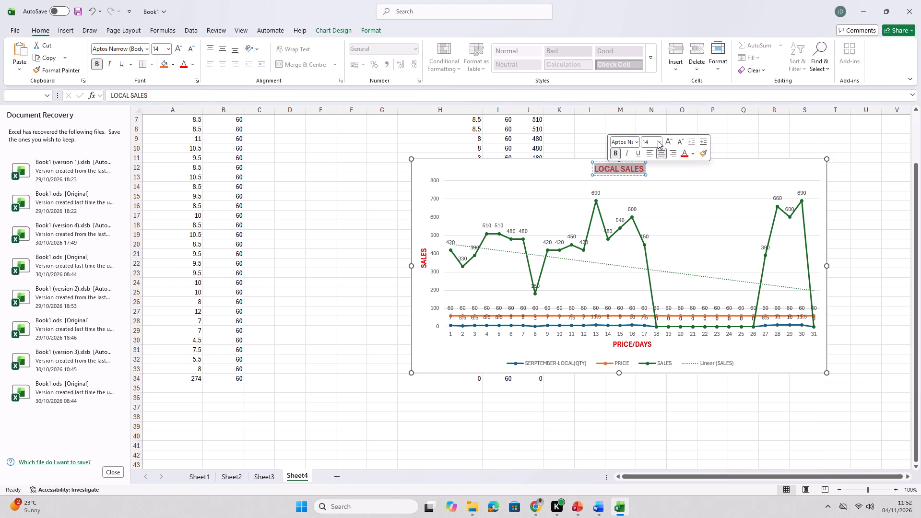
pyautogui.click(667, 139)
pyautogui.click(667, 139)
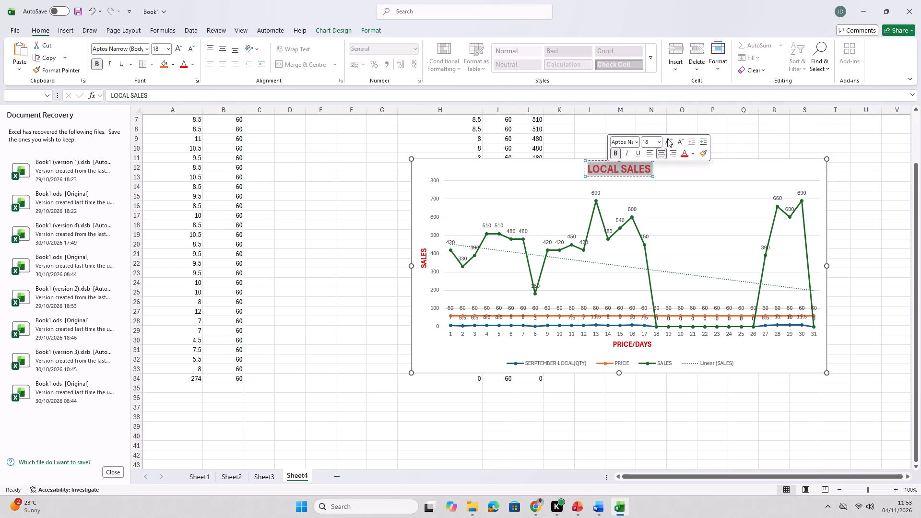
pyautogui.click(667, 177)
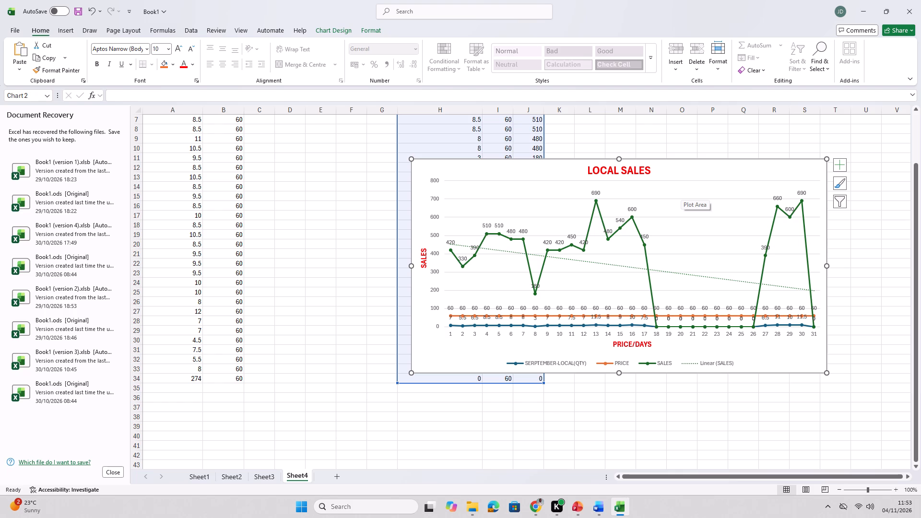
# Copy the whole LOCAL SALES chart from Sheet4.
pyautogui.scroll(1, 681, 188)
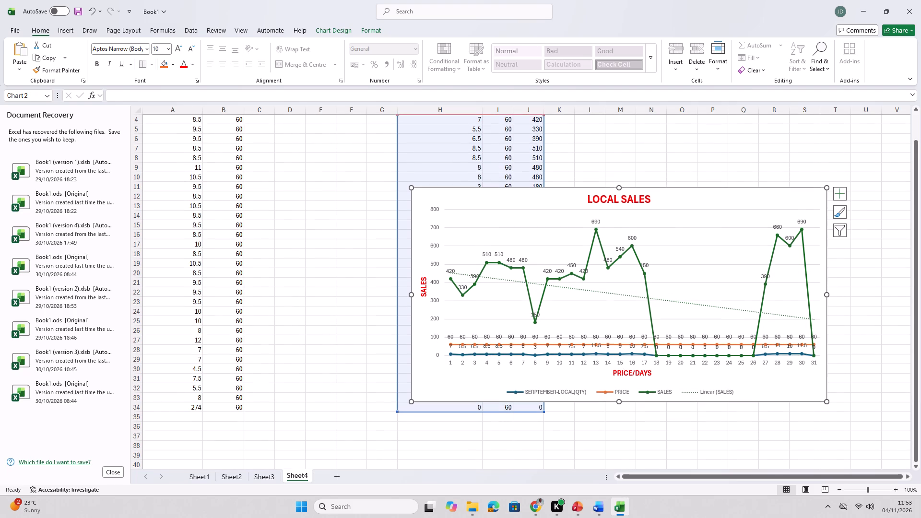
pyautogui.rightClick(662, 214)
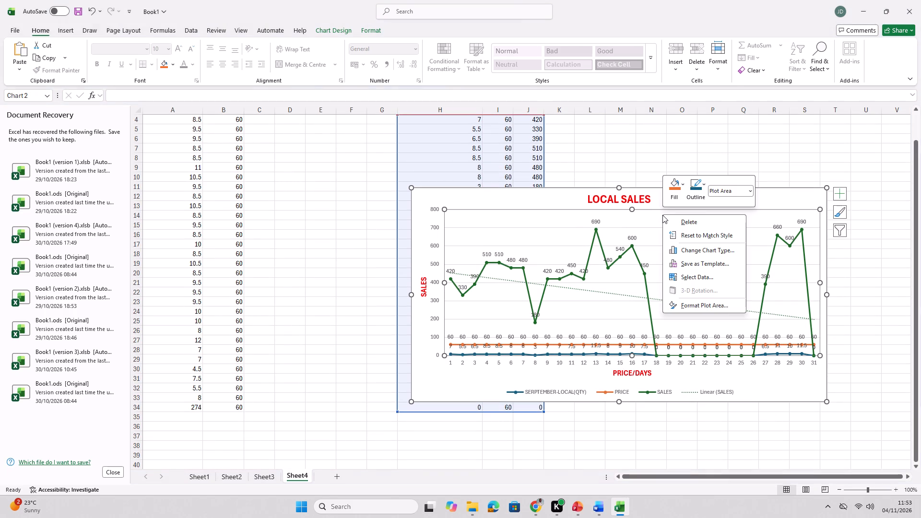
pyautogui.click(628, 226)
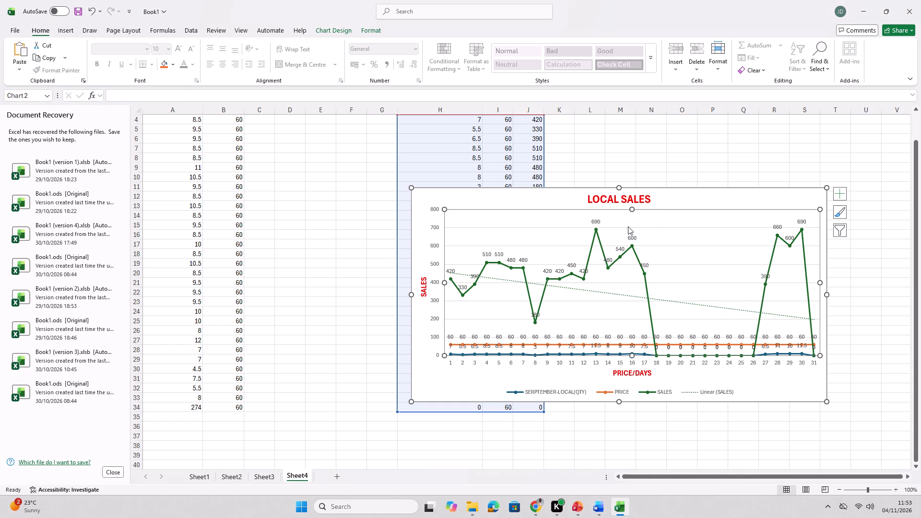
pyautogui.rightClick(643, 223)
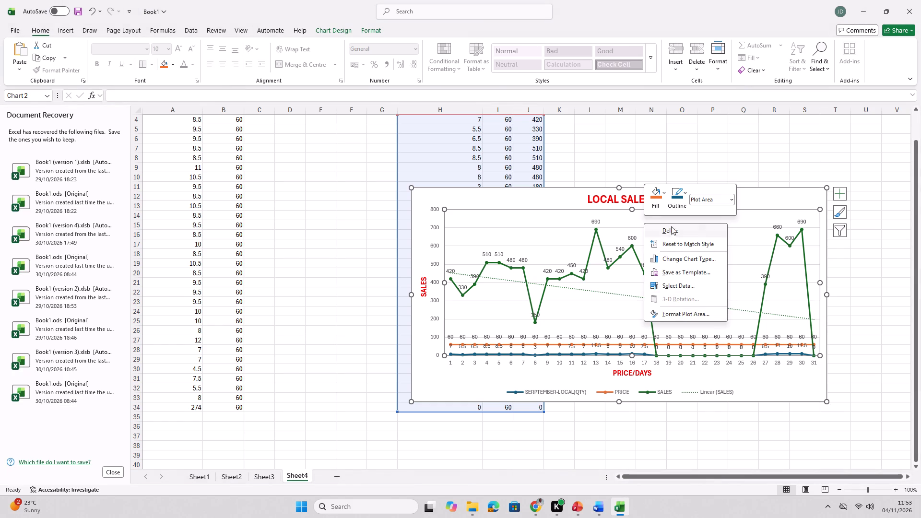
pyautogui.click(547, 197)
pyautogui.rightClick(547, 197)
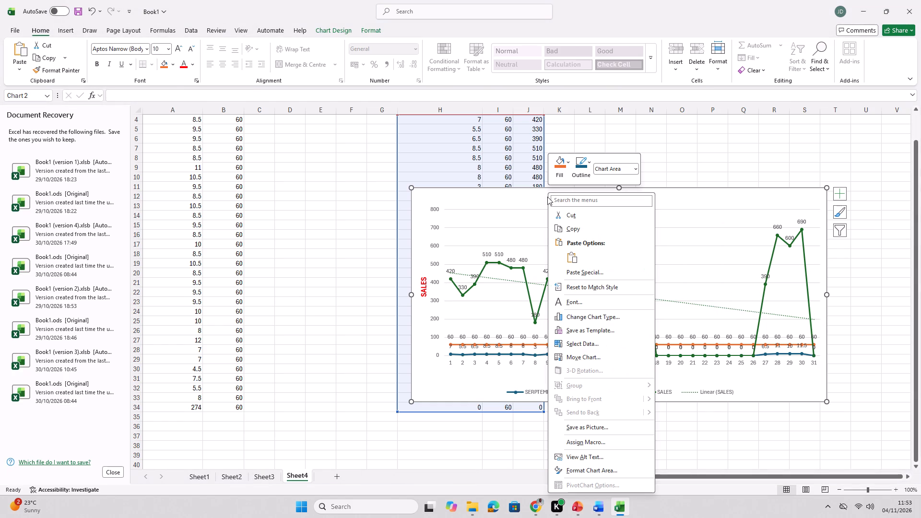
pyautogui.click(572, 227)
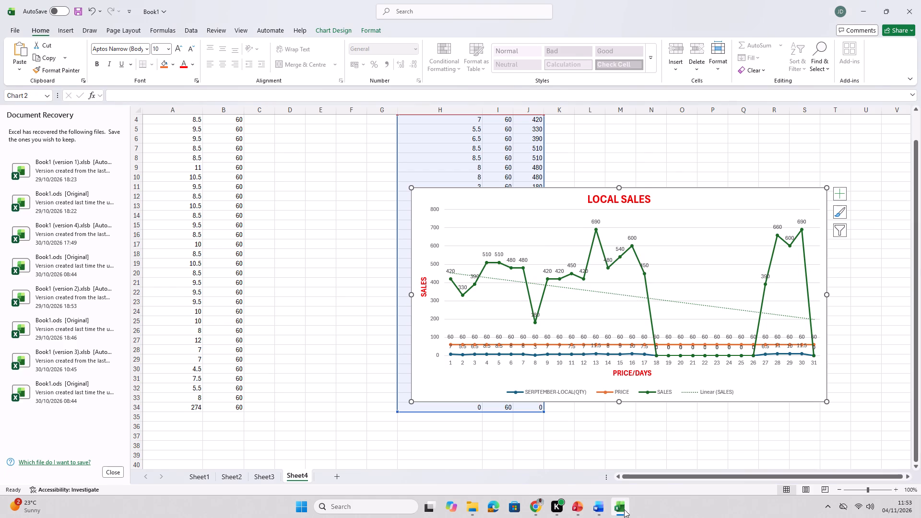
# Switch between PowerPoint and Excel to compare the SEPTEMBER,2026 local milk sales slide with the LOCAL SALES chart on Sheet4.
pyautogui.click(582, 506)
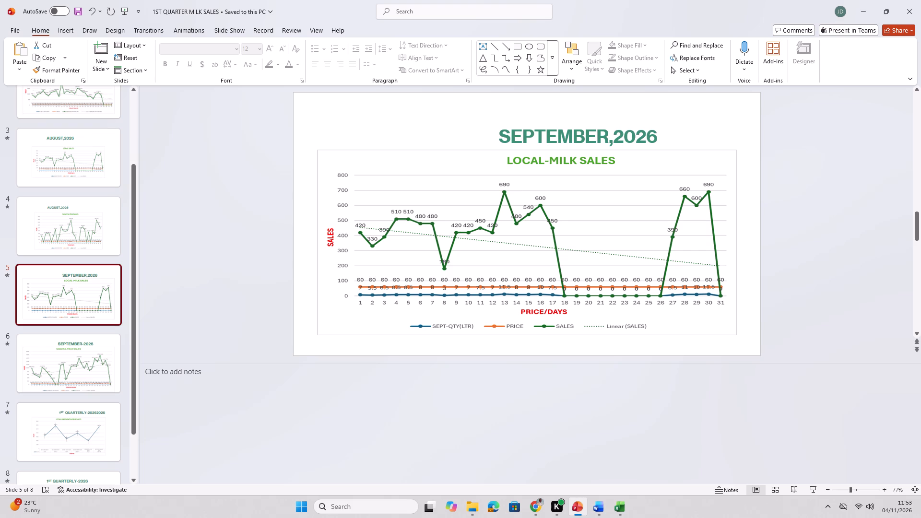
pyautogui.click(623, 507)
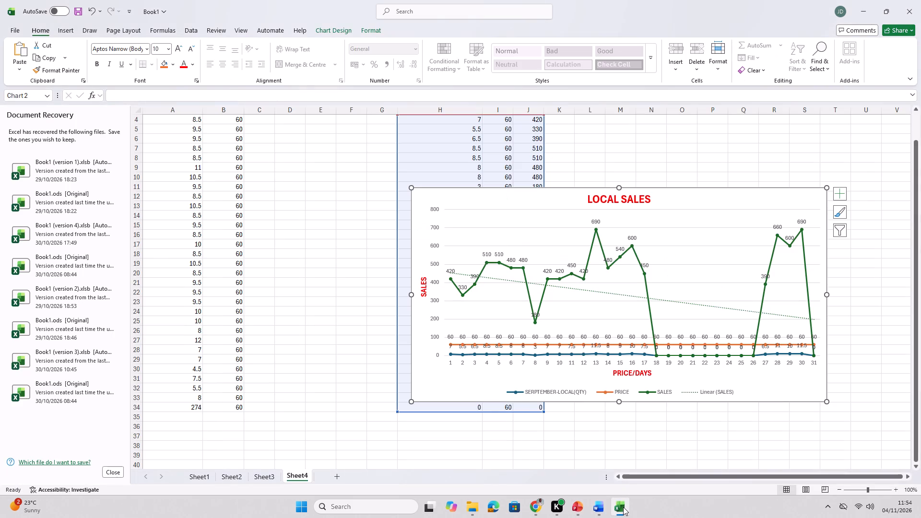
pyautogui.click(623, 507)
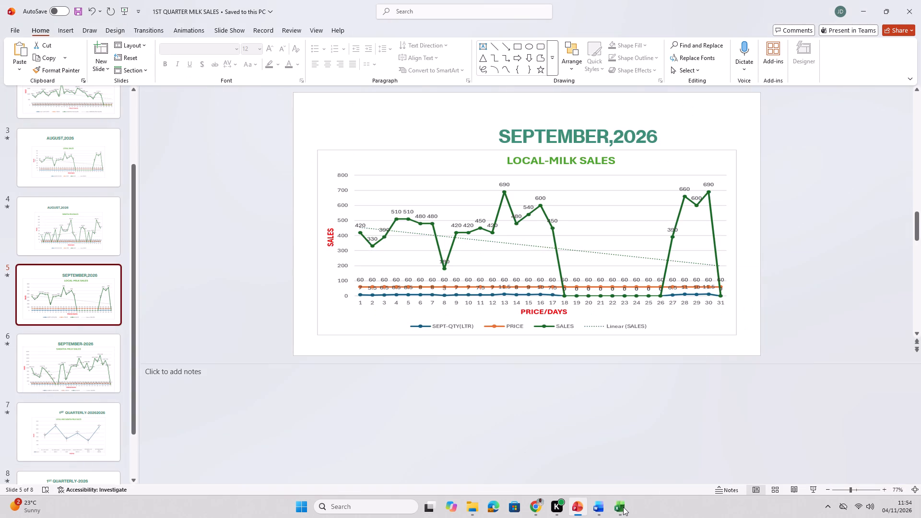
pyautogui.click(623, 507)
pyautogui.click(623, 507)
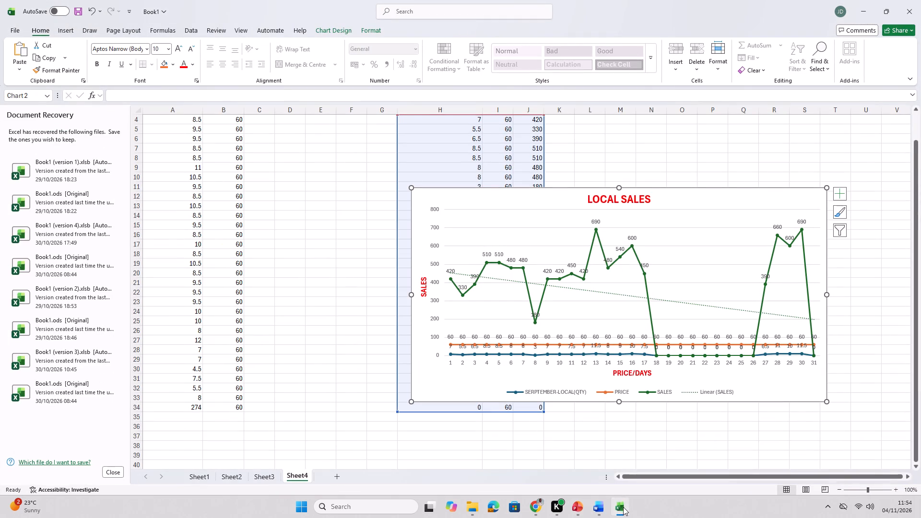
pyautogui.click(623, 507)
pyautogui.click(623, 508)
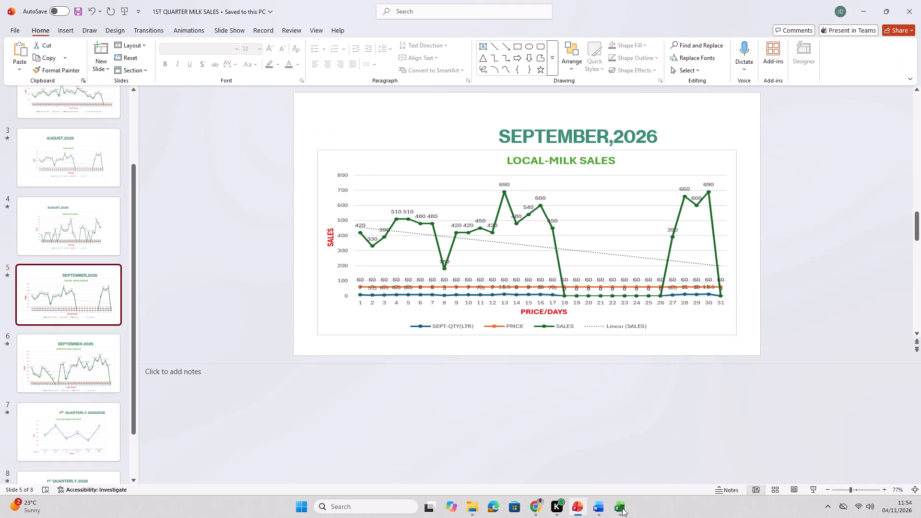
pyautogui.click(622, 508)
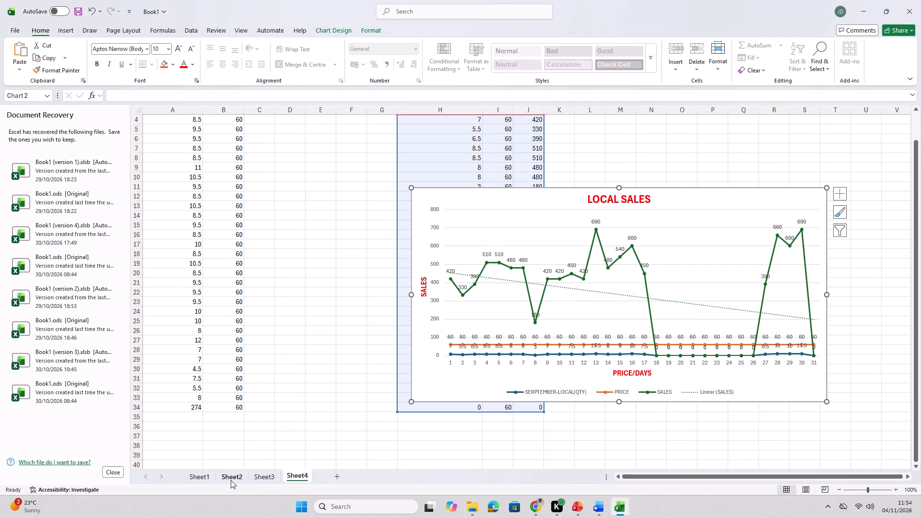
# Switch to the PowerPoint presentation and delete the LOCAL SALES chart picture from the AUGUST,2026 slide.
pyautogui.click(231, 480)
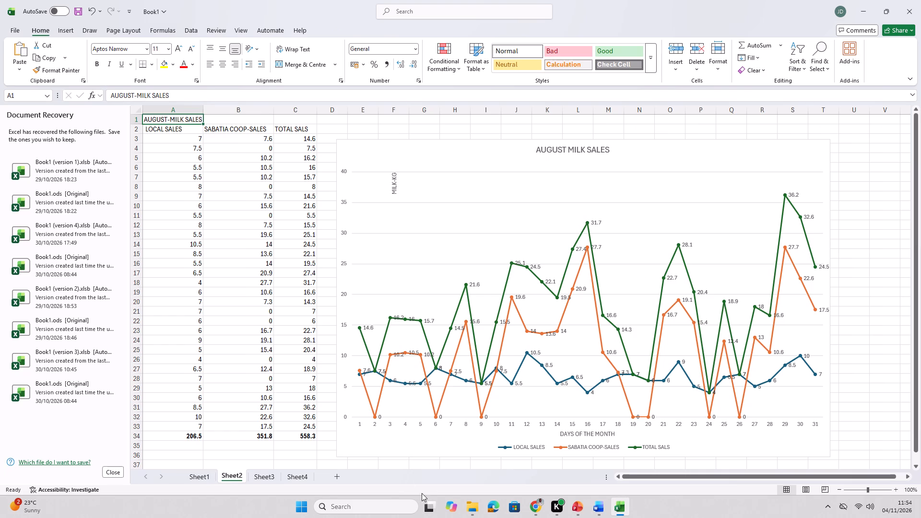
pyautogui.click(576, 506)
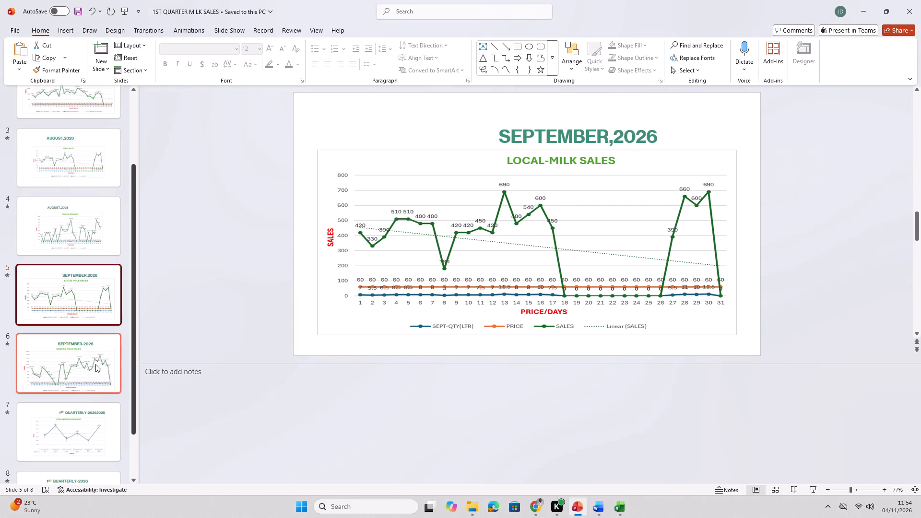
pyautogui.scroll(5, 63, 314)
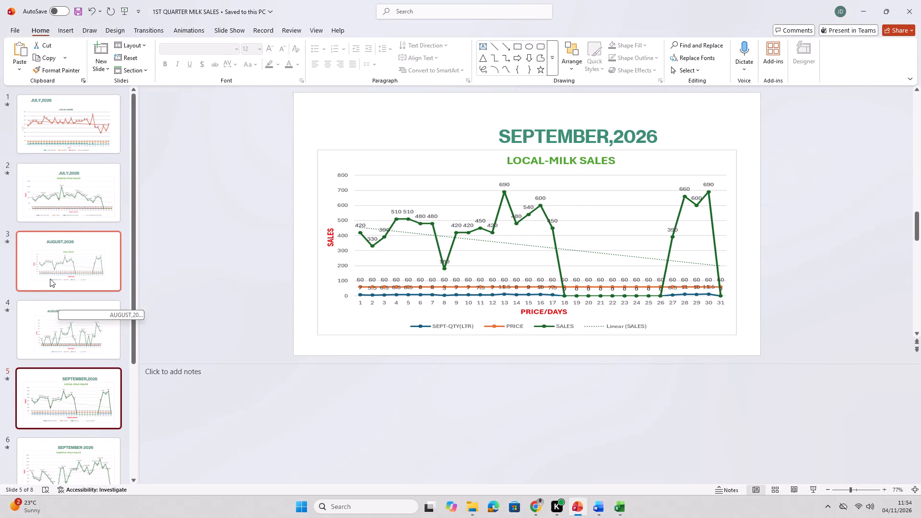
pyautogui.scroll(-2, 50, 277)
pyautogui.scroll(3, 50, 278)
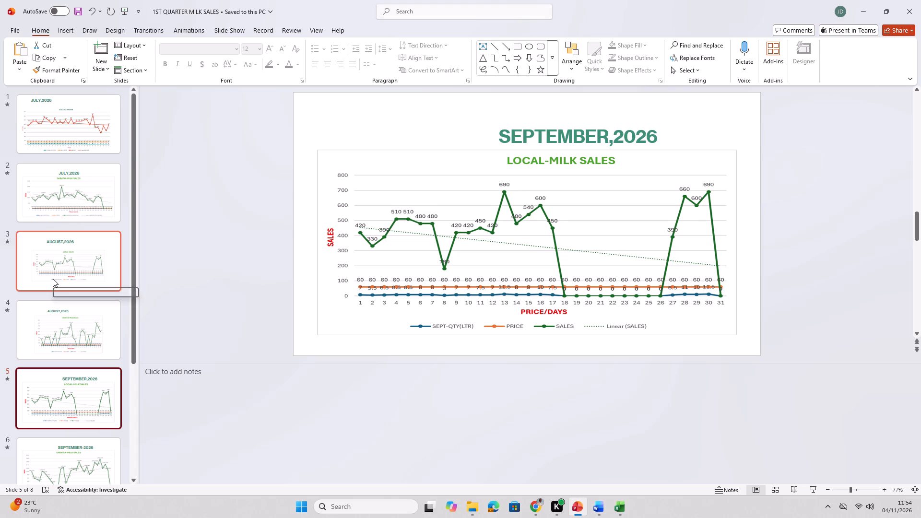
pyautogui.scroll(3, 53, 279)
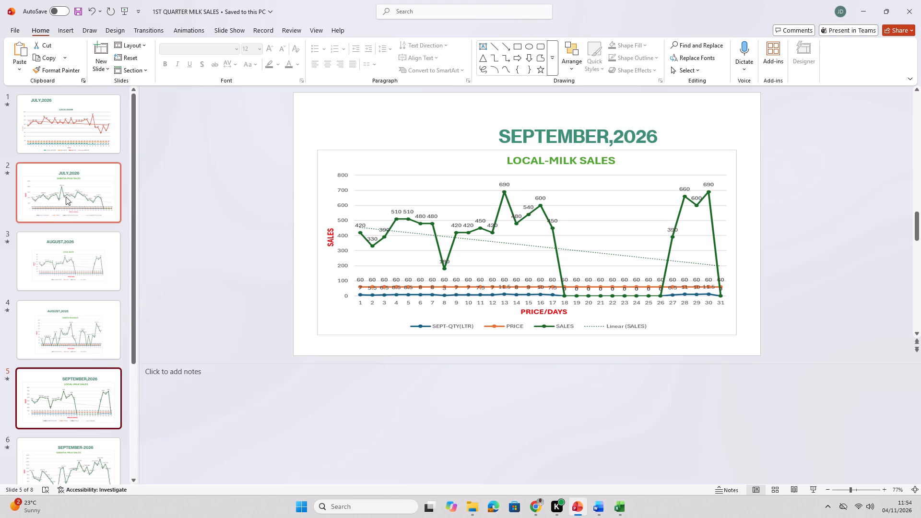
pyautogui.click(67, 255)
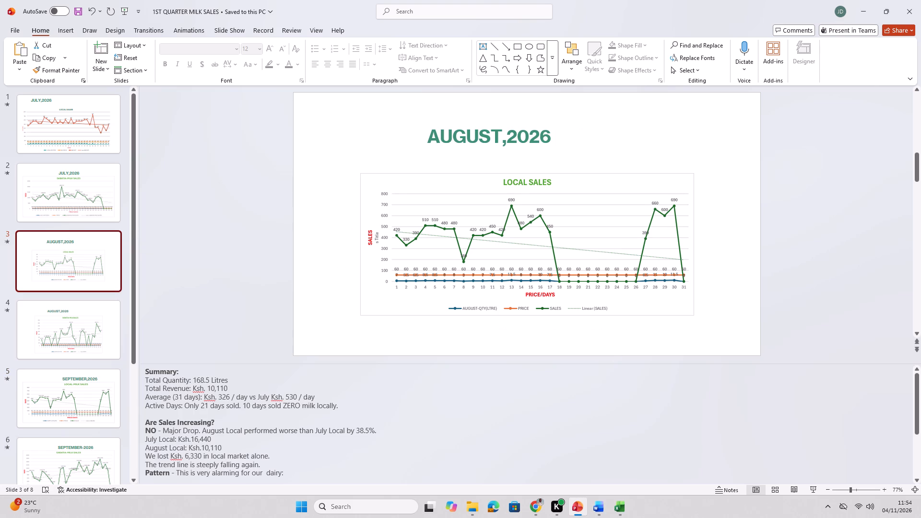
pyautogui.click(585, 221)
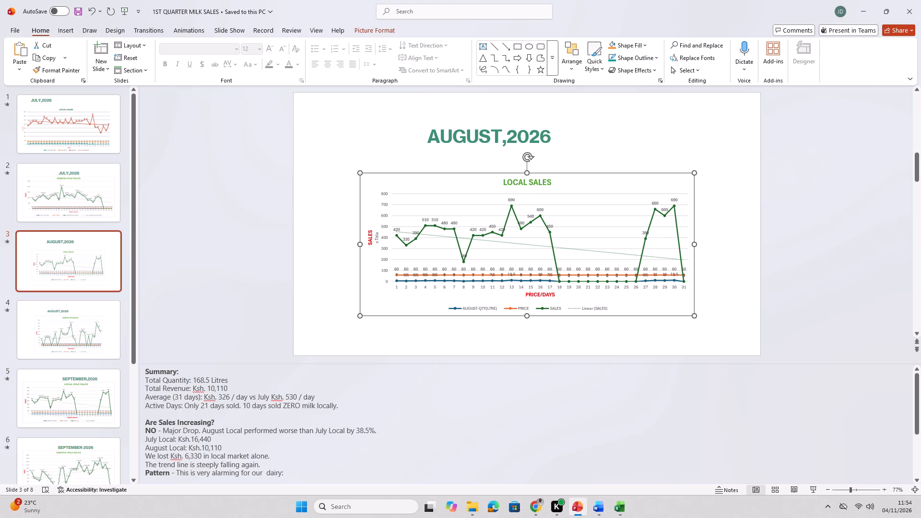
pyautogui.press('BackSpace')
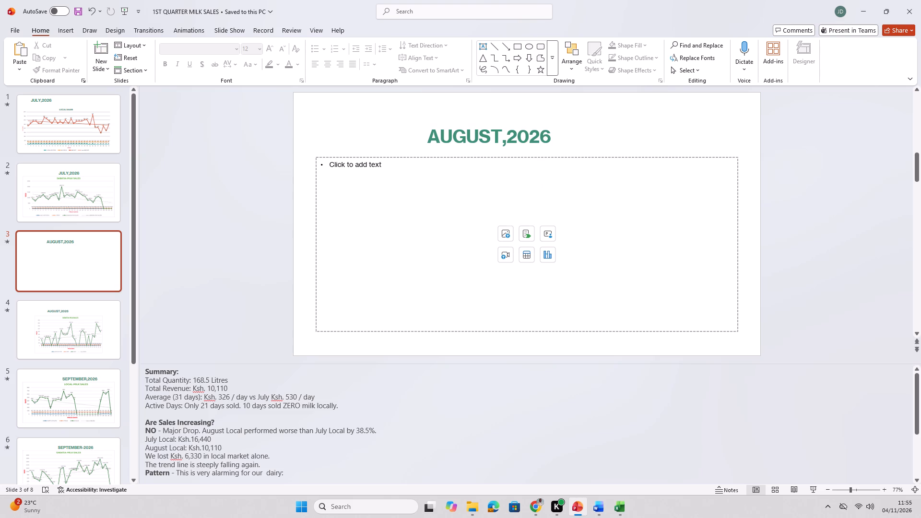
# Switch back to Excel and copy the August LOCAL SALES figures, A3 through A34, on Sheet2.
pyautogui.click(619, 512)
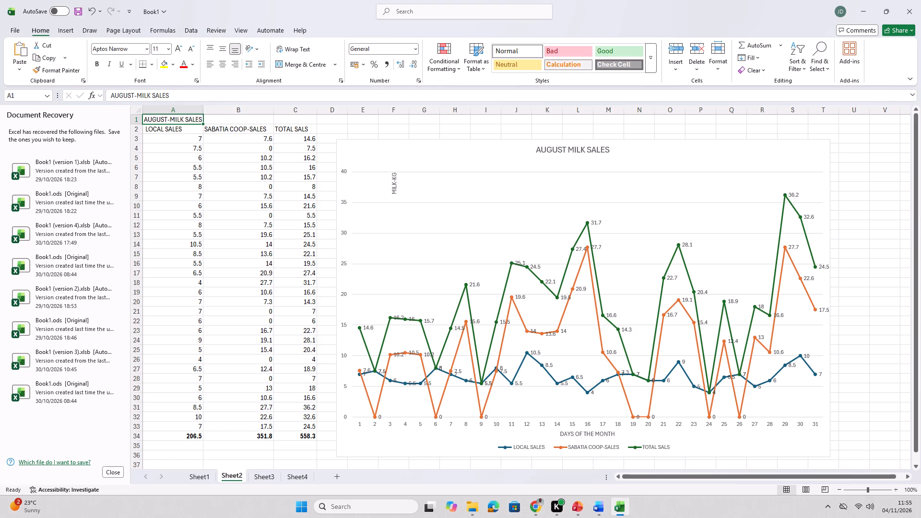
pyautogui.moveTo(170, 138); pyautogui.dragTo(175, 229)
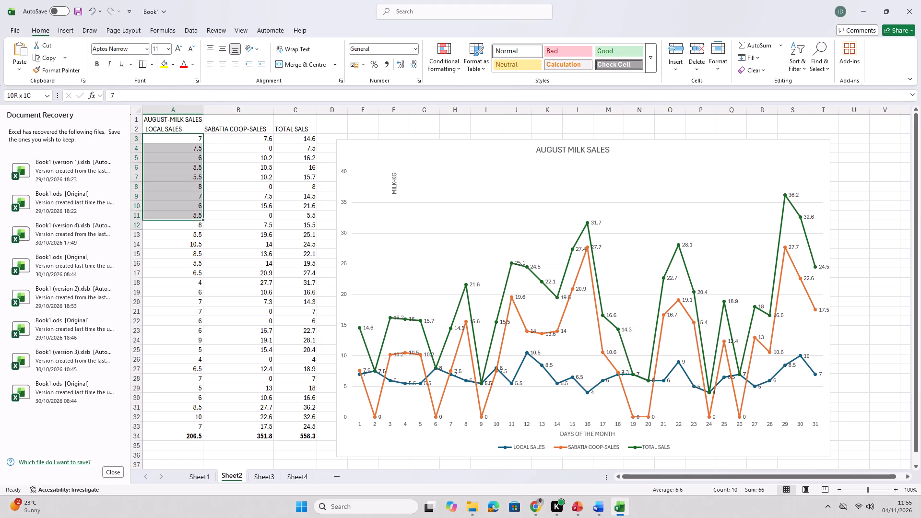
pyautogui.moveTo(175, 229); pyautogui.dragTo(174, 434)
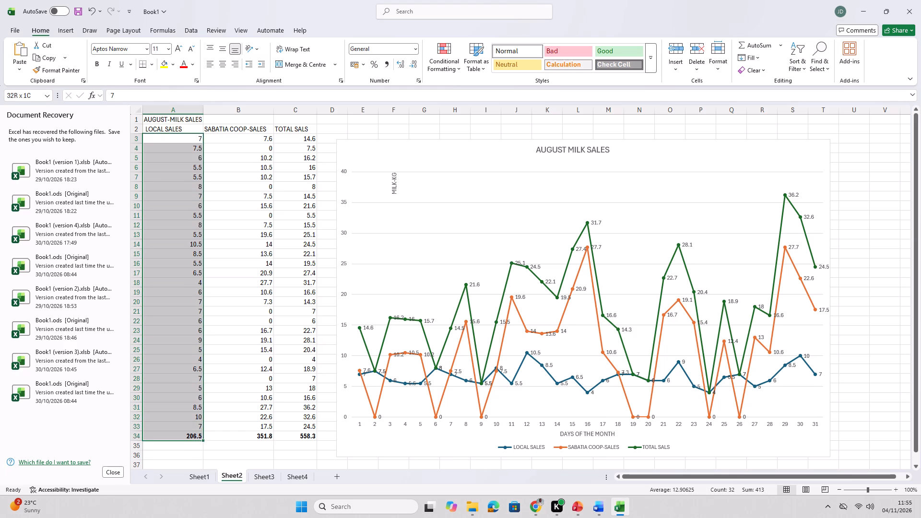
pyautogui.moveTo(174, 434); pyautogui.dragTo(174, 435)
pyautogui.rightClick(167, 166)
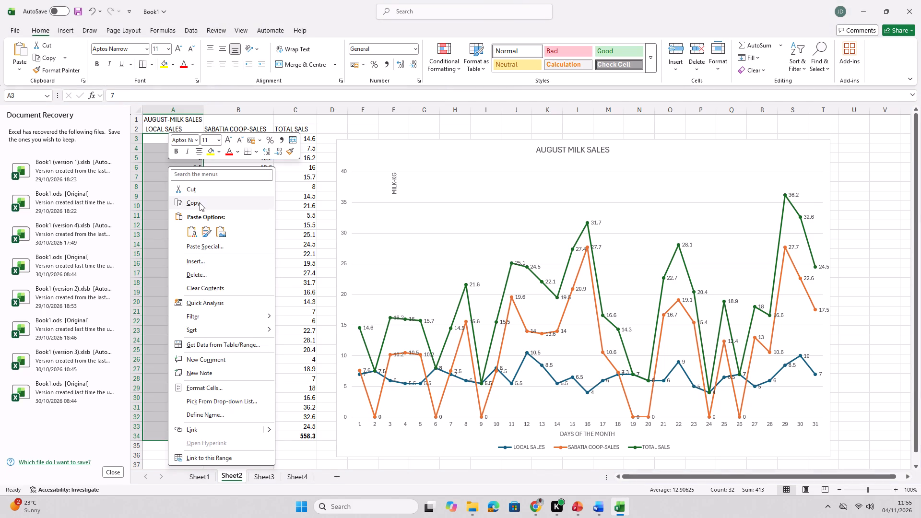
pyautogui.click(200, 203)
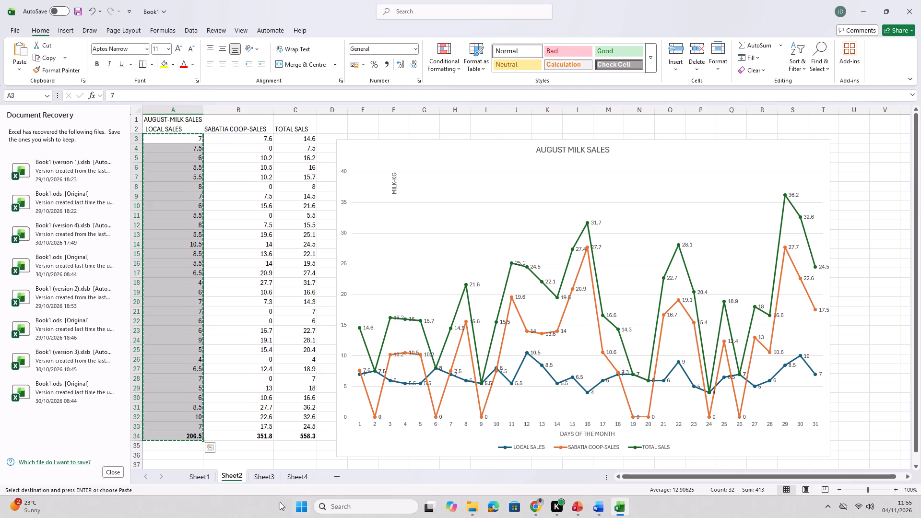
# Delete the LOCAL SALES chart from Sheet4.
pyautogui.click(298, 479)
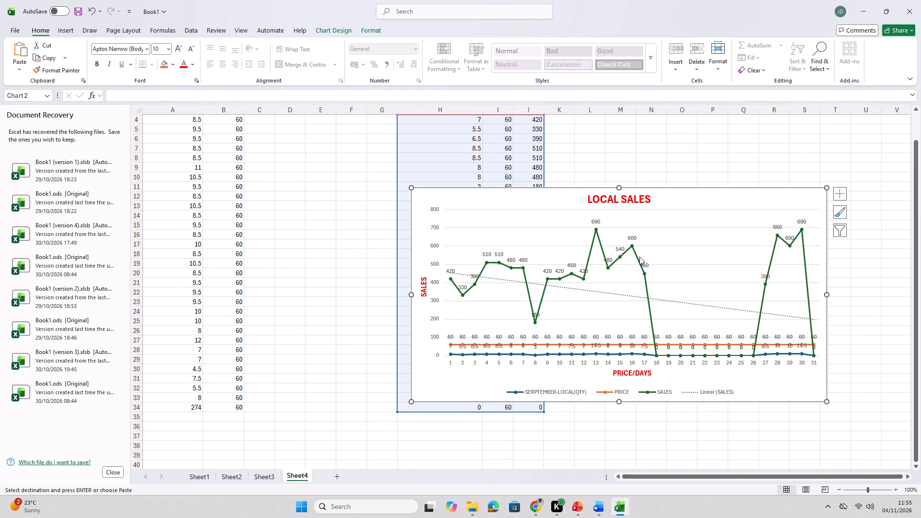
pyautogui.press('BackSpace')
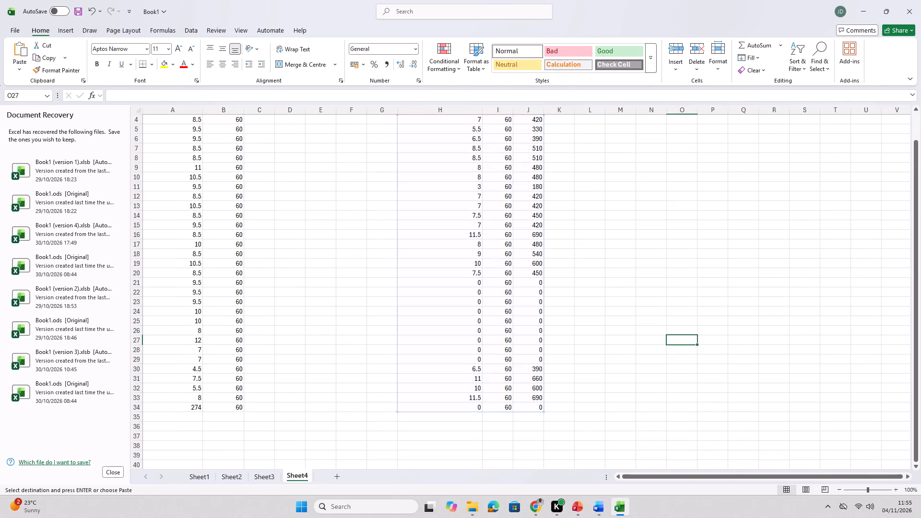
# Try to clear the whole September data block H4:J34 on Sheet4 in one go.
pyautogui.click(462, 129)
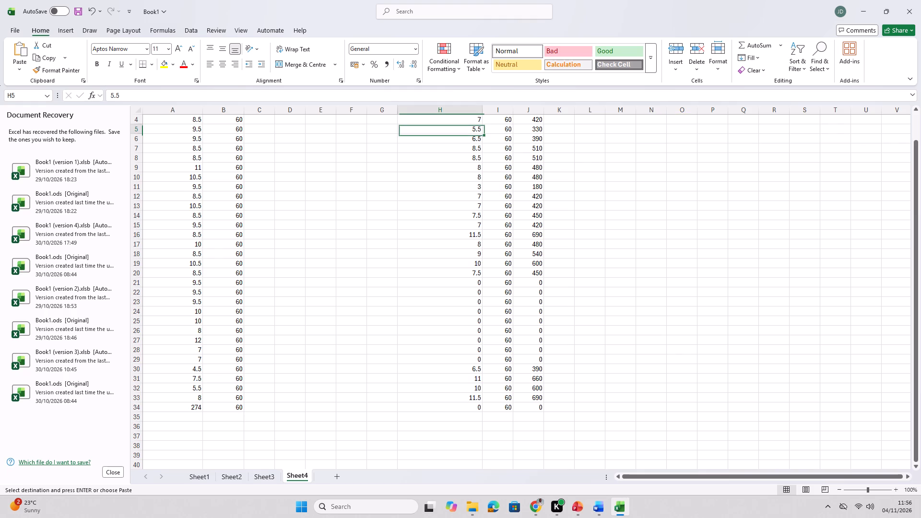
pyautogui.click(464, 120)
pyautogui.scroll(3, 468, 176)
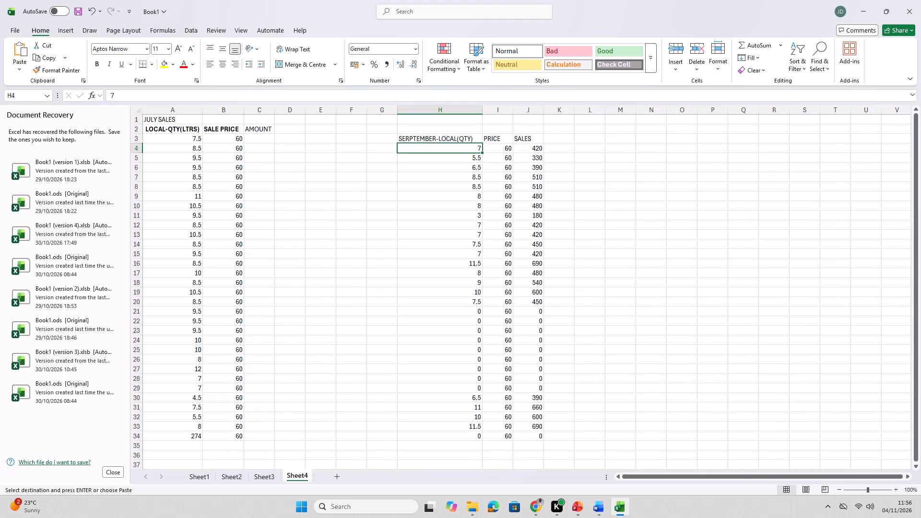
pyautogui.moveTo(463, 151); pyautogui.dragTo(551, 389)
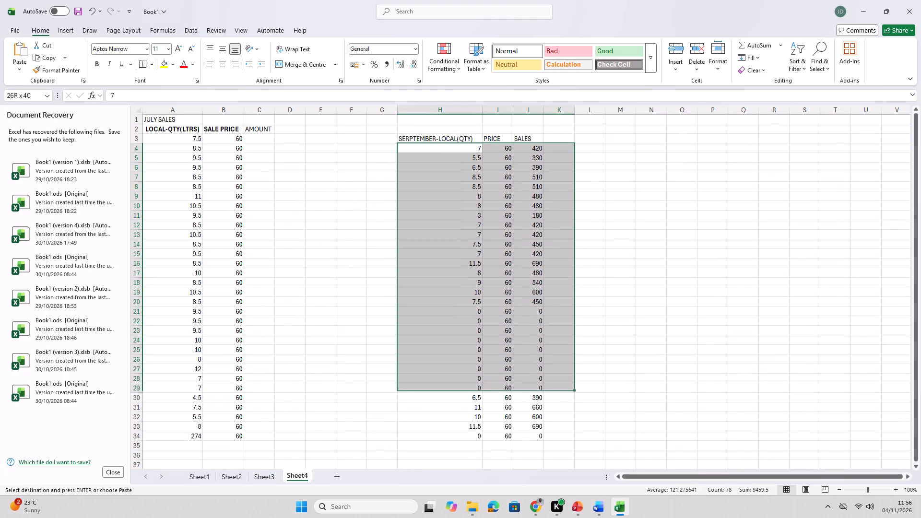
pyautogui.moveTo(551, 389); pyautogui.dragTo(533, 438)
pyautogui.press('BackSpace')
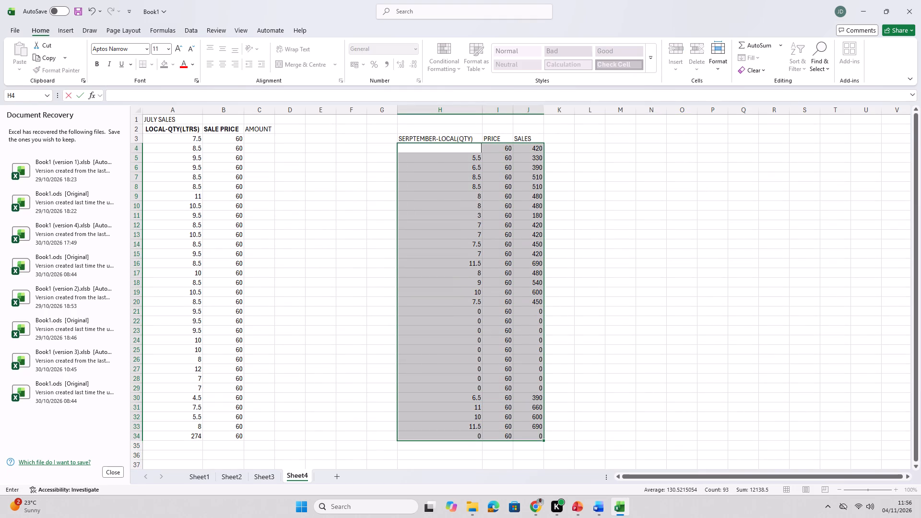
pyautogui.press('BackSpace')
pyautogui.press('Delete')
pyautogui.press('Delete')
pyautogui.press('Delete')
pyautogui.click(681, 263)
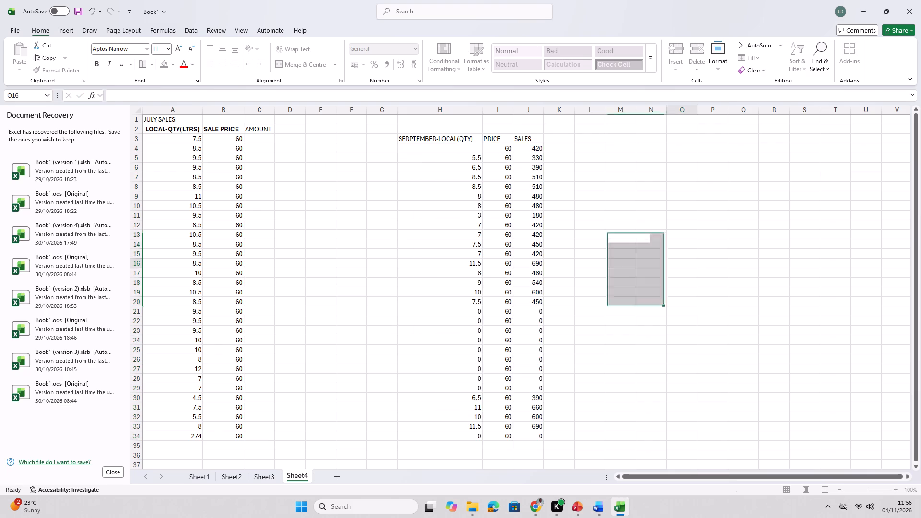
# Clear the quantity, price and sales entries in H4:J34 column by column, keeping the row 3 headings.
pyautogui.moveTo(464, 148); pyautogui.dragTo(494, 429)
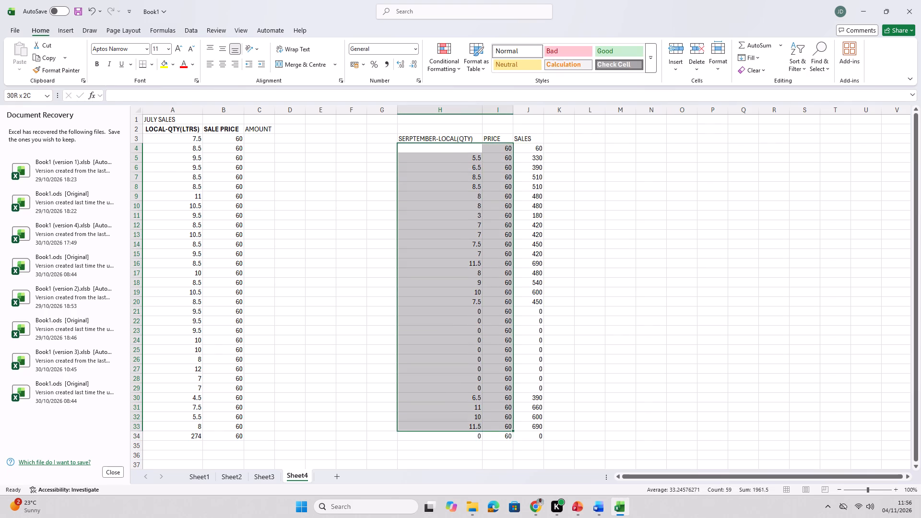
pyautogui.moveTo(494, 429); pyautogui.dragTo(473, 443)
pyautogui.press('Delete')
pyautogui.moveTo(496, 149); pyautogui.dragTo(508, 438)
pyautogui.press('Delete')
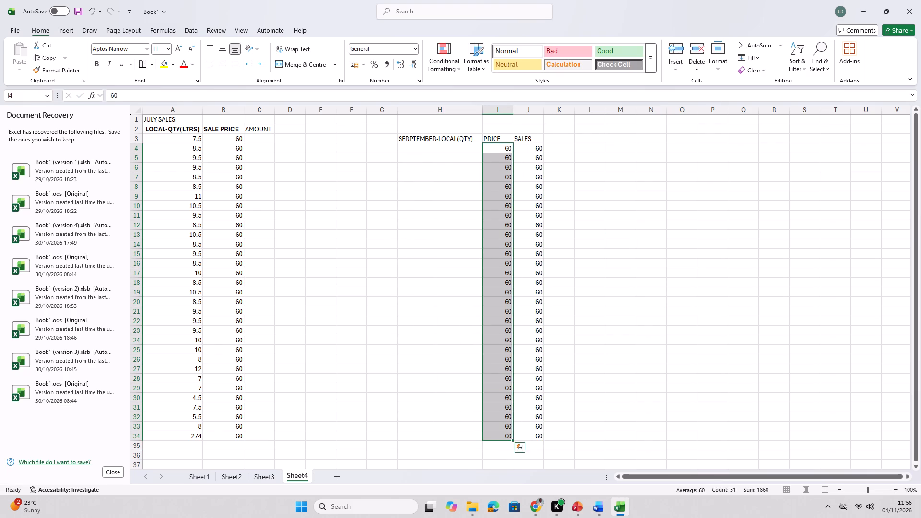
pyautogui.press('Delete')
pyautogui.moveTo(527, 147); pyautogui.dragTo(516, 268)
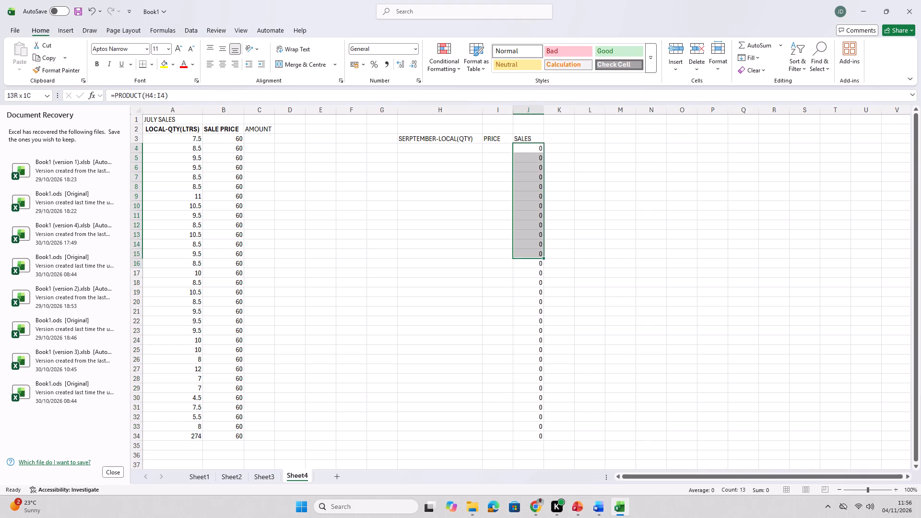
pyautogui.moveTo(516, 268); pyautogui.dragTo(537, 438)
pyautogui.press('Delete')
pyautogui.press('Delete')
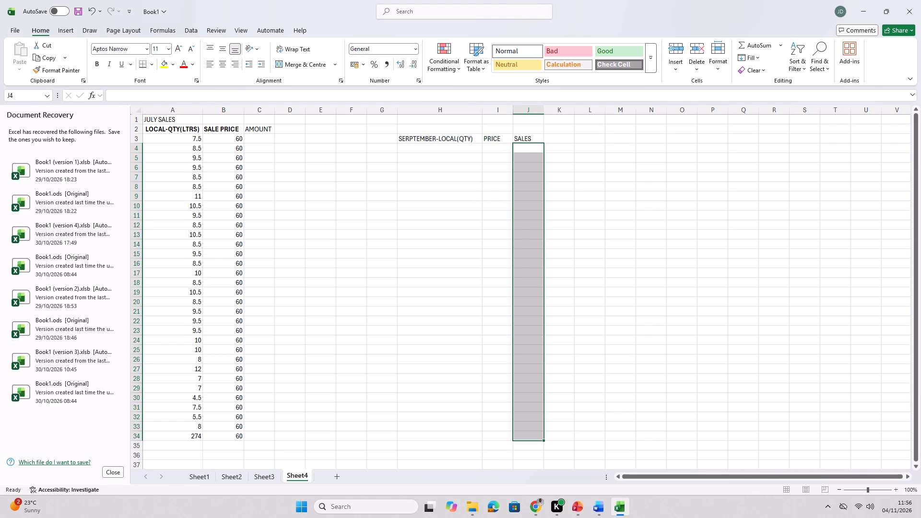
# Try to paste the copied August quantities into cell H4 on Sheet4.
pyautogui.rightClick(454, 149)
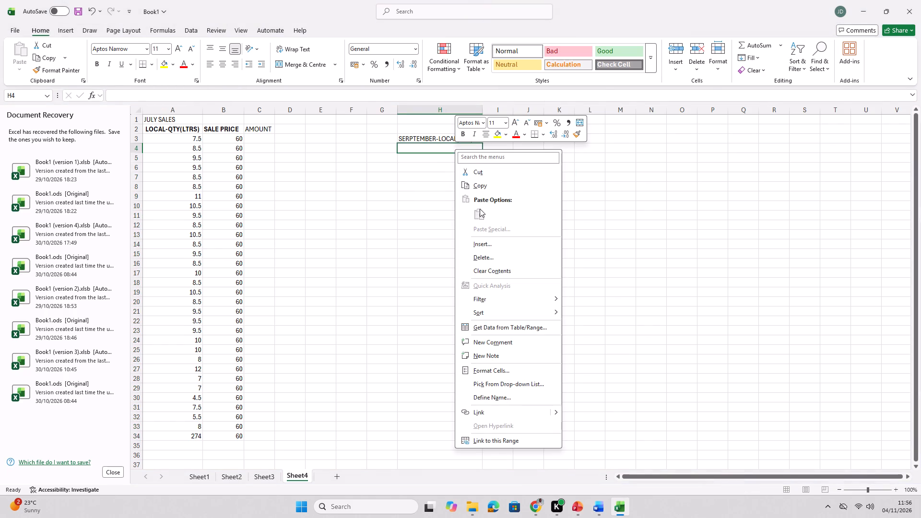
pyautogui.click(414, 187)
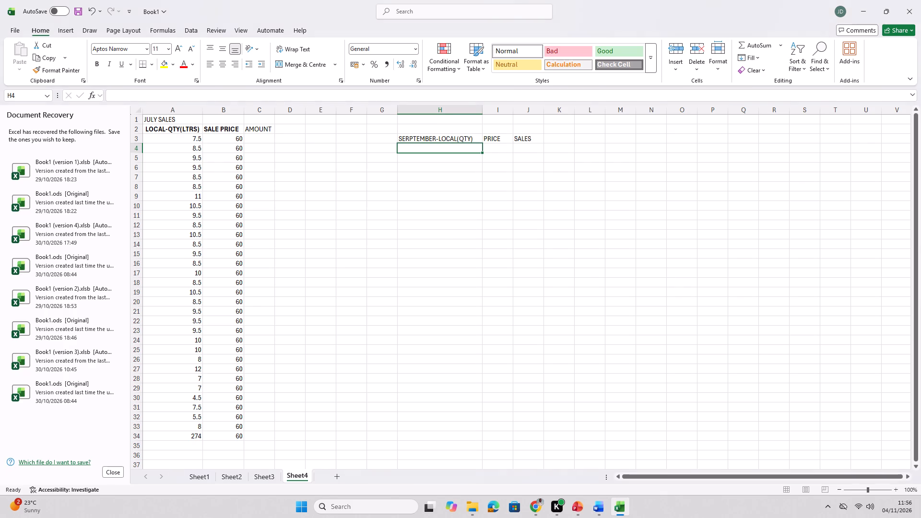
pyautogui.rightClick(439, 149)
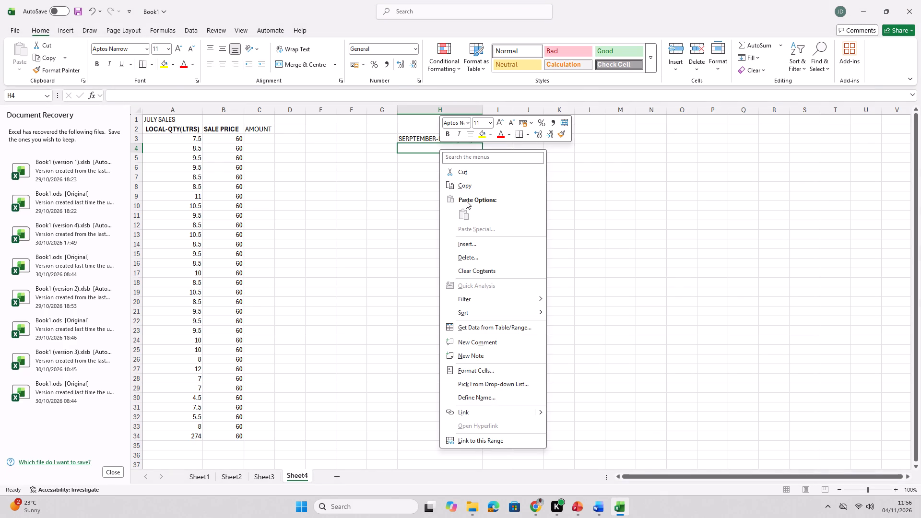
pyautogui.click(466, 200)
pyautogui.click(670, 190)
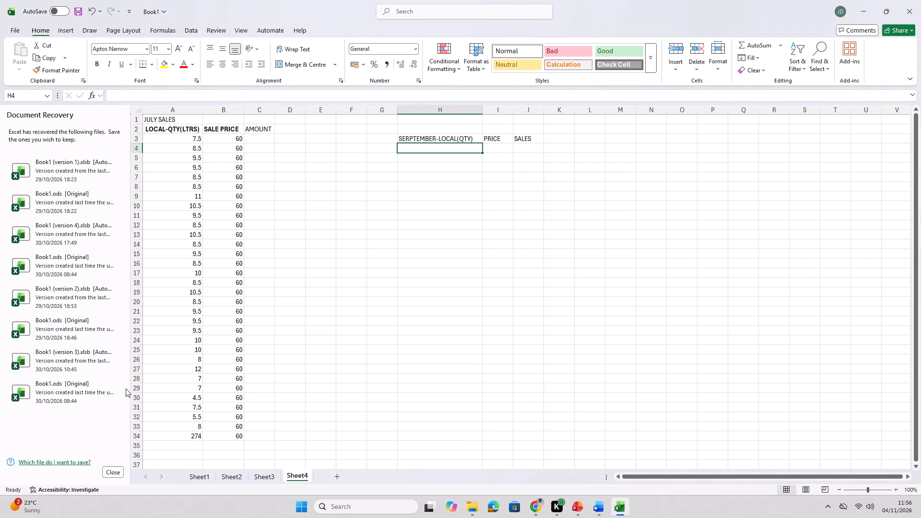
# Copy the August LOCAL SALES range A3:A34 on Sheet2 again and paste it into Sheet4 starting at H4.
pyautogui.click(234, 476)
pyautogui.rightClick(171, 206)
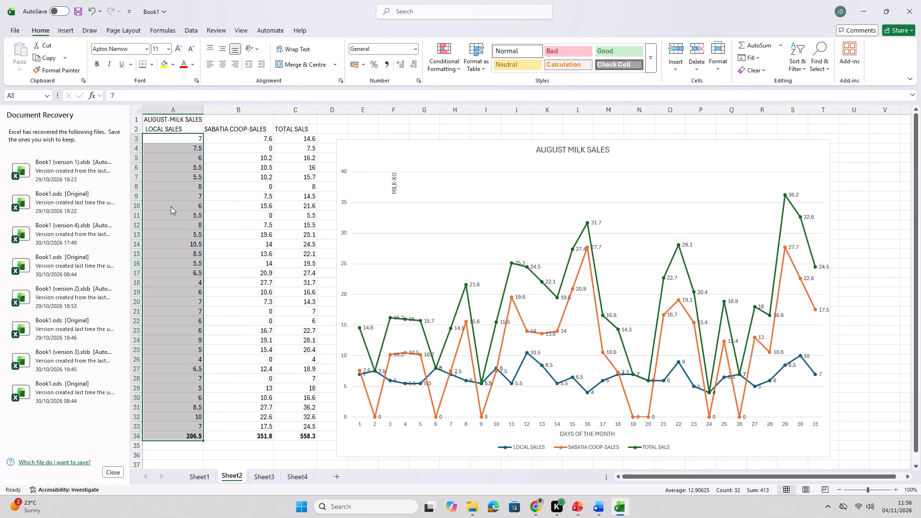
pyautogui.click(205, 232)
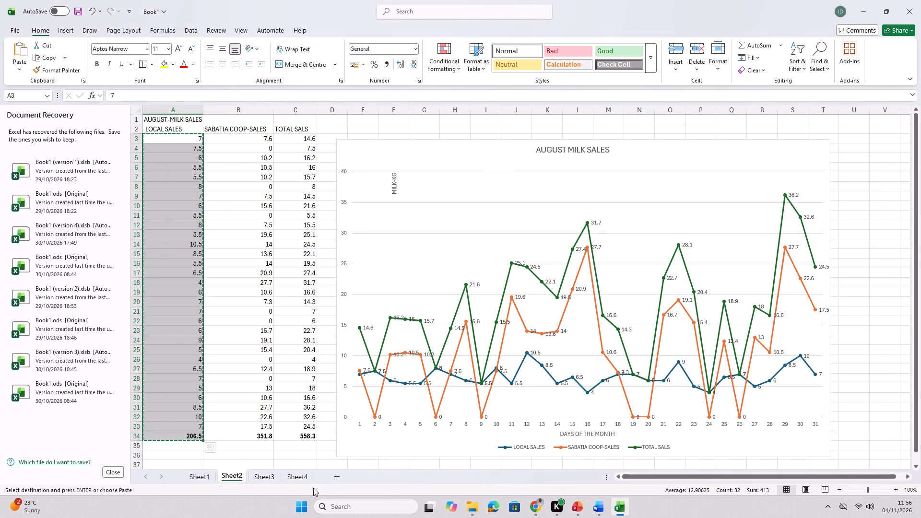
pyautogui.click(307, 482)
pyautogui.rightClick(440, 149)
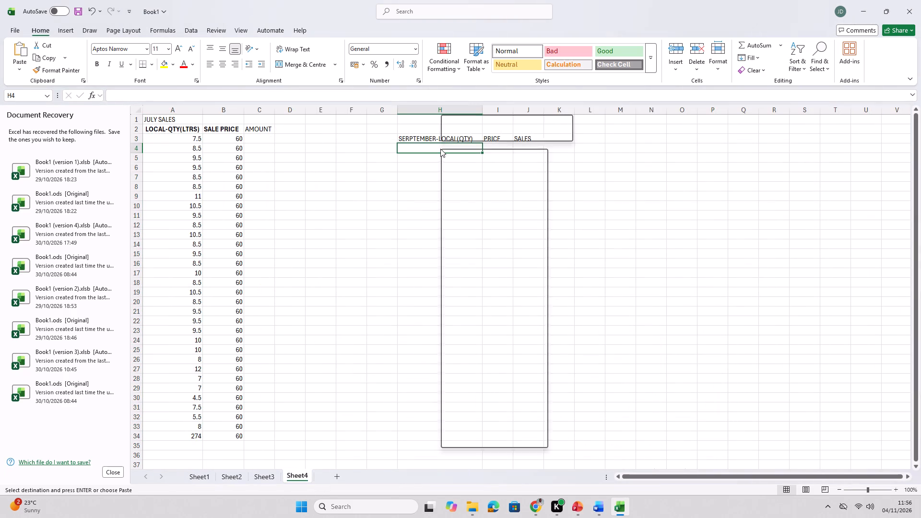
pyautogui.click(466, 212)
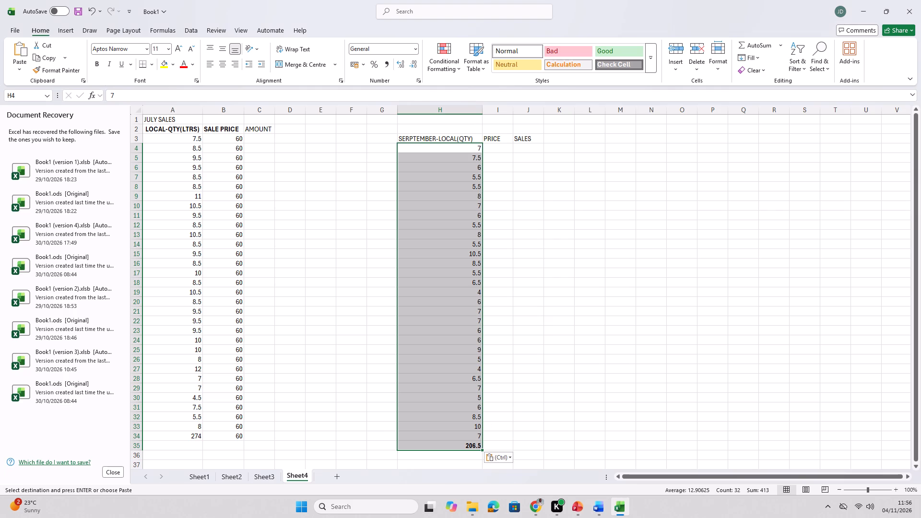
pyautogui.click(521, 188)
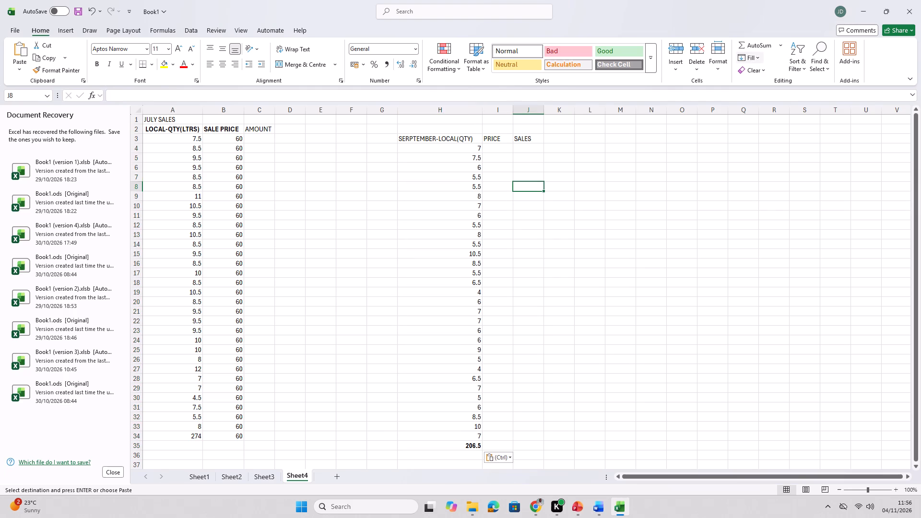
# Delete the SUM total in cell H35 below the pasted quantities.
pyautogui.click(475, 446)
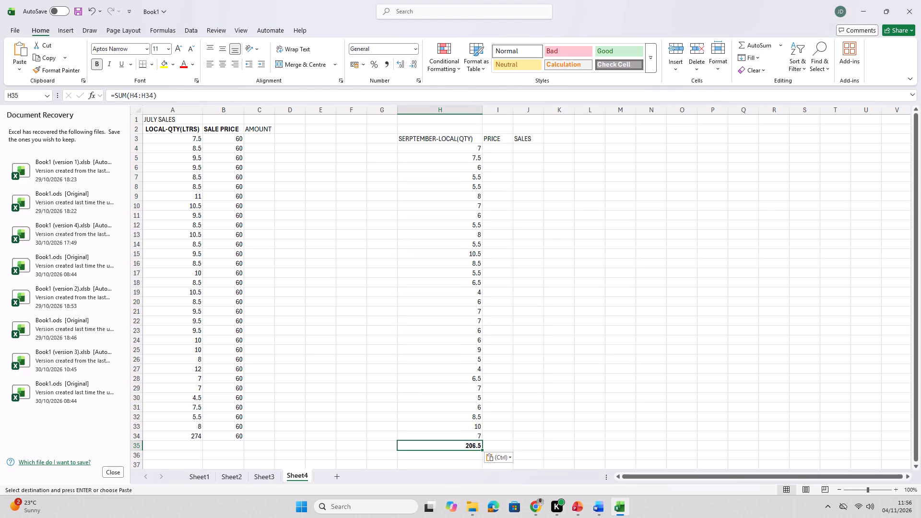
pyautogui.press('BackSpace')
pyautogui.click(543, 264)
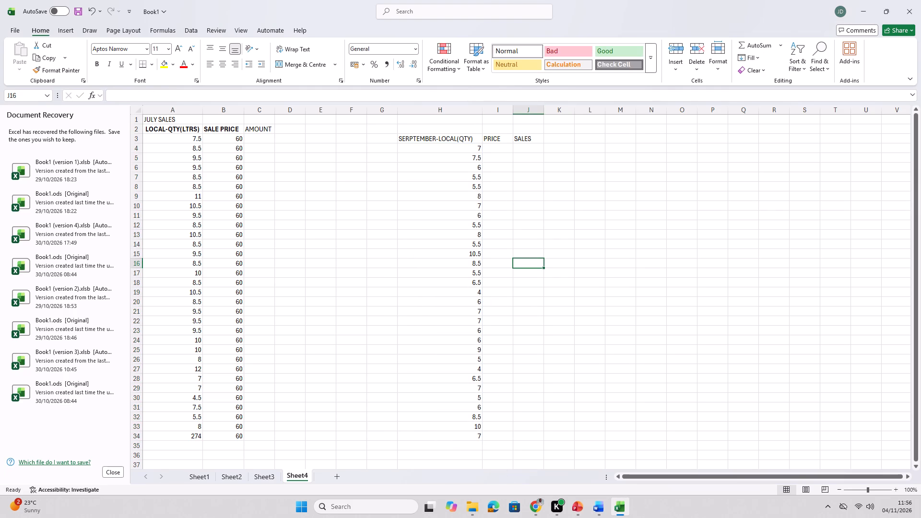
# Enter a price of 60 in I4 and fill it down the PRICE column to I34.
pyautogui.click(507, 147)
pyautogui.write('60')
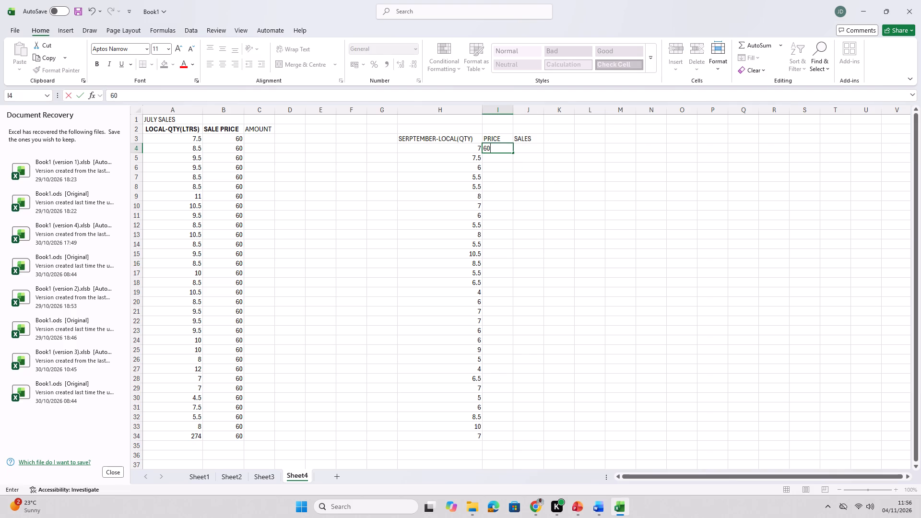
pyautogui.click(512, 151)
pyautogui.moveTo(512, 153); pyautogui.dragTo(517, 441)
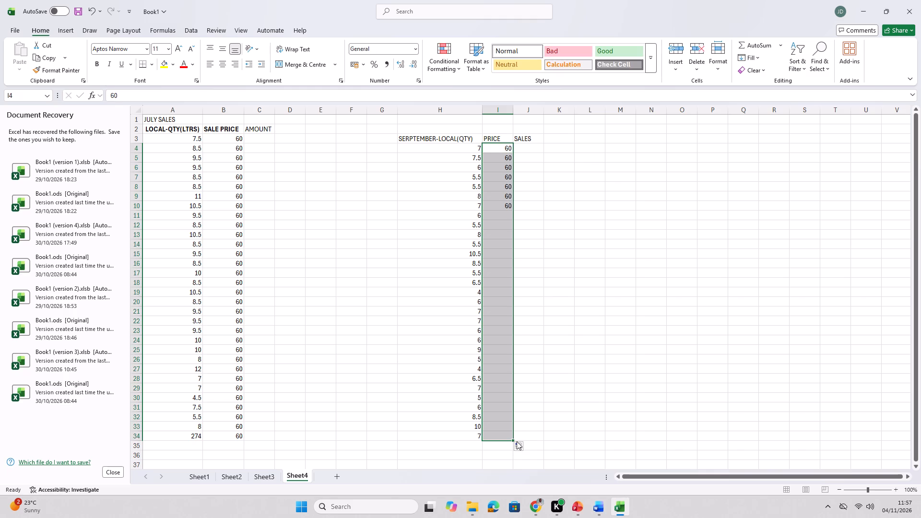
# Calculate SALES in J4 with the function PRODUCT(H4:I4) and fill the formula down to J34.
pyautogui.click(524, 149)
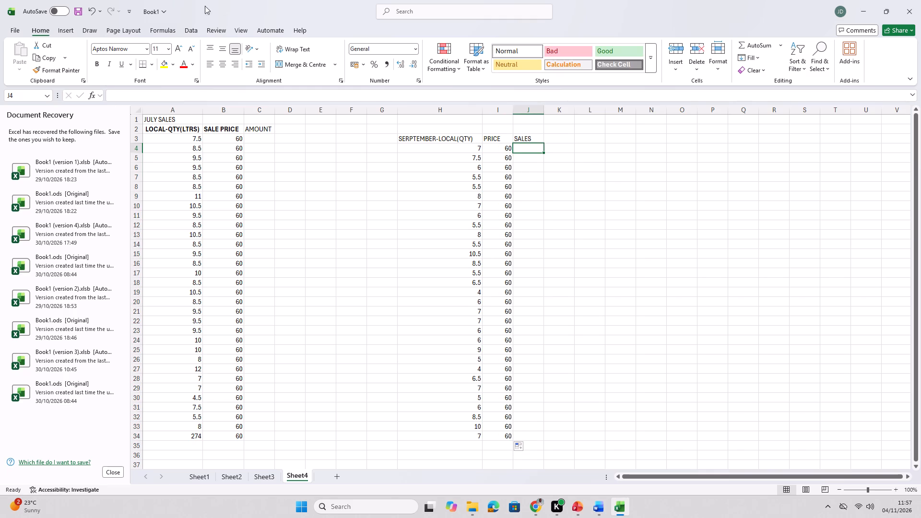
pyautogui.click(172, 31)
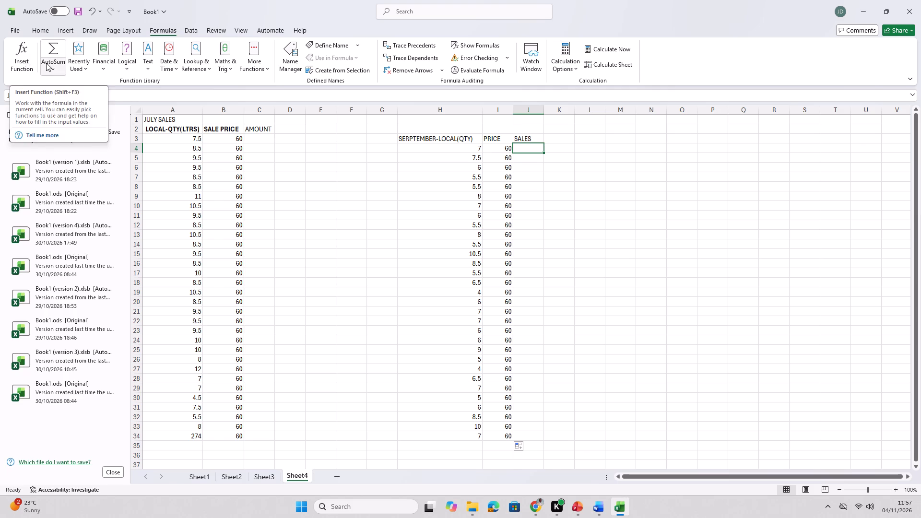
pyautogui.click(31, 67)
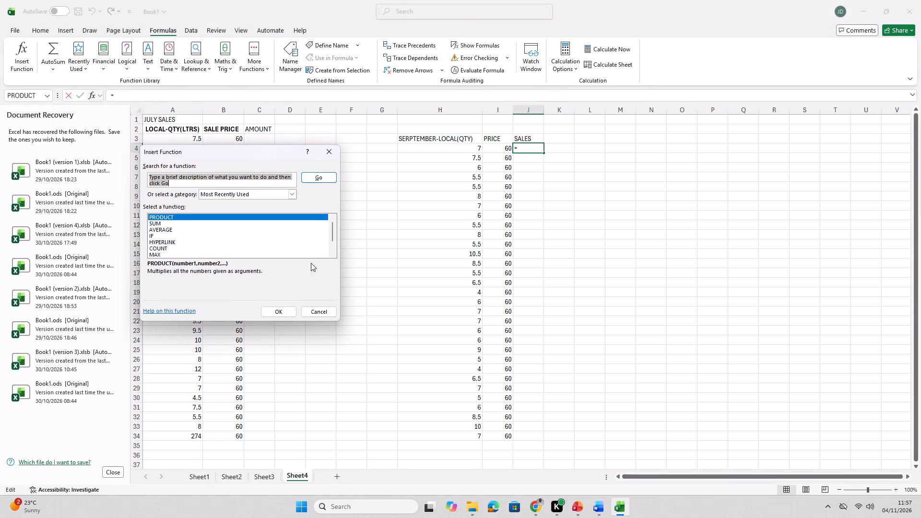
pyautogui.click(275, 309)
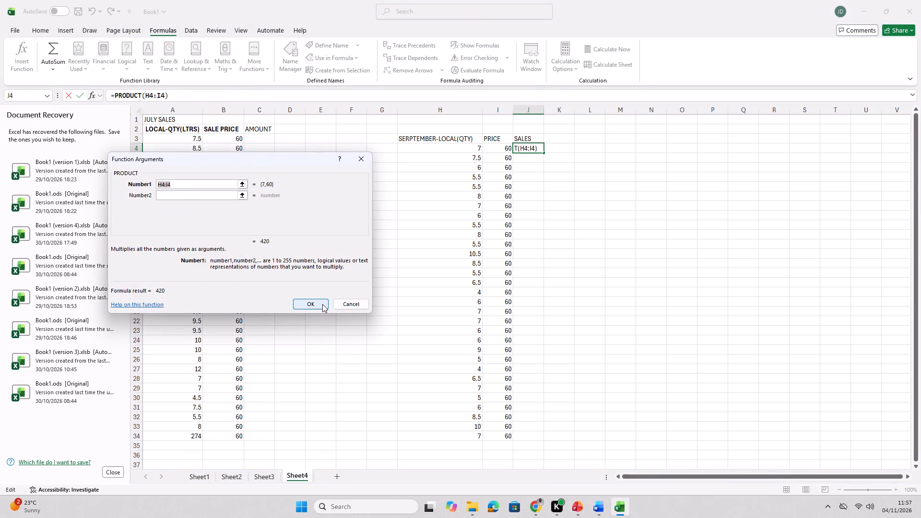
pyautogui.click(323, 304)
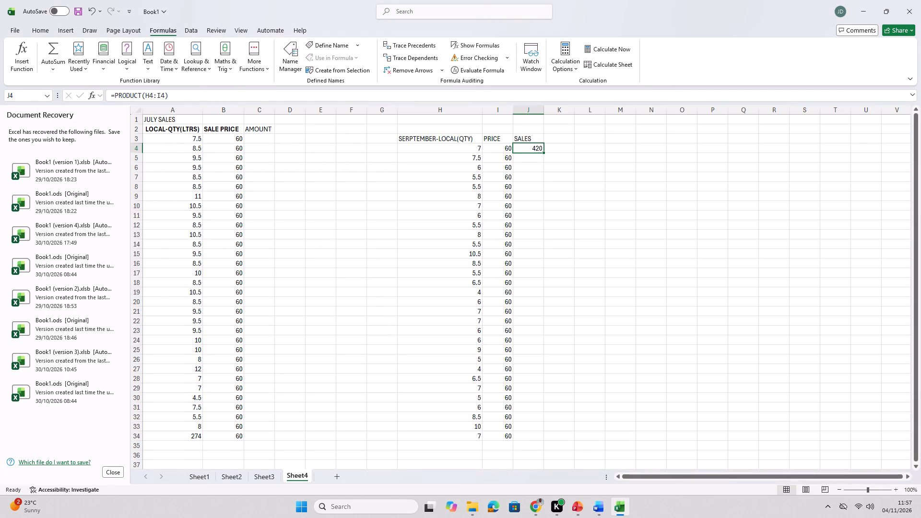
pyautogui.moveTo(544, 152); pyautogui.dragTo(550, 444)
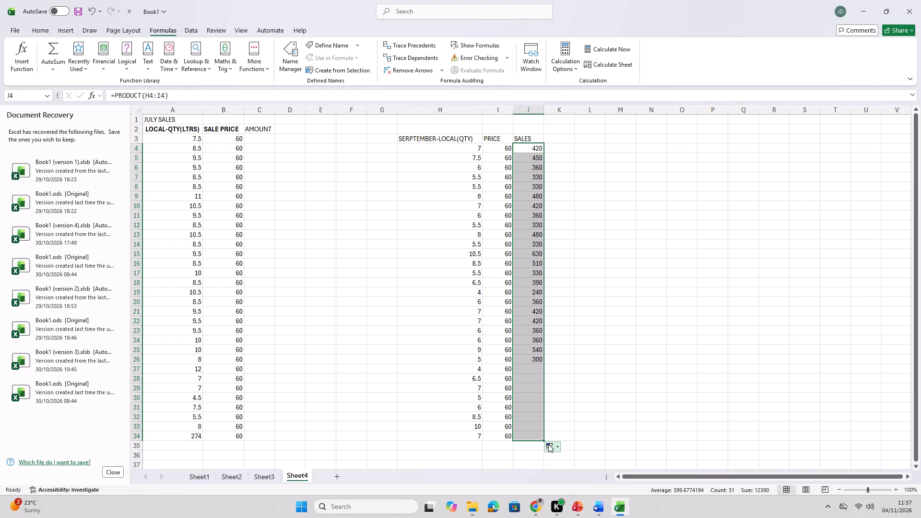
pyautogui.click(604, 212)
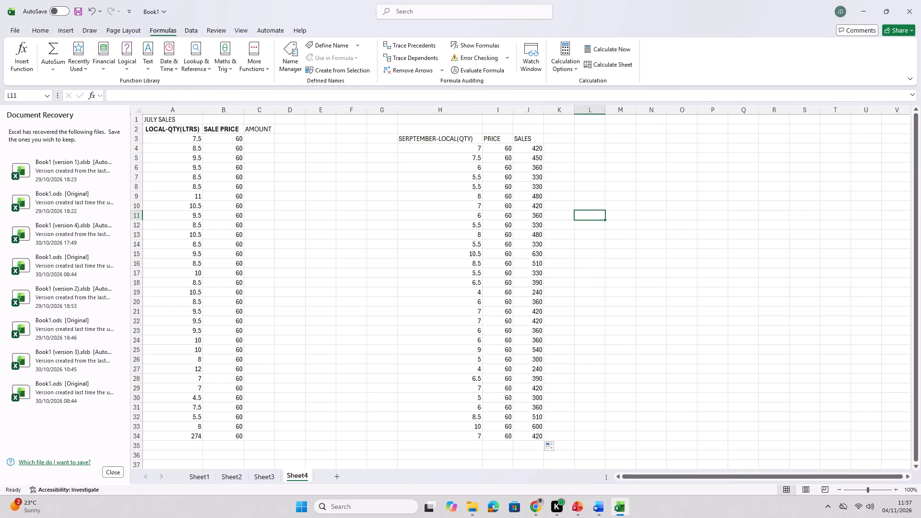
# Insert a 2D line chart with markers from the quantity, price and sales data in H3:J34.
pyautogui.moveTo(429, 140); pyautogui.dragTo(541, 426)
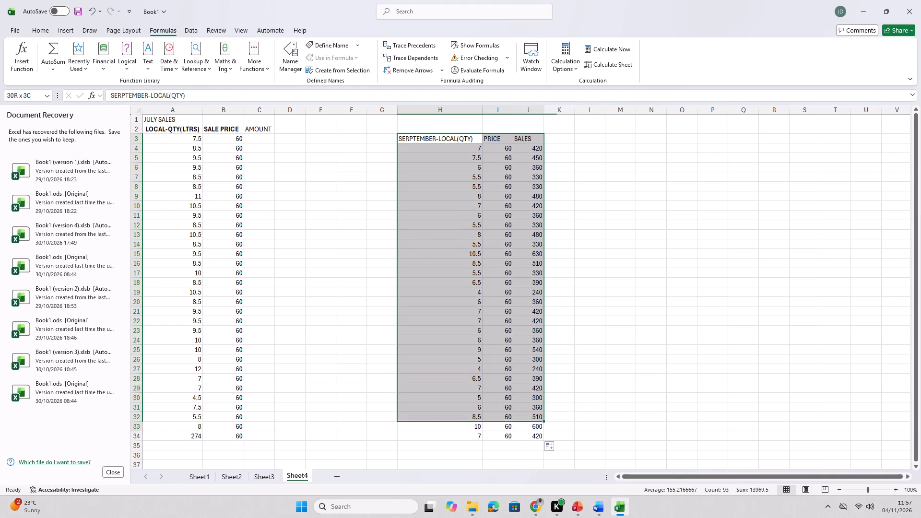
pyautogui.moveTo(541, 426); pyautogui.dragTo(539, 440)
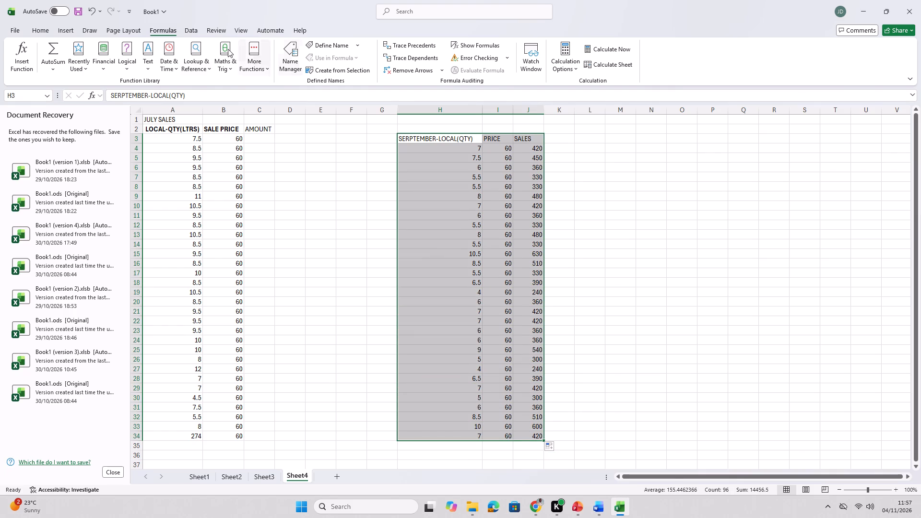
pyautogui.click(62, 30)
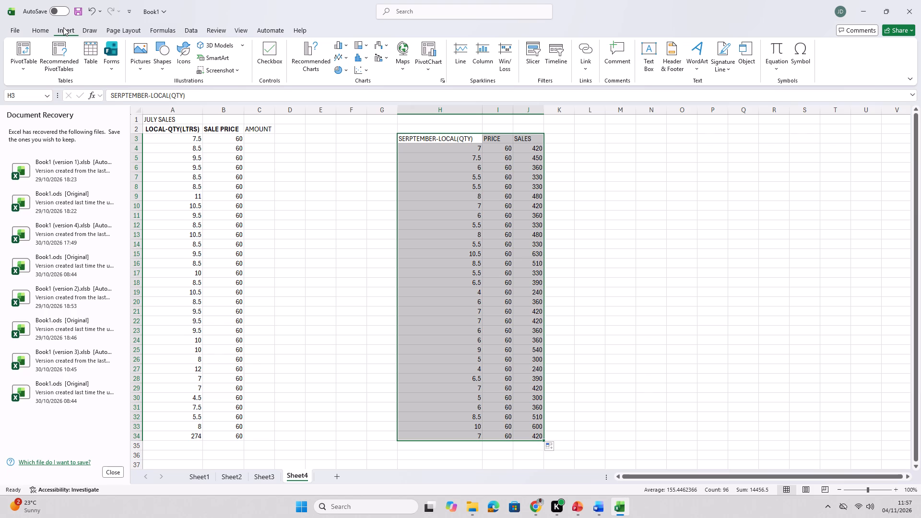
pyautogui.click(341, 57)
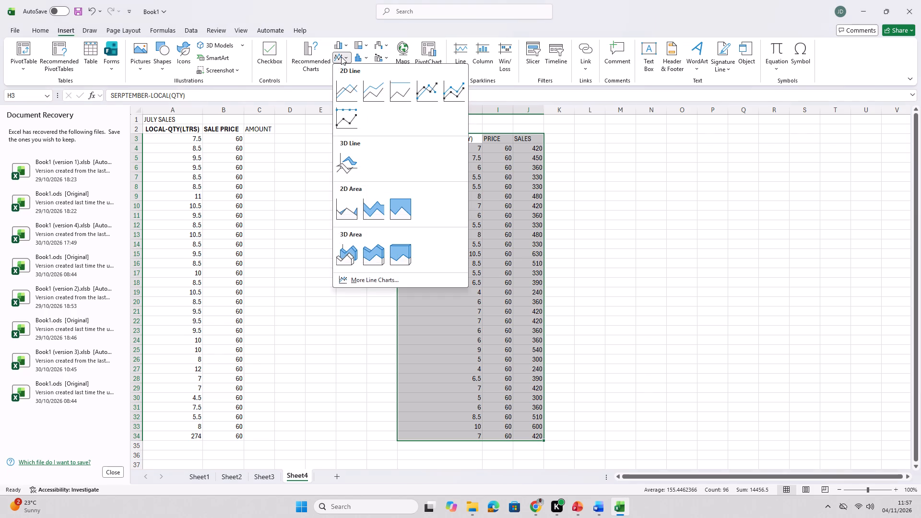
pyautogui.click(432, 93)
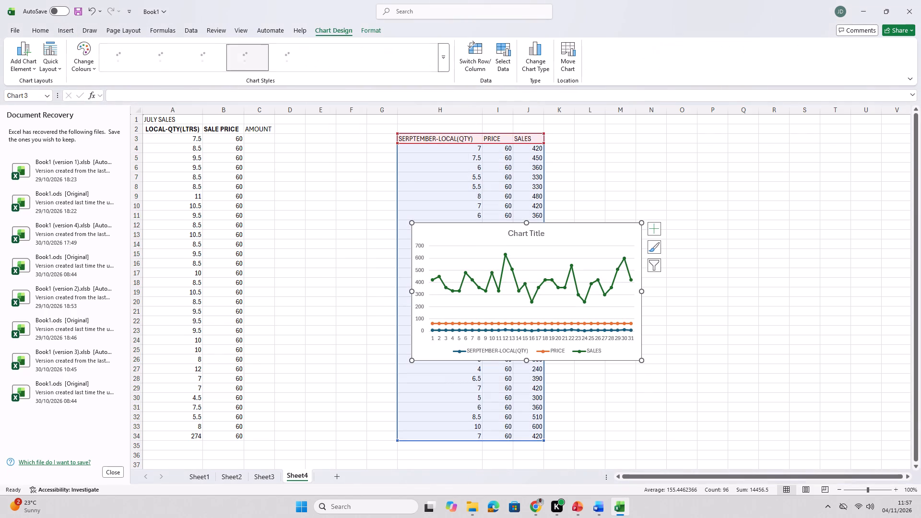
# Add axis titles, data labels and a trendline based on the SALES series to the new line chart.
pyautogui.click(658, 232)
pyautogui.click(695, 247)
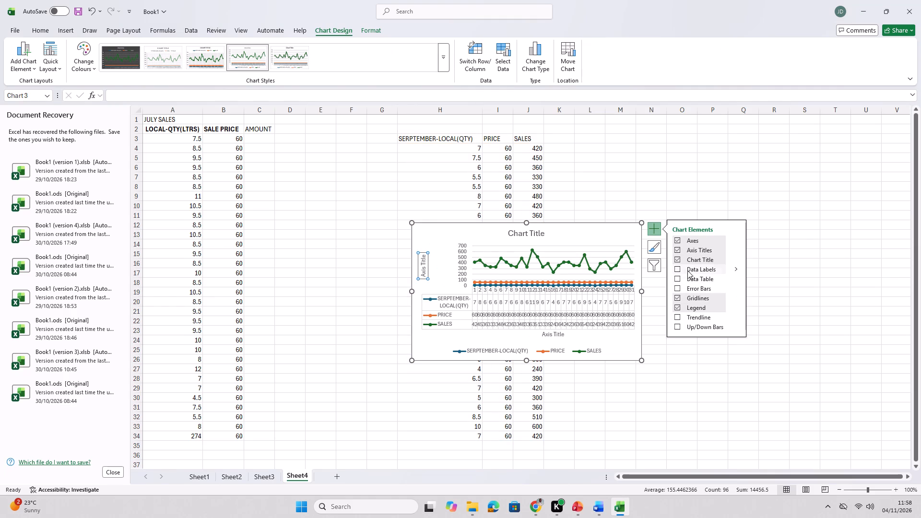
pyautogui.click(687, 268)
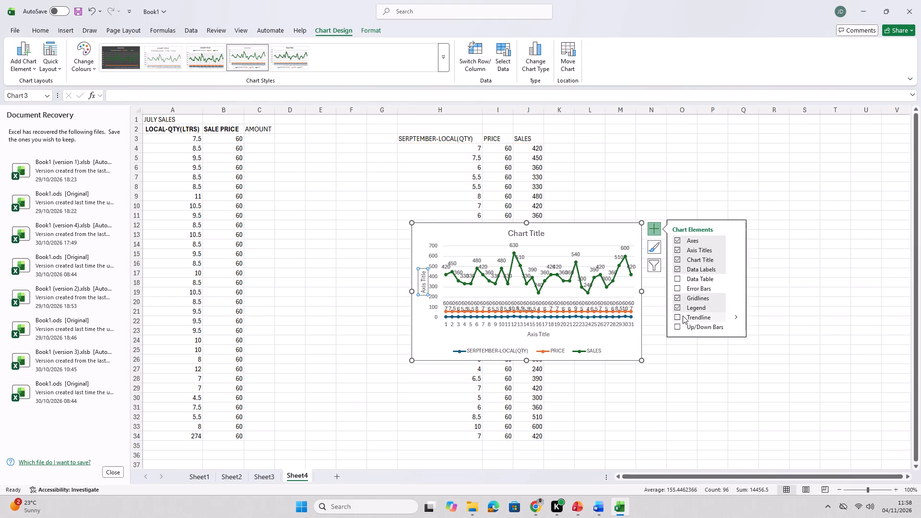
pyautogui.click(683, 318)
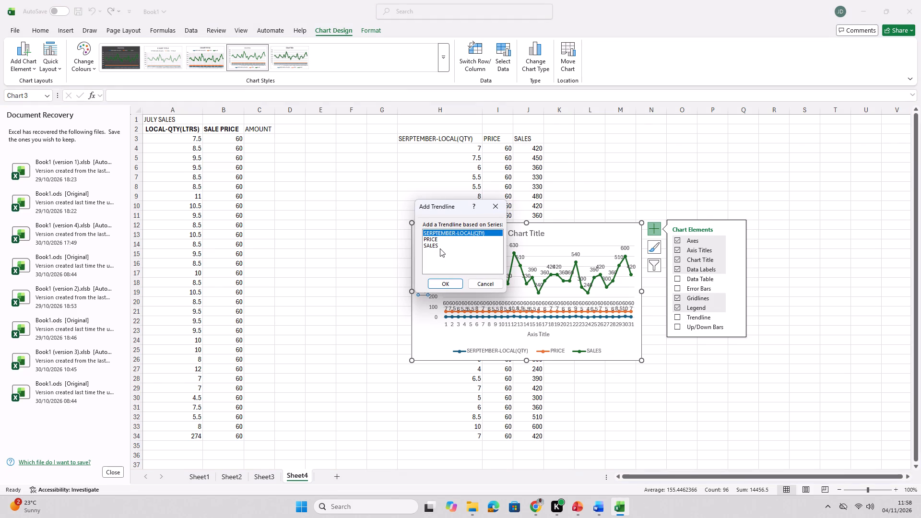
pyautogui.click(439, 247)
pyautogui.click(449, 286)
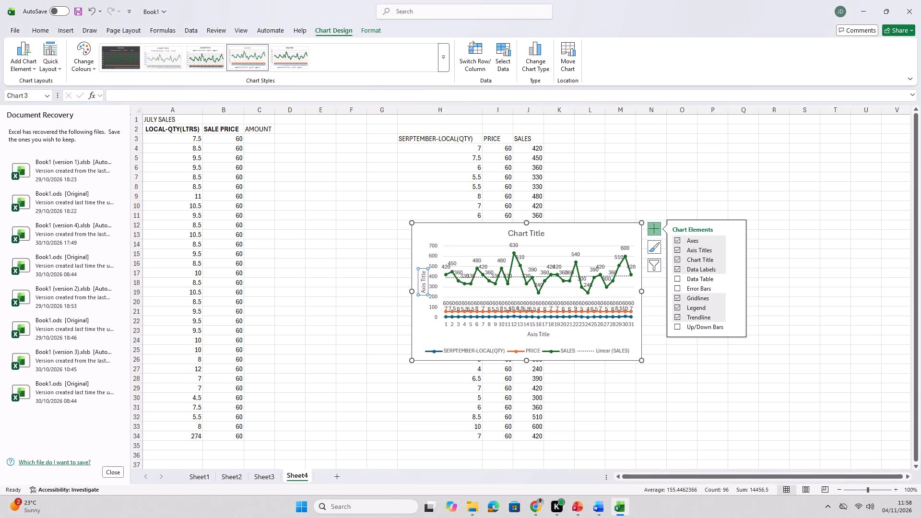
# Enlarge the chart to span about columns H to S and rows 5 to 34.
pyautogui.moveTo(641, 222); pyautogui.dragTo(673, 211)
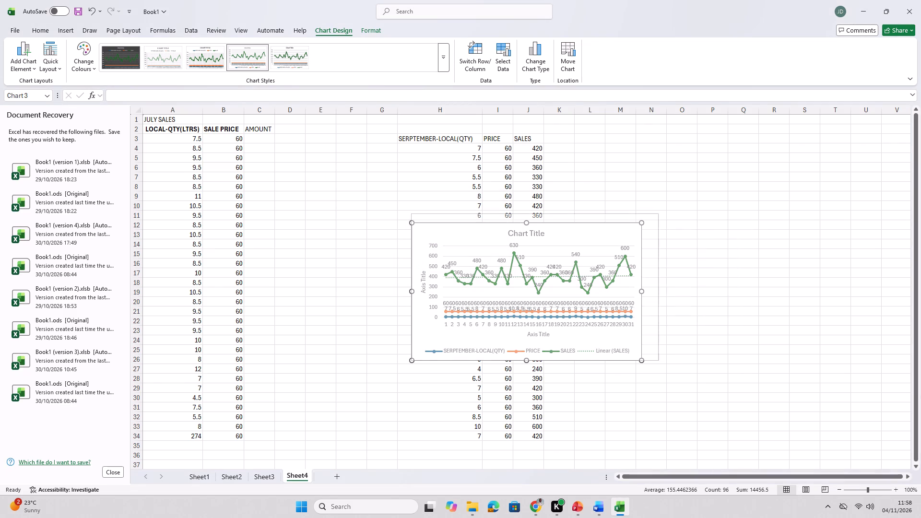
pyautogui.moveTo(673, 211); pyautogui.dragTo(824, 195)
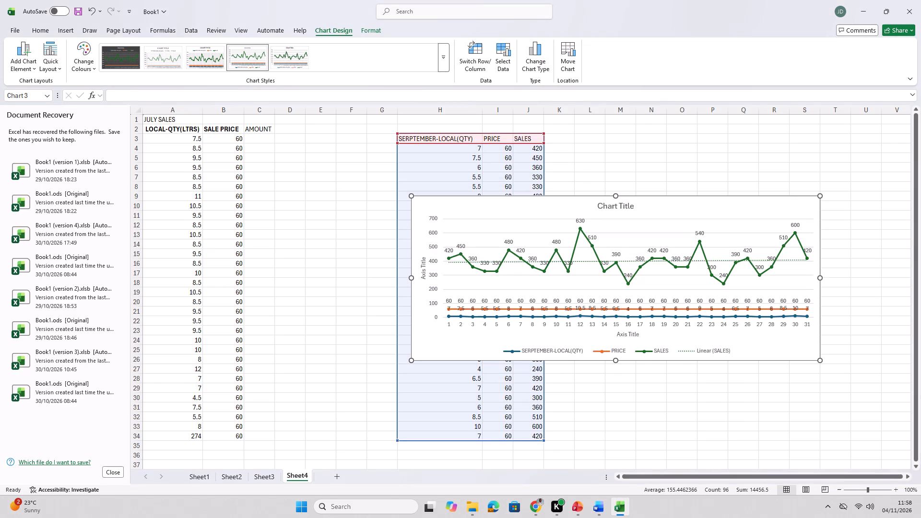
pyautogui.moveTo(615, 358); pyautogui.dragTo(624, 435)
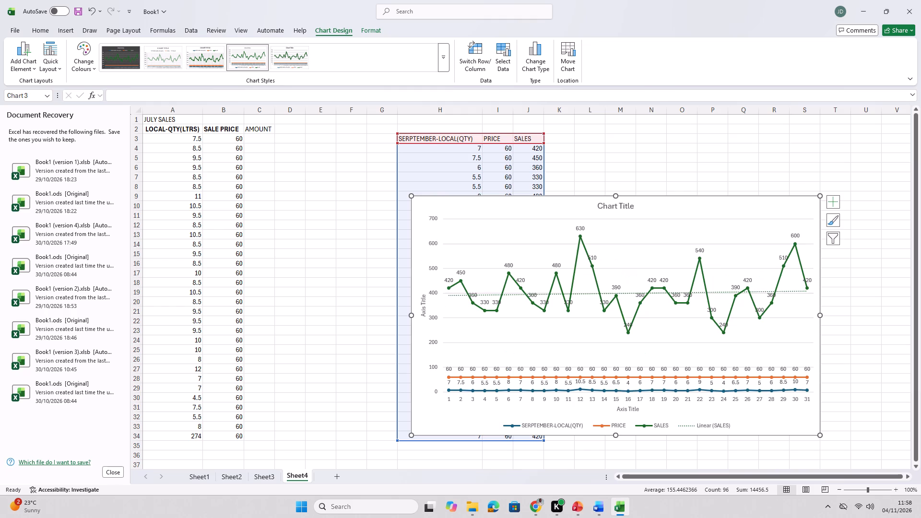
pyautogui.moveTo(616, 196); pyautogui.dragTo(617, 194)
pyautogui.moveTo(617, 194); pyautogui.dragTo(611, 148)
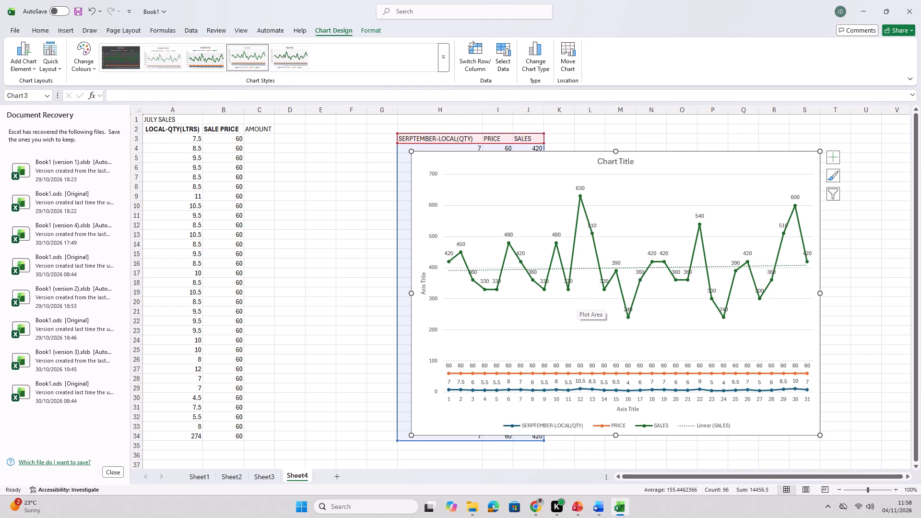
# Change the vertical axis title to SALES and format it bold, red and in a larger font size.
pyautogui.scroll(-3, 659, 325)
pyautogui.scroll(2, 659, 325)
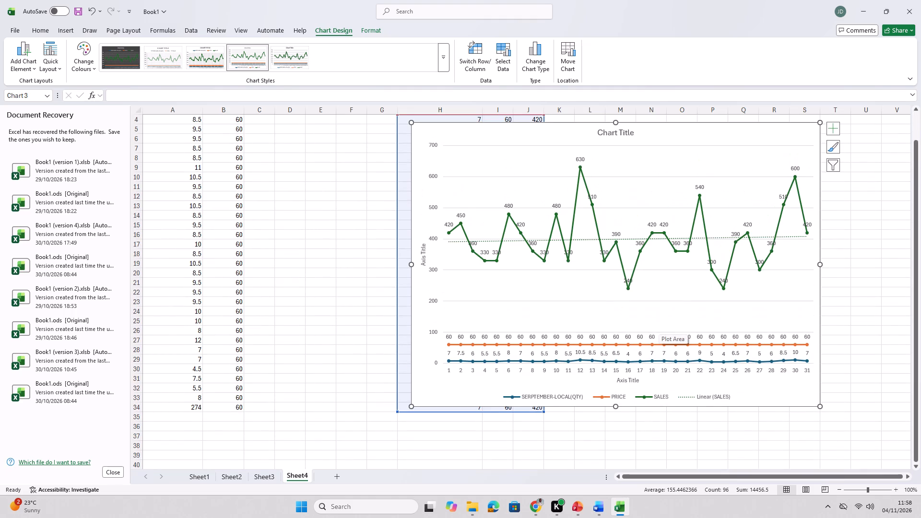
pyautogui.click(423, 255)
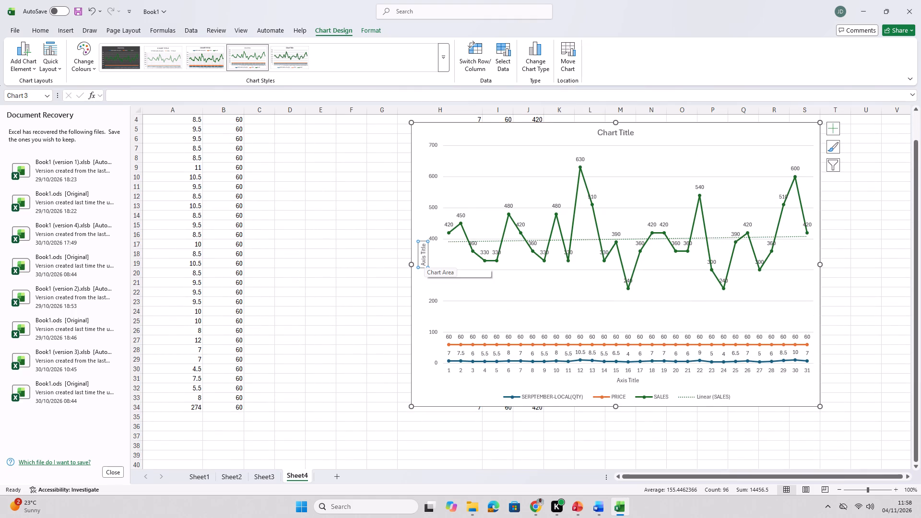
pyautogui.moveTo(422, 263); pyautogui.dragTo(421, 242)
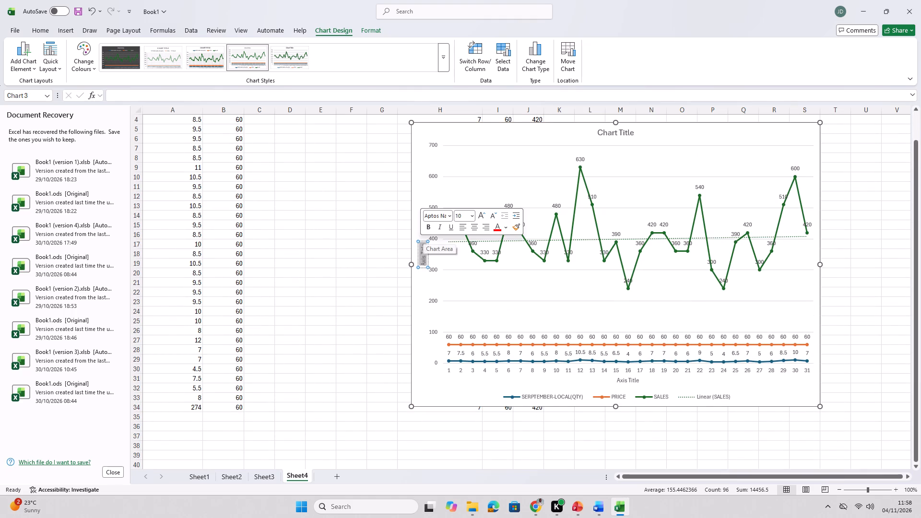
pyautogui.write('SALES')
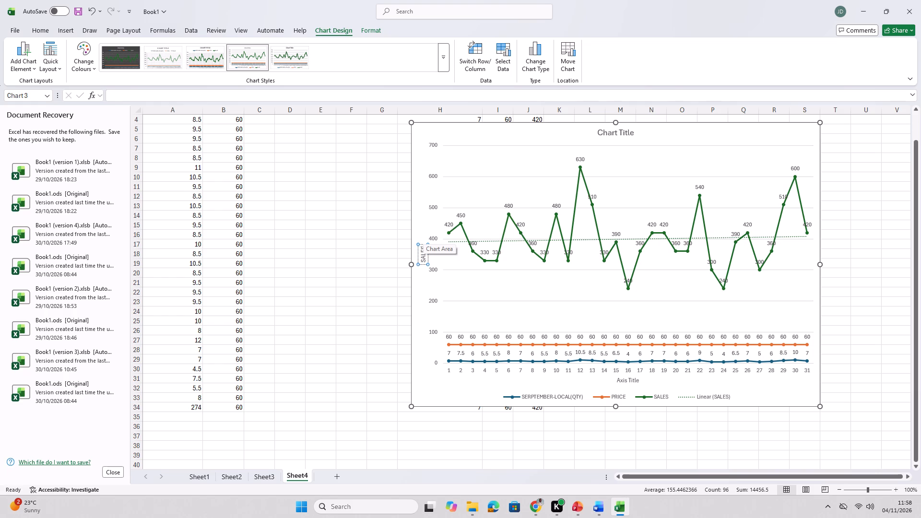
pyautogui.moveTo(423, 259); pyautogui.dragTo(423, 243)
pyautogui.click(431, 230)
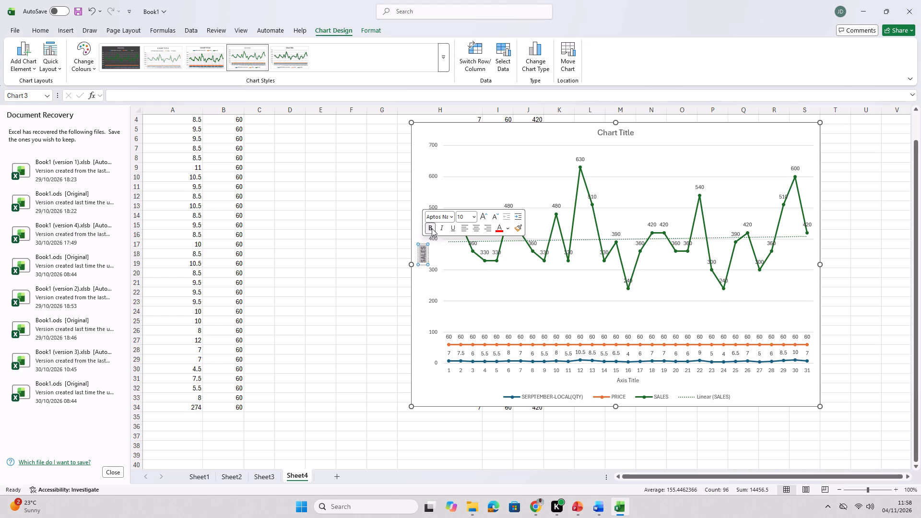
pyautogui.click(499, 231)
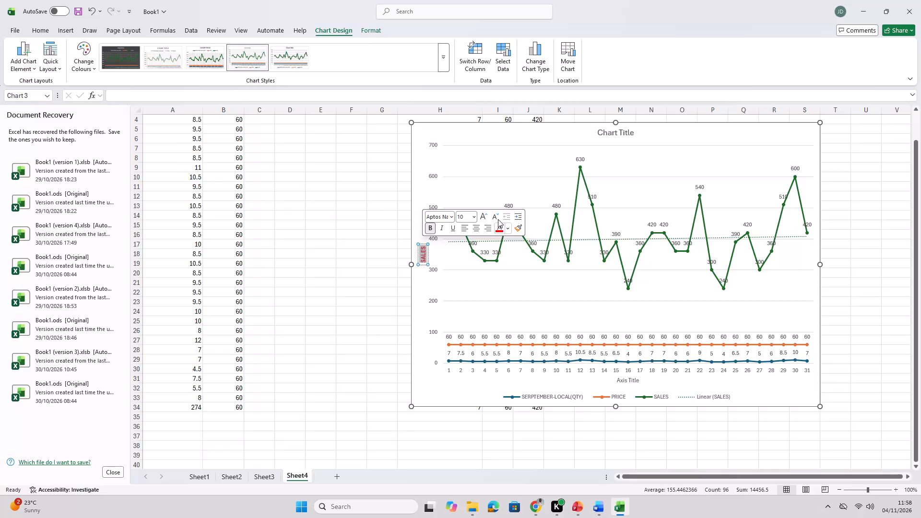
pyautogui.click(483, 214)
pyautogui.click(484, 214)
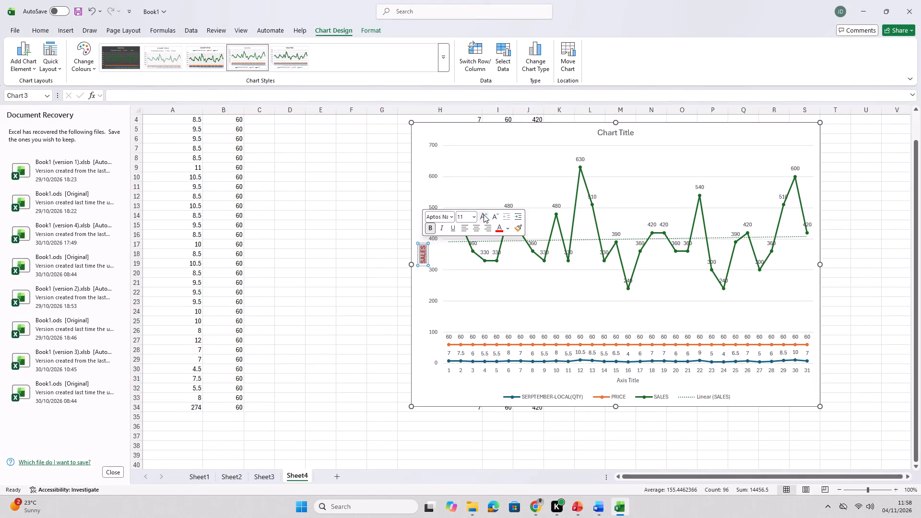
pyautogui.click(484, 214)
pyautogui.click(481, 285)
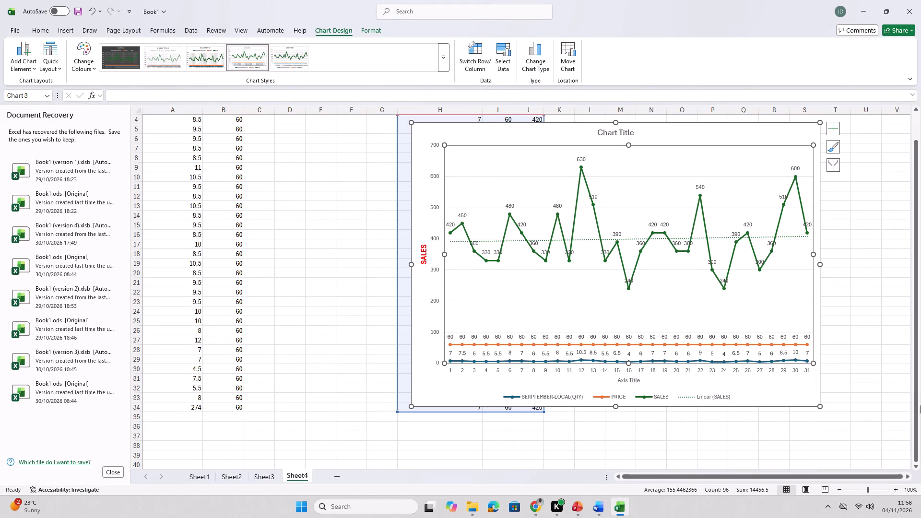
# Change the horizontal axis title to PRICE/DAYS and format it bold, red and 12 pt.
pyautogui.click(627, 383)
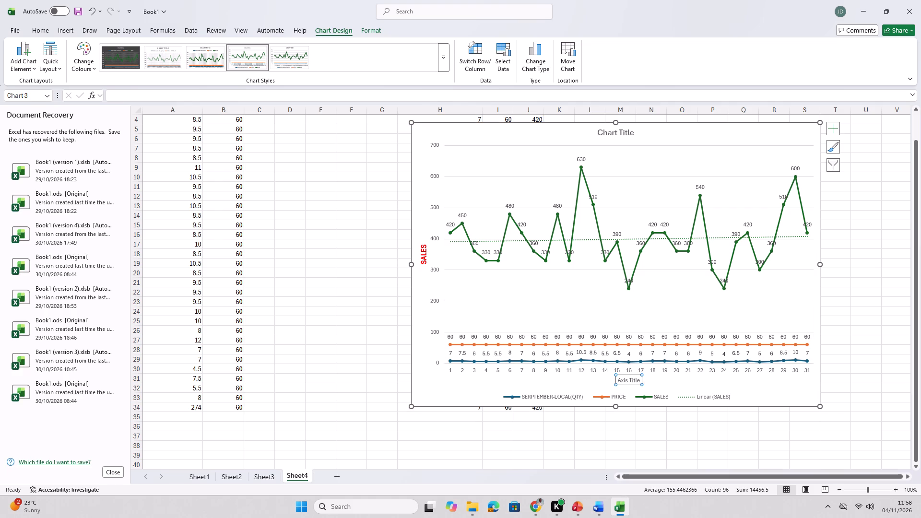
pyautogui.moveTo(638, 380); pyautogui.dragTo(619, 380)
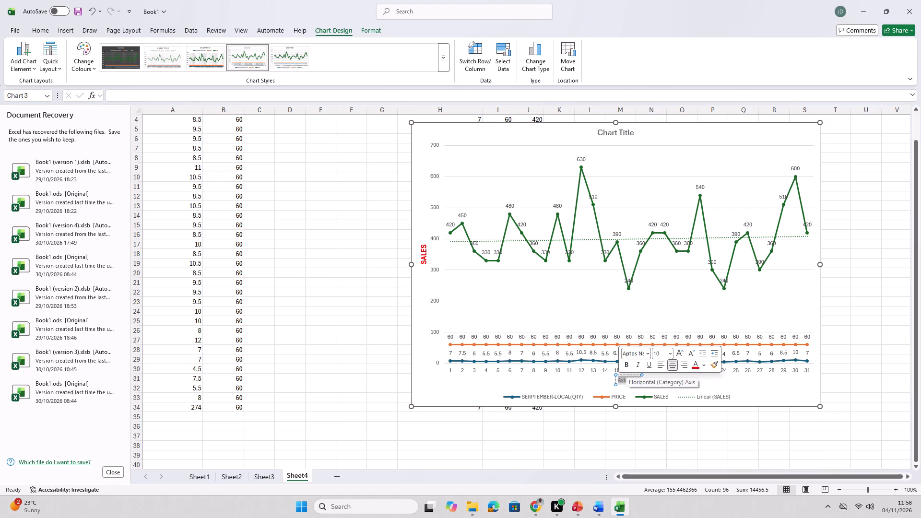
pyautogui.write('PRICE')
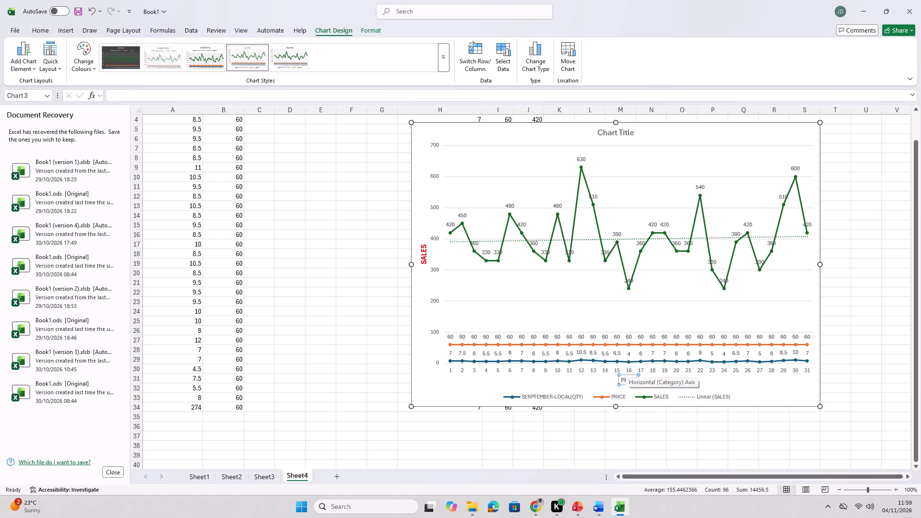
pyautogui.press('/')
pyautogui.write('DAYS')
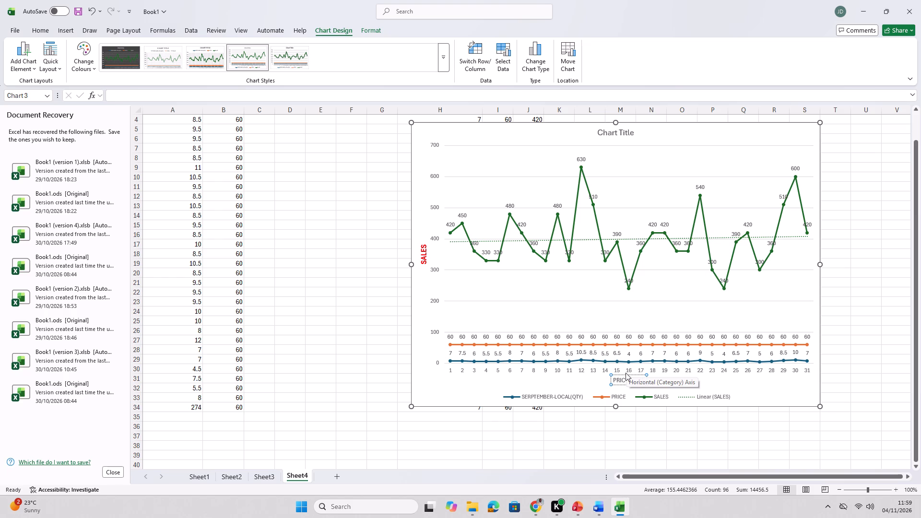
pyautogui.moveTo(644, 379); pyautogui.dragTo(614, 379)
pyautogui.click(621, 365)
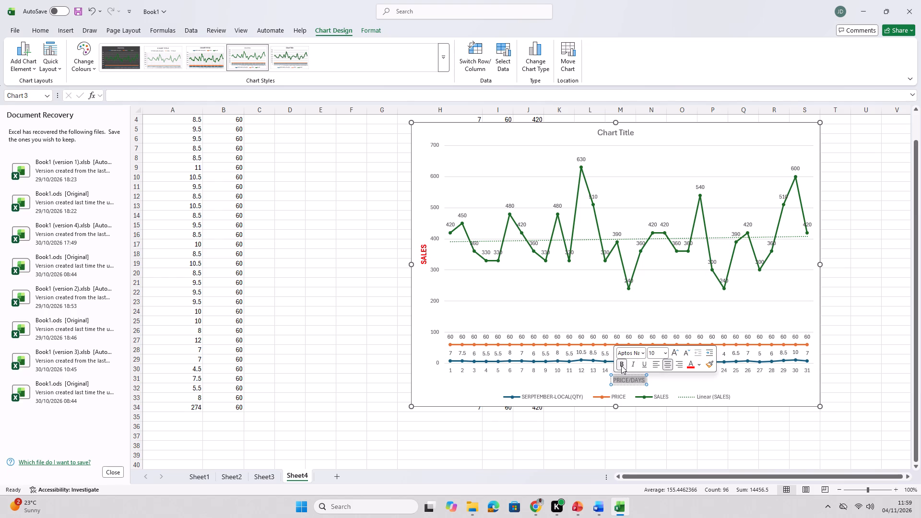
pyautogui.click(695, 367)
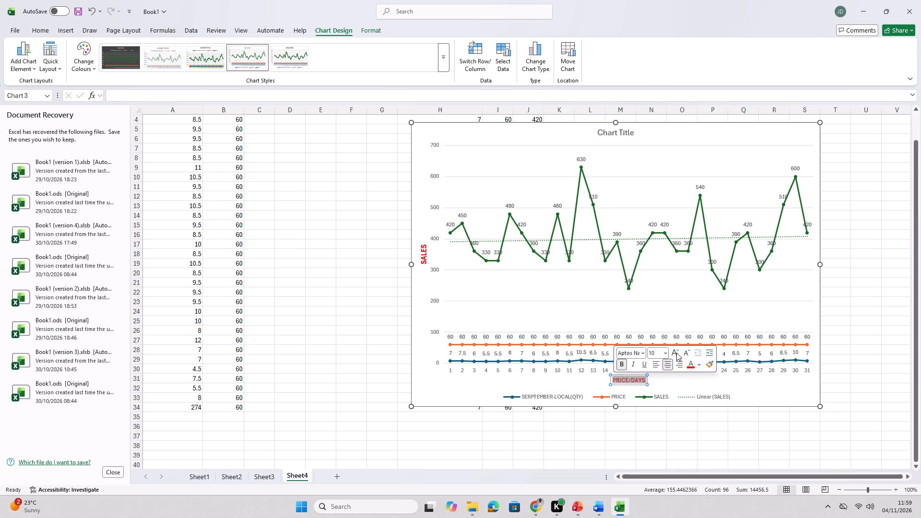
pyautogui.doubleClick(676, 353)
pyautogui.click(676, 353)
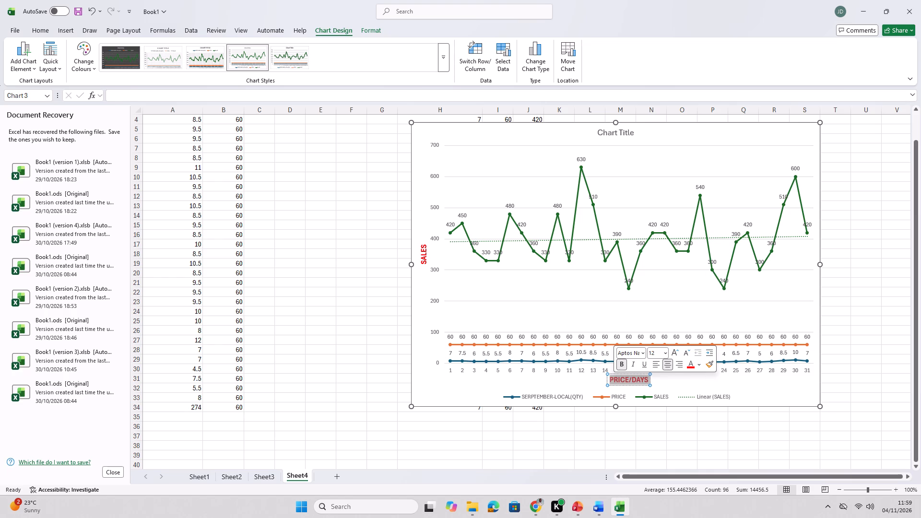
pyautogui.click(666, 380)
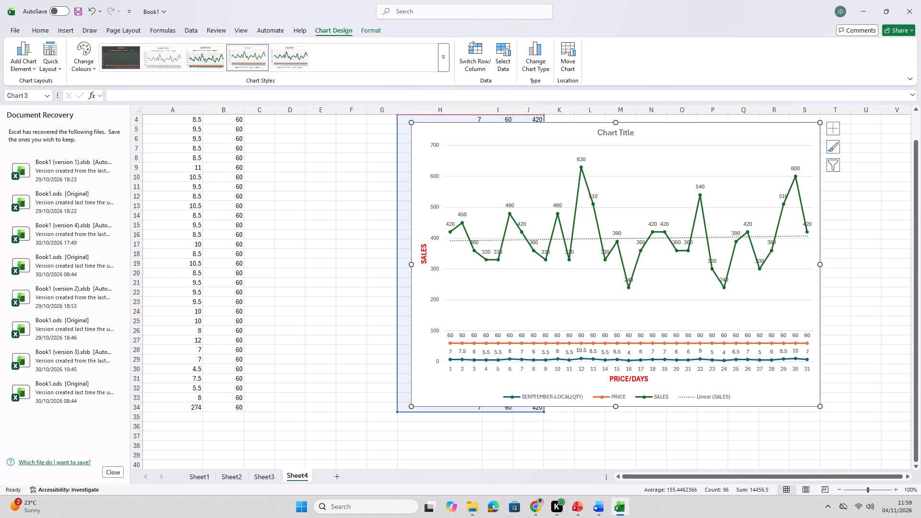
# Change the chart title to LOCAL SALES and format it bold, 18 pt and green.
pyautogui.click(619, 133)
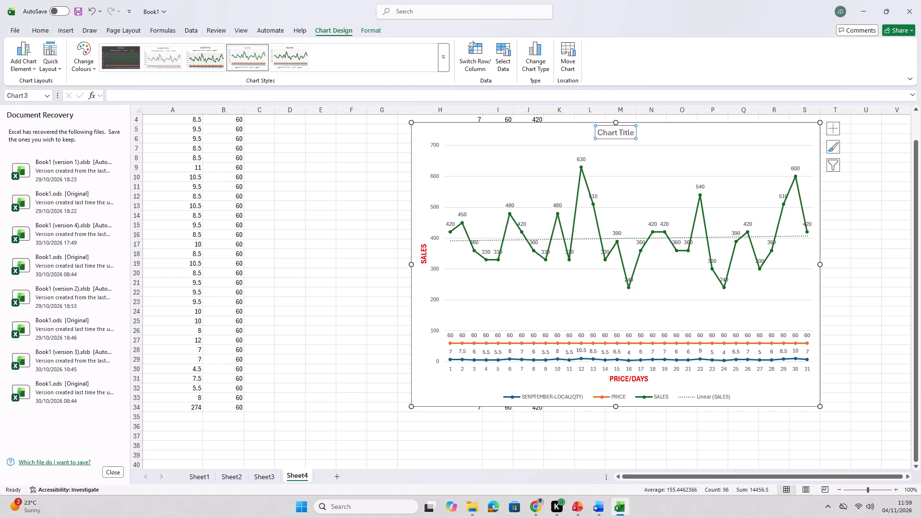
pyautogui.press('l')
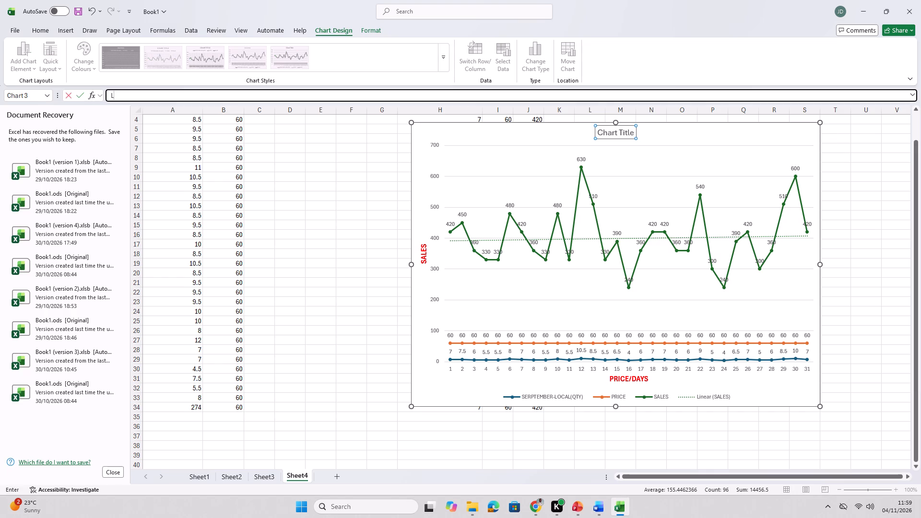
pyautogui.press('o')
pyautogui.write('CAL SALES')
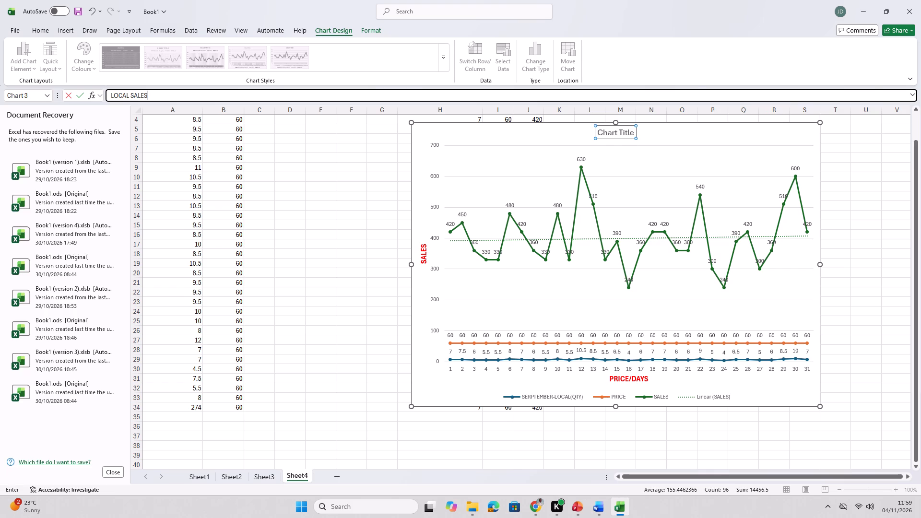
pyautogui.click(654, 136)
pyautogui.click(634, 131)
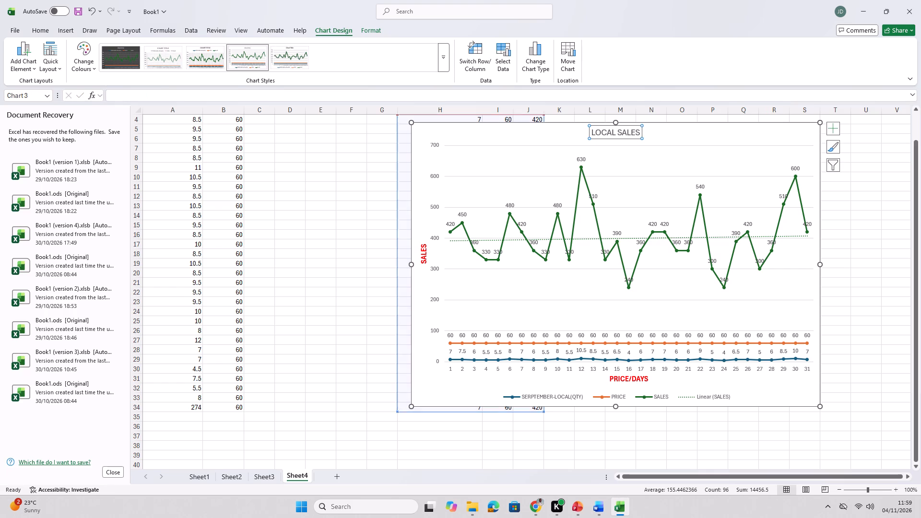
pyautogui.moveTo(639, 131); pyautogui.dragTo(600, 132)
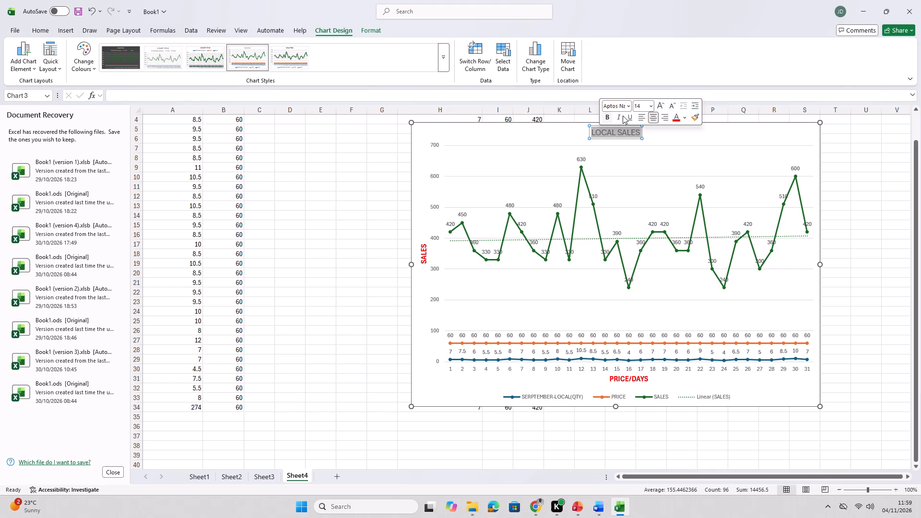
pyautogui.click(609, 117)
pyautogui.doubleClick(661, 104)
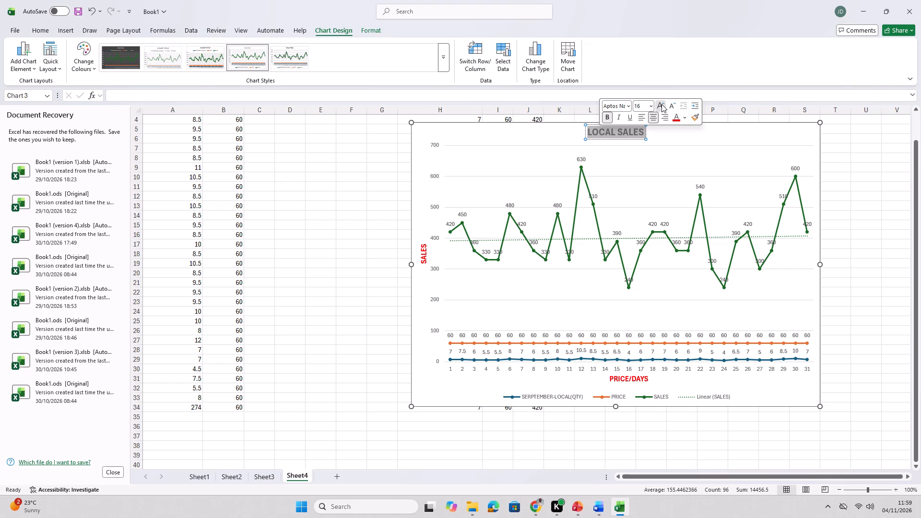
pyautogui.click(675, 118)
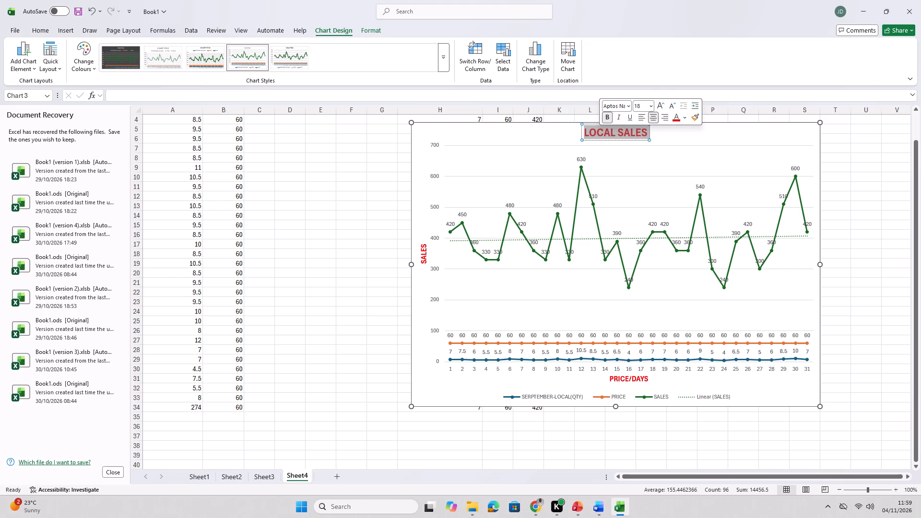
pyautogui.click(684, 118)
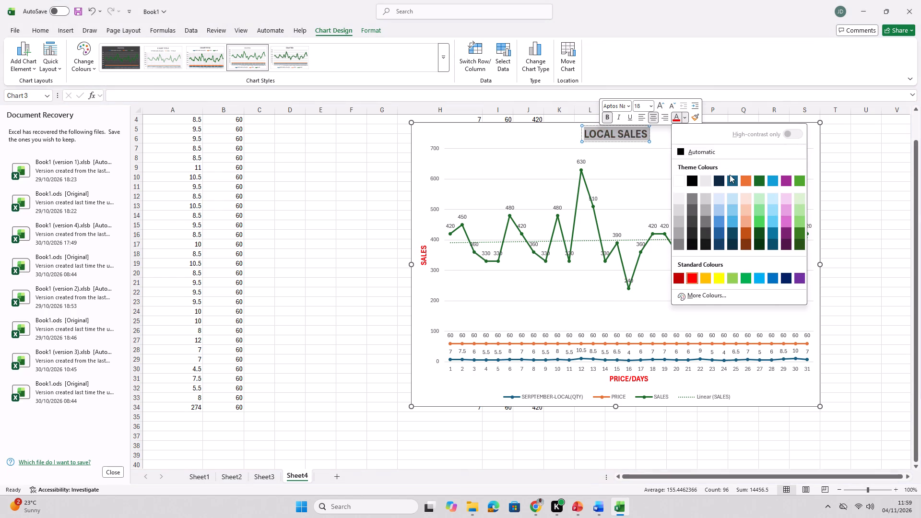
pyautogui.click(802, 178)
pyautogui.click(674, 152)
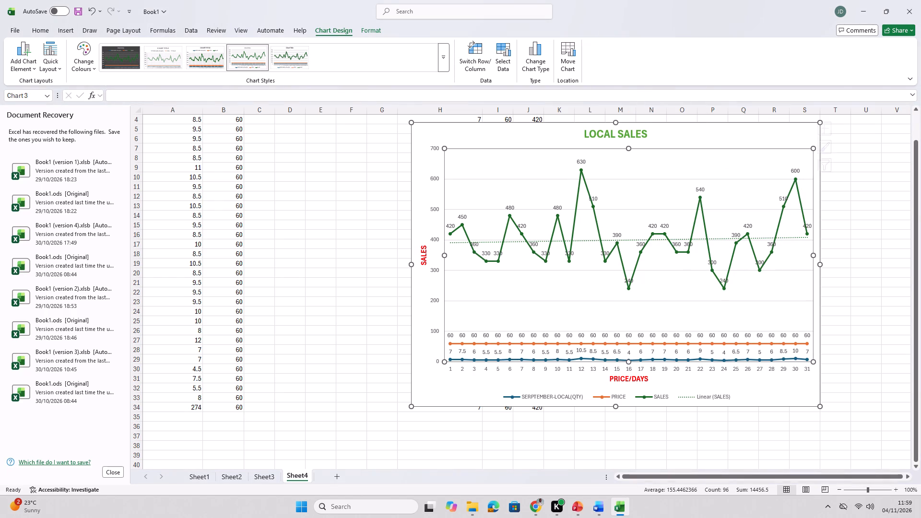
# Copy the whole LOCAL SALES chart from Sheet4.
pyautogui.scroll(3, 630, 165)
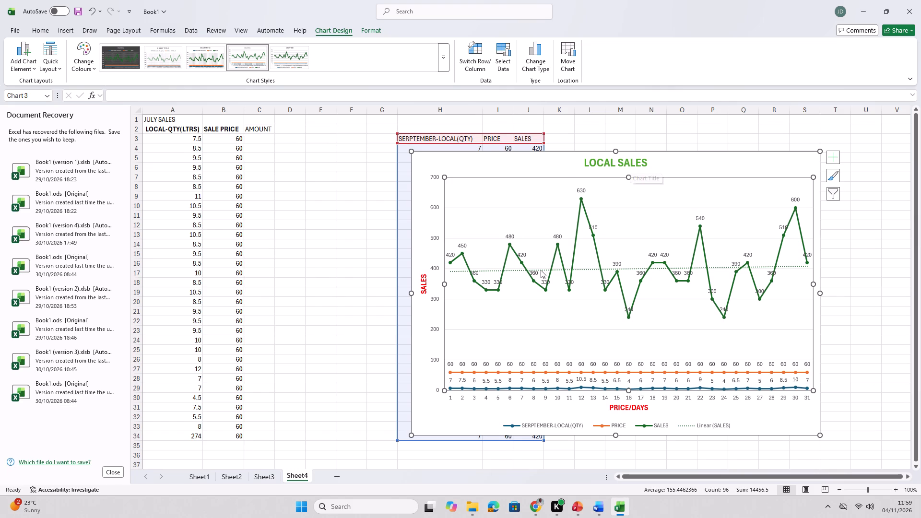
pyautogui.rightClick(623, 278)
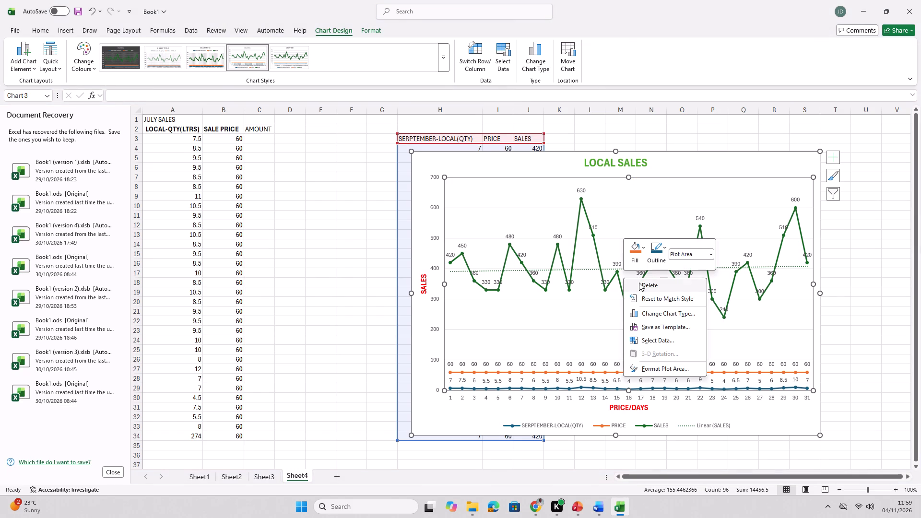
pyautogui.rightClick(556, 261)
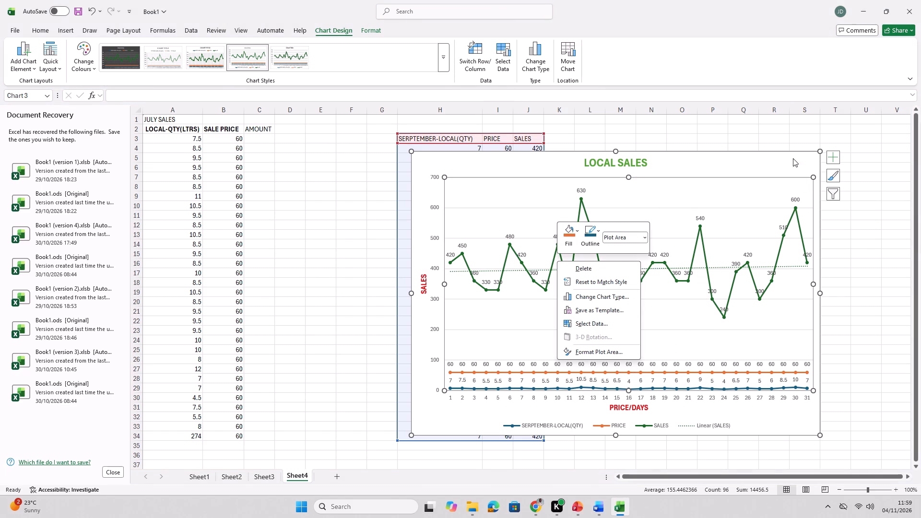
pyautogui.rightClick(793, 158)
pyautogui.click(820, 195)
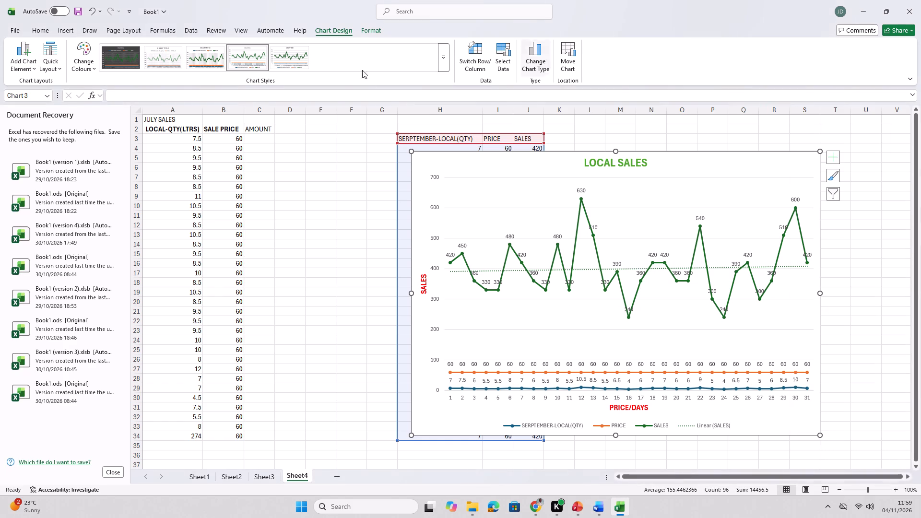
# Switch to the 1ST QUARTER MILK SALES presentation in PowerPoint and paste the chart as a picture into the AUGUST,2026 slide's empty placeholder.
pyautogui.click(582, 504)
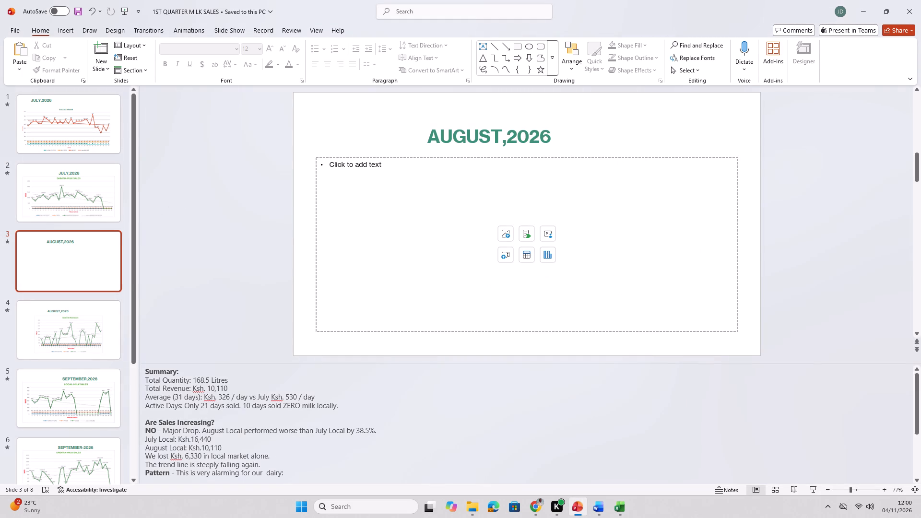
pyautogui.moveTo(506, 262); pyautogui.dragTo(503, 267, button='right')
pyautogui.rightClick(490, 245)
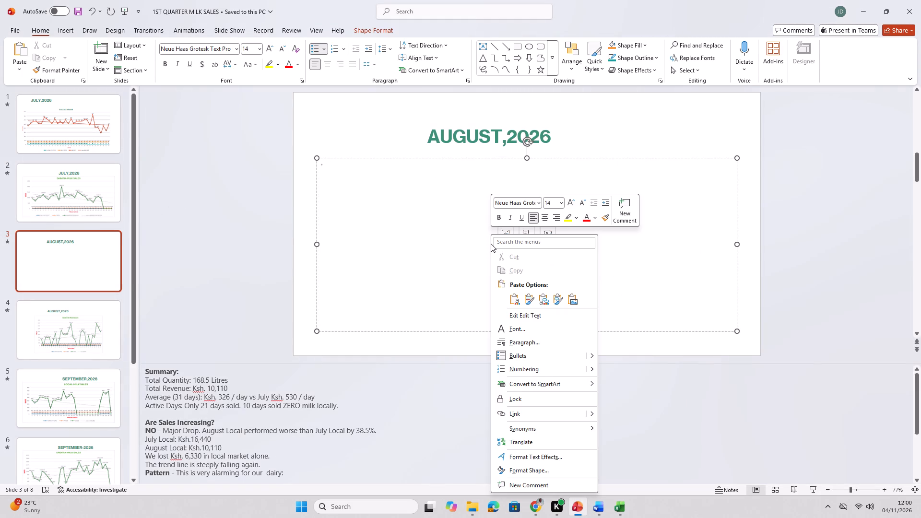
pyautogui.click(575, 303)
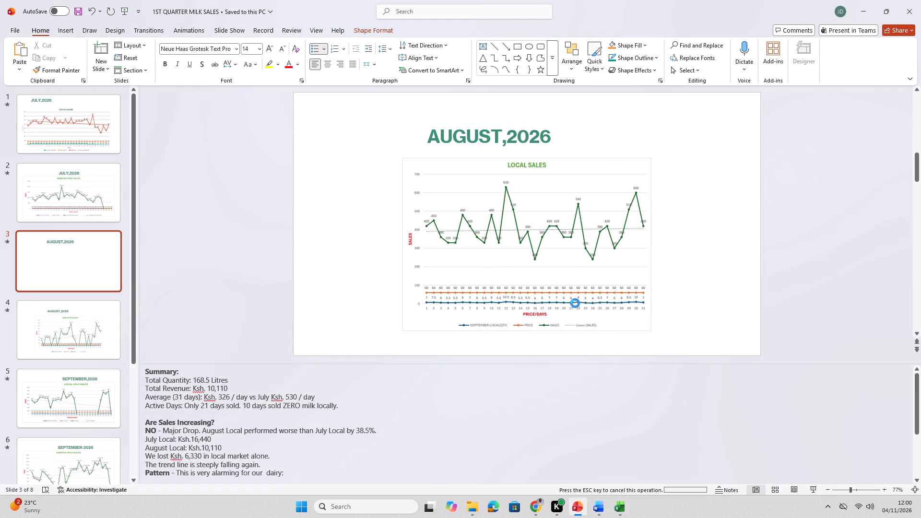
# Enlarge the pasted chart picture to about 30.7 cm wide and 21.4 cm high.
pyautogui.moveTo(401, 331); pyautogui.dragTo(395, 330)
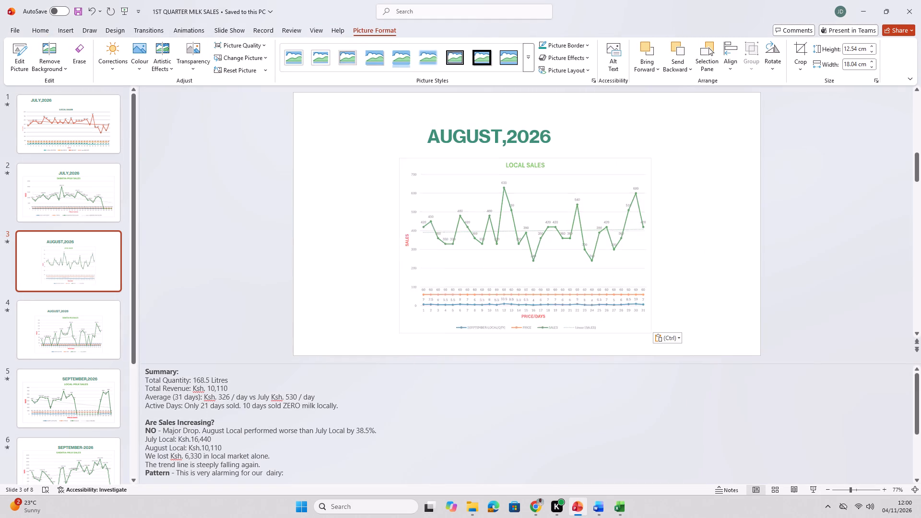
pyautogui.moveTo(395, 330); pyautogui.dragTo(323, 325)
pyautogui.moveTo(479, 292); pyautogui.dragTo(484, 242)
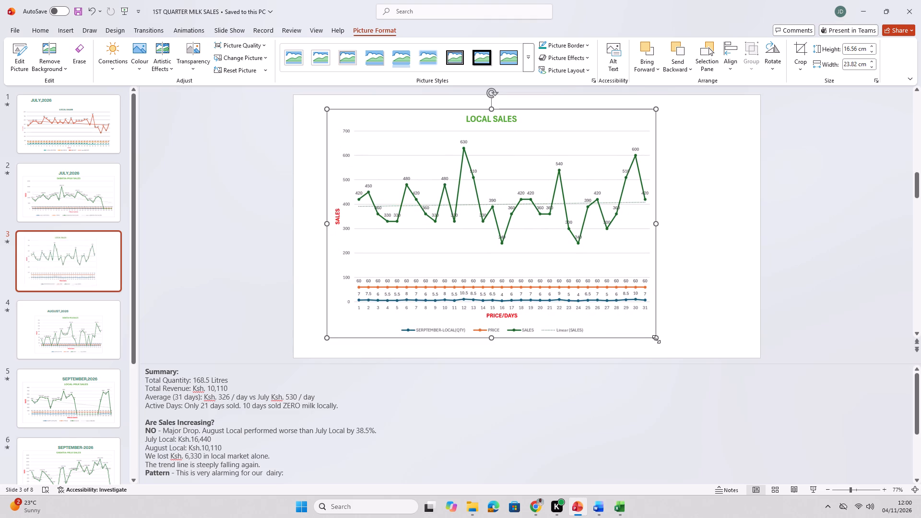
pyautogui.moveTo(656, 339); pyautogui.dragTo(751, 321)
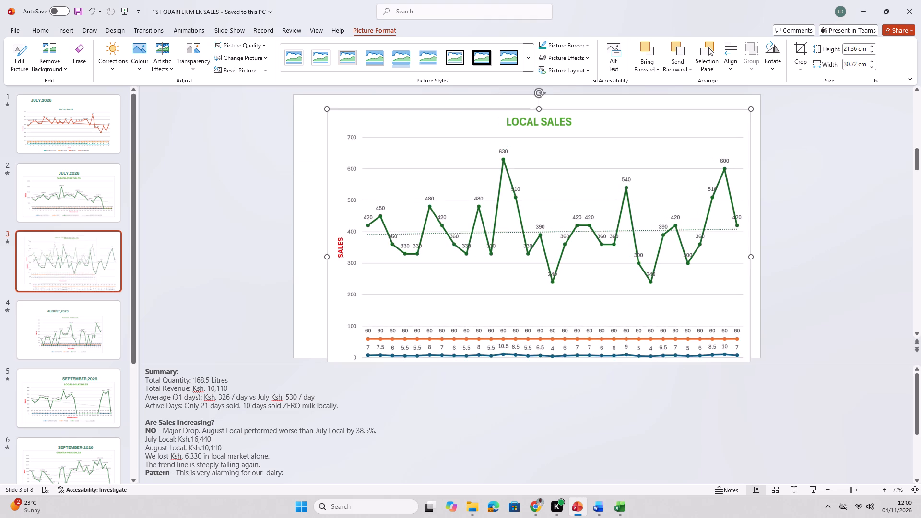
# Move the chart picture up until its lower edge is on the slide, and reduce only its height to about 15.1 cm.
pyautogui.moveTo(537, 264); pyautogui.dragTo(524, 328)
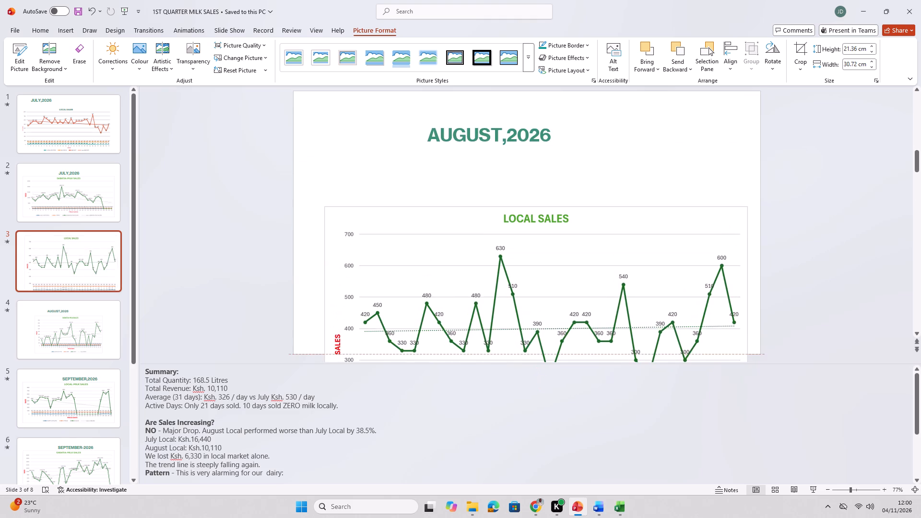
pyautogui.moveTo(524, 328); pyautogui.dragTo(525, 315)
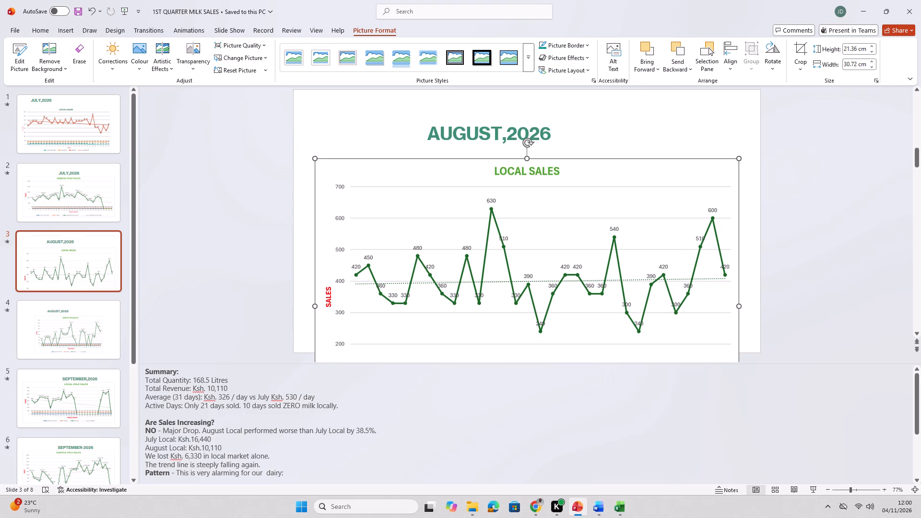
pyautogui.click(538, 353)
pyautogui.click(515, 347)
pyautogui.click(546, 249)
pyautogui.moveTo(563, 232); pyautogui.dragTo(561, 189)
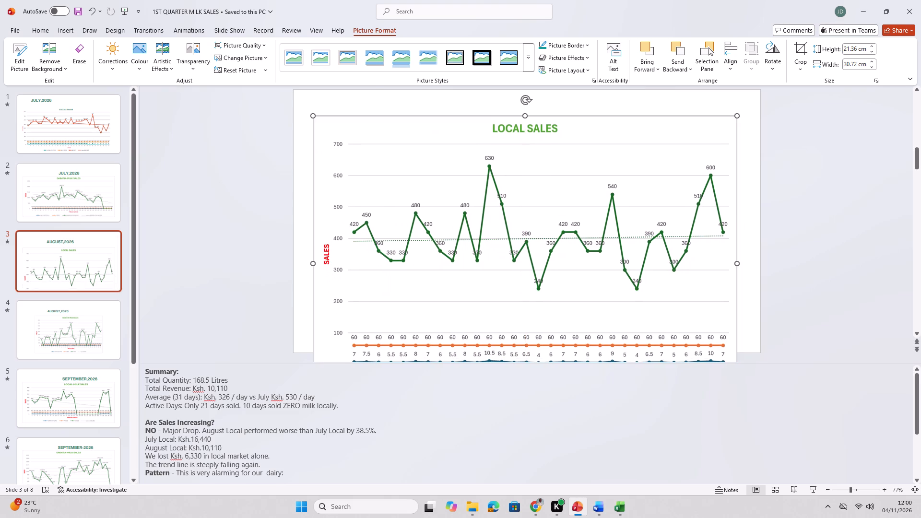
pyautogui.moveTo(561, 189); pyautogui.dragTo(555, 170)
pyautogui.moveTo(557, 171); pyautogui.dragTo(554, 134)
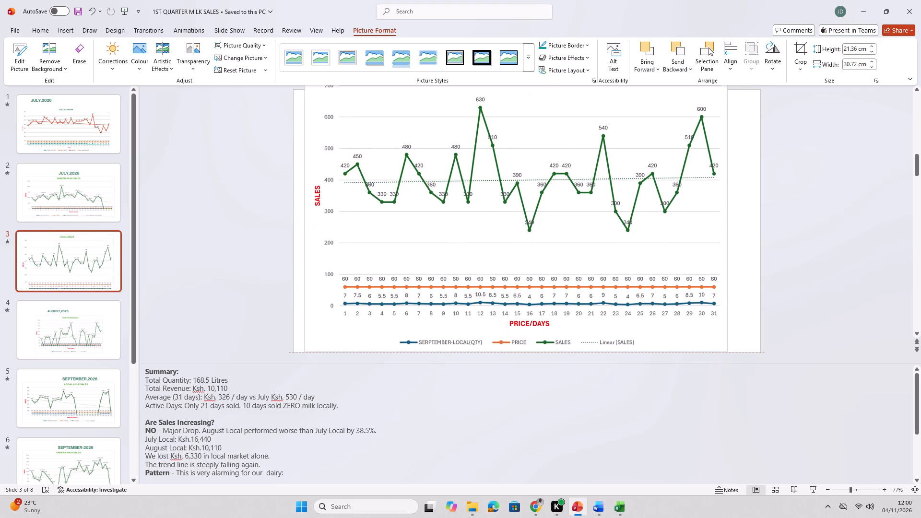
pyautogui.moveTo(554, 134); pyautogui.dragTo(553, 125)
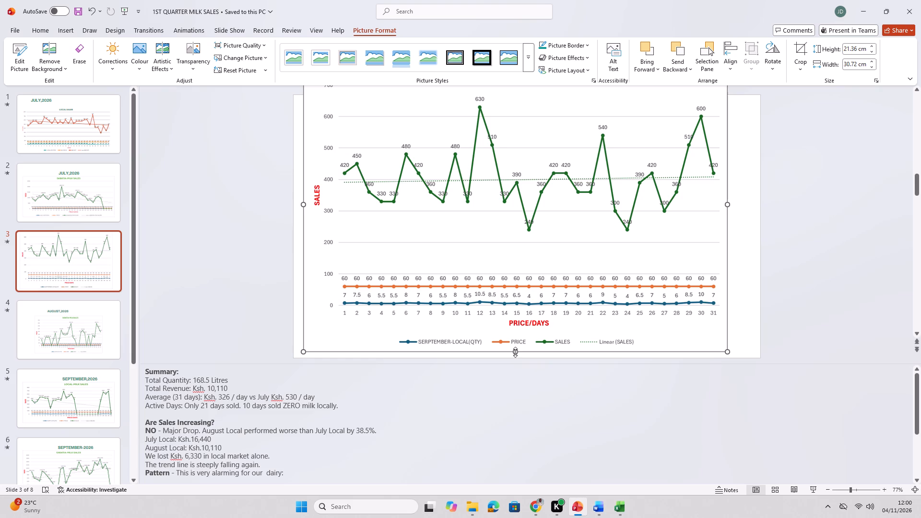
pyautogui.moveTo(515, 352); pyautogui.dragTo(515, 264)
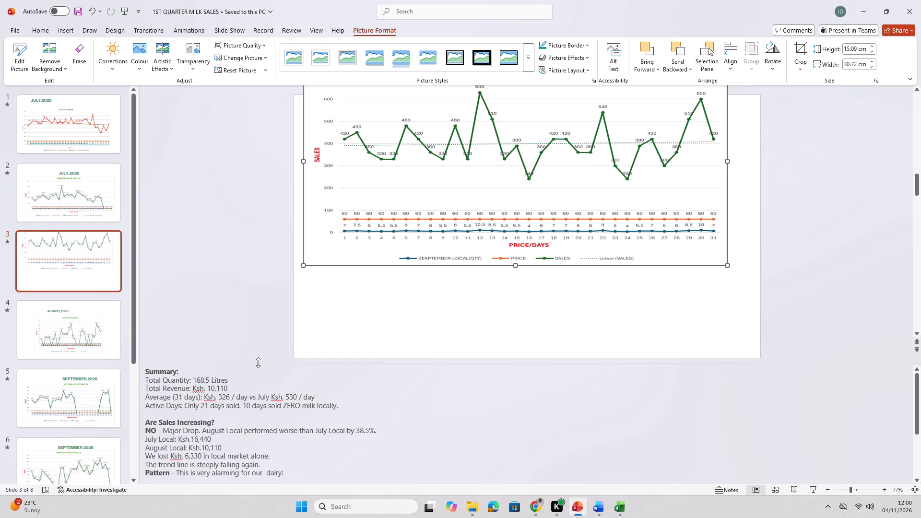
# Shrink the notes area to enlarge the slide view and move the chart picture down below the AUGUST,2026 title.
pyautogui.moveTo(258, 363); pyautogui.dragTo(264, 395)
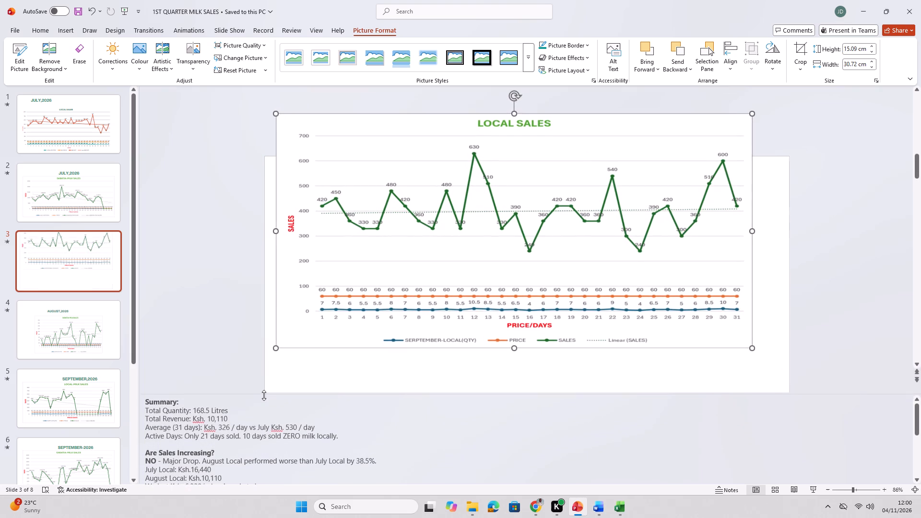
pyautogui.moveTo(264, 395); pyautogui.dragTo(265, 409)
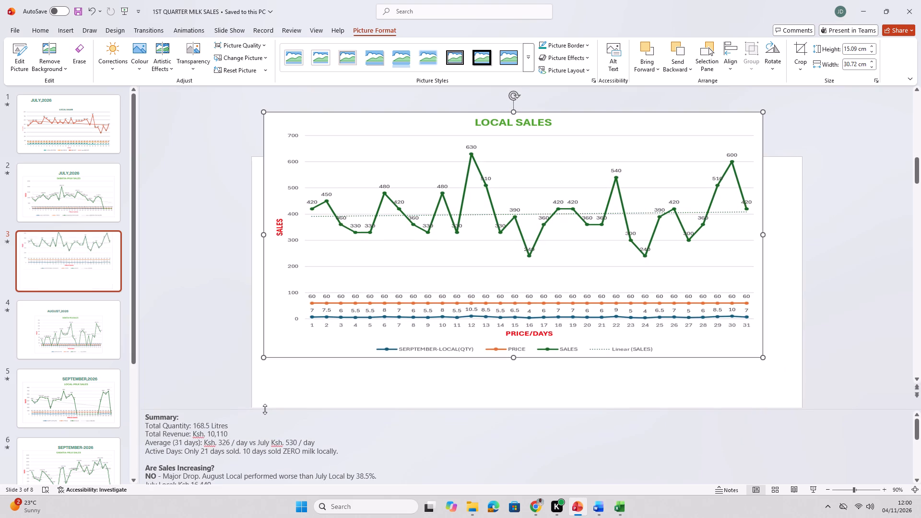
pyautogui.moveTo(265, 409); pyautogui.dragTo(265, 410)
pyautogui.moveTo(541, 168); pyautogui.dragTo(541, 217)
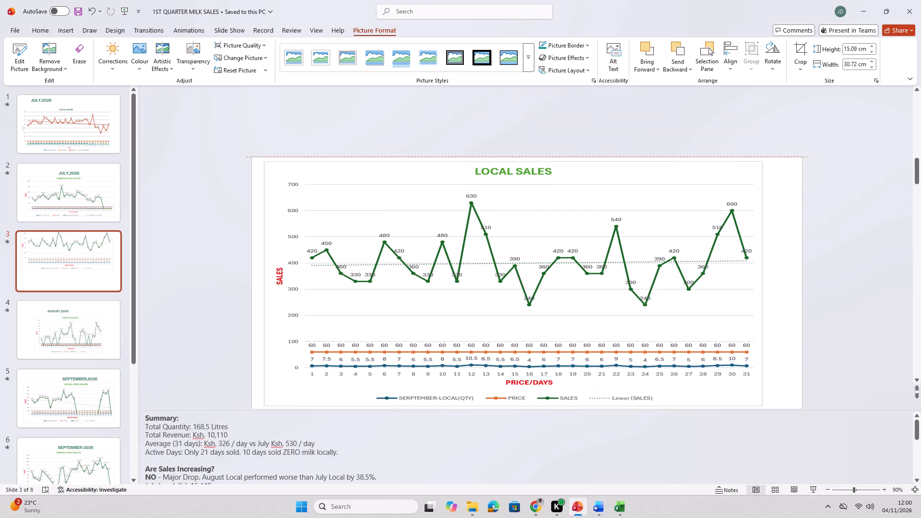
pyautogui.moveTo(541, 217); pyautogui.dragTo(542, 277)
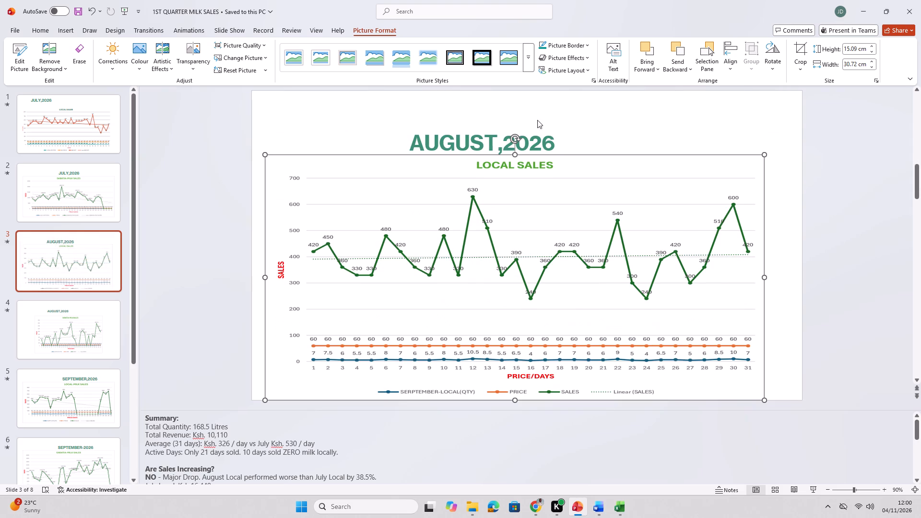
# Move the AUGUST,2026 title up towards the slide's top edge, leaving a gap above the local sales chart picture.
pyautogui.moveTo(537, 117); pyautogui.dragTo(537, 90)
pyautogui.scroll(2, 530, 132)
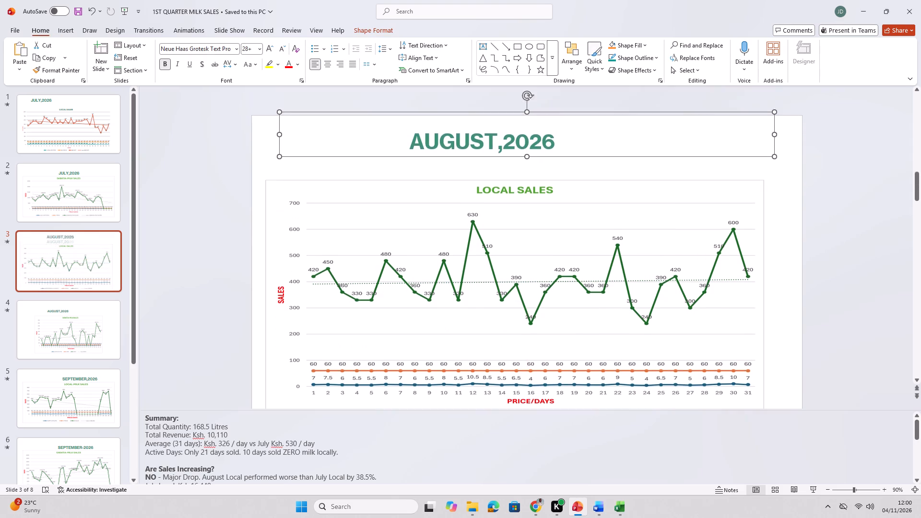
pyautogui.scroll(3, 530, 143)
pyautogui.scroll(-1, 522, 176)
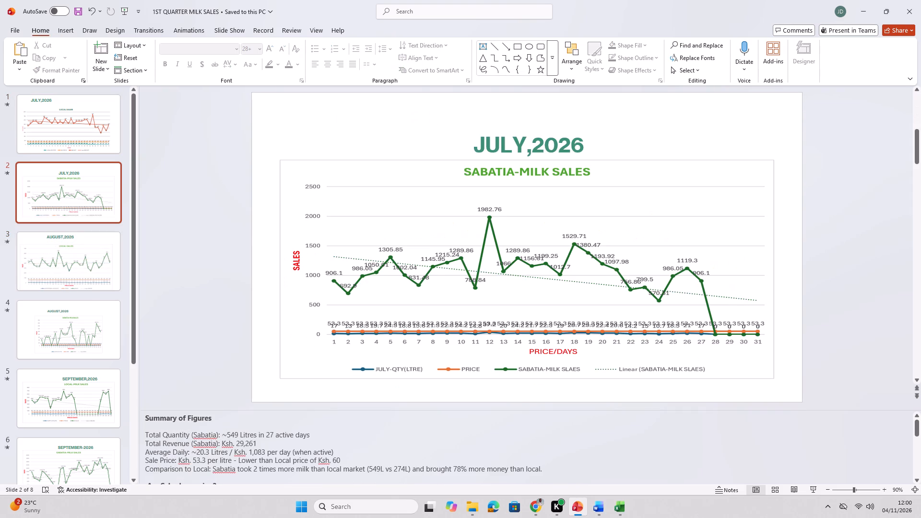
pyautogui.scroll(-2, 522, 176)
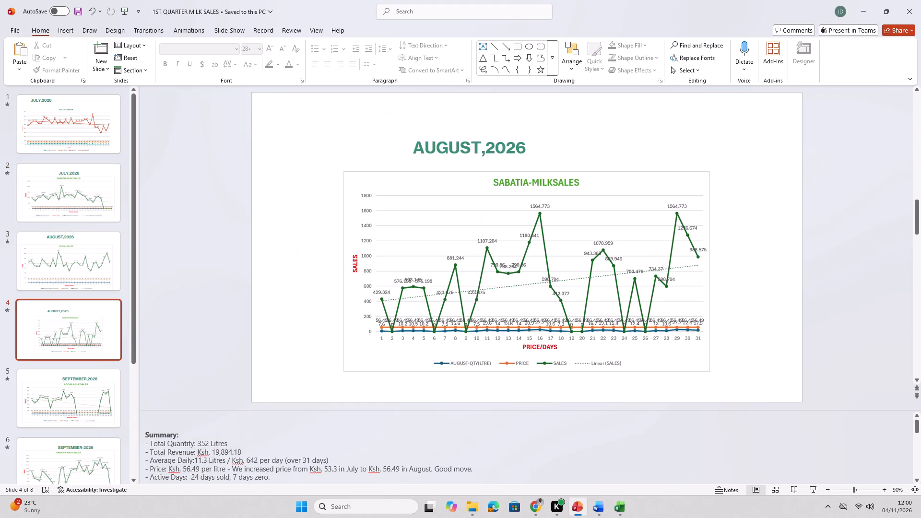
pyautogui.click(73, 261)
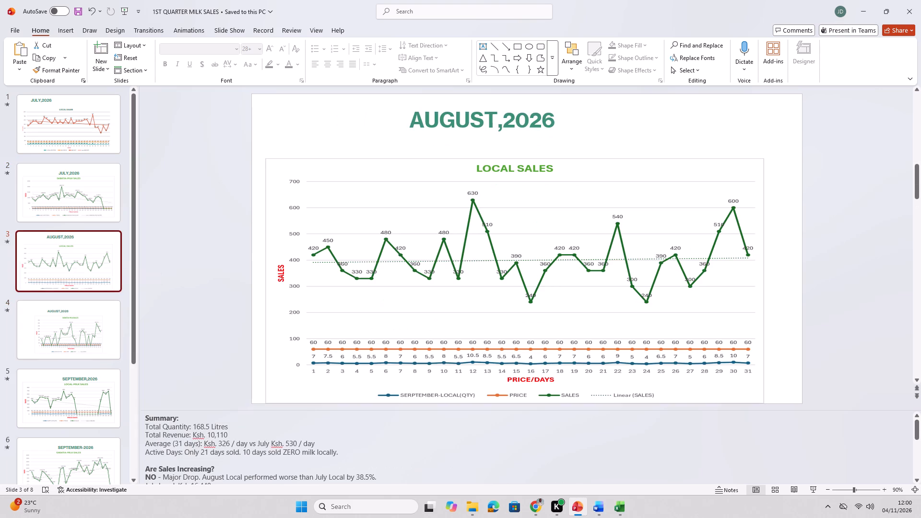
# Reduce the local sales chart picture's height by lowering its top edge, keeping its bottom at the slide's lower edge.
pyautogui.click(515, 143)
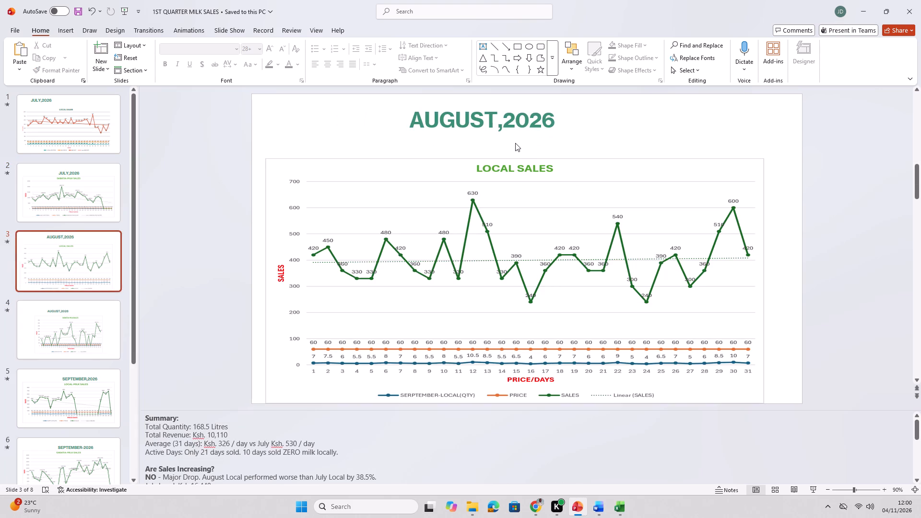
pyautogui.click(515, 143)
pyautogui.click(516, 198)
pyautogui.moveTo(515, 156); pyautogui.dragTo(516, 171)
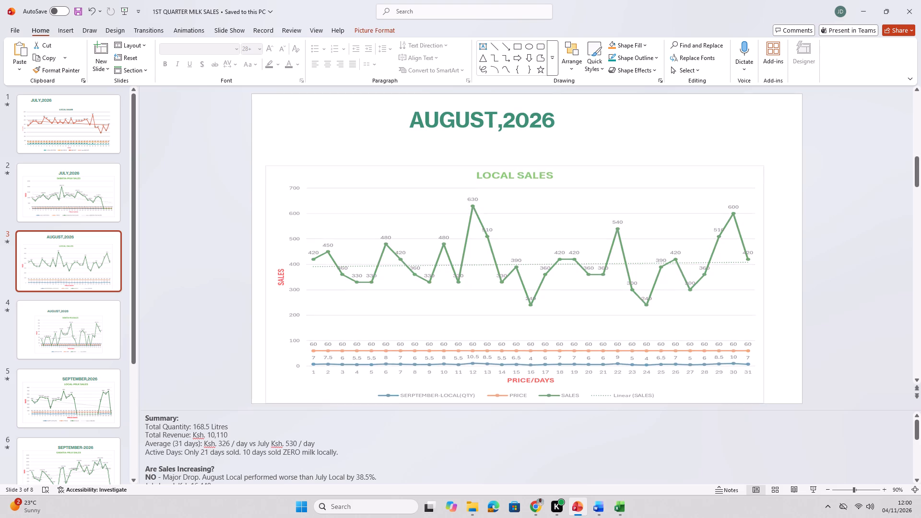
pyautogui.moveTo(516, 171); pyautogui.dragTo(517, 185)
# Move the AUGUST,2026 title box down slightly so that it sits fully inside the slide.
pyautogui.click(519, 124)
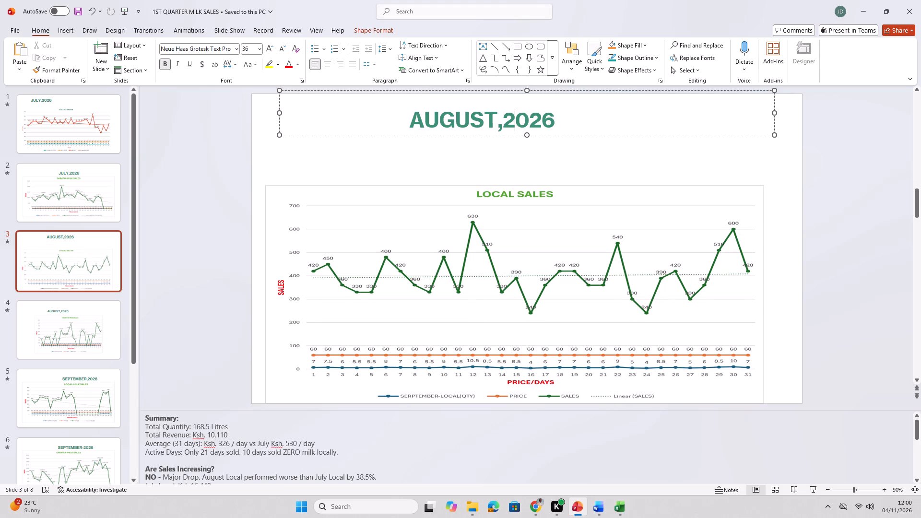
pyautogui.moveTo(496, 100); pyautogui.dragTo(500, 113)
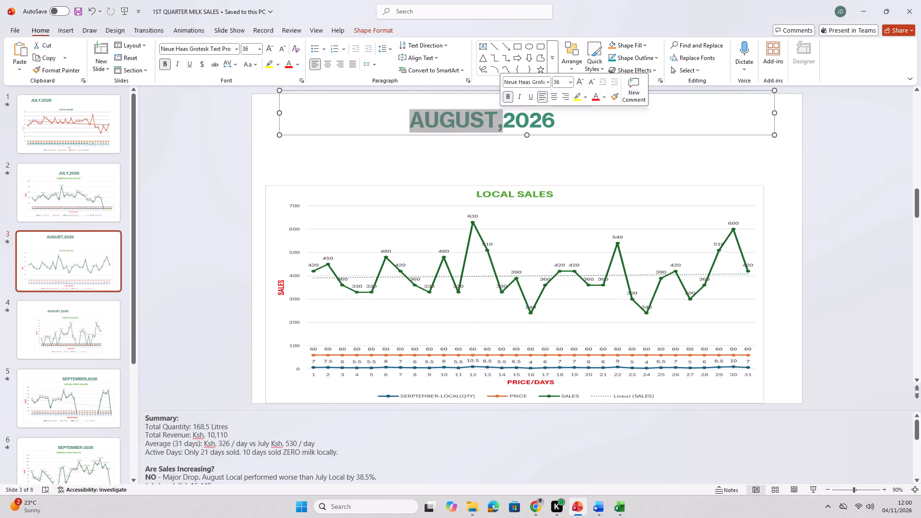
pyautogui.click(593, 117)
pyautogui.click(475, 161)
pyautogui.click(393, 129)
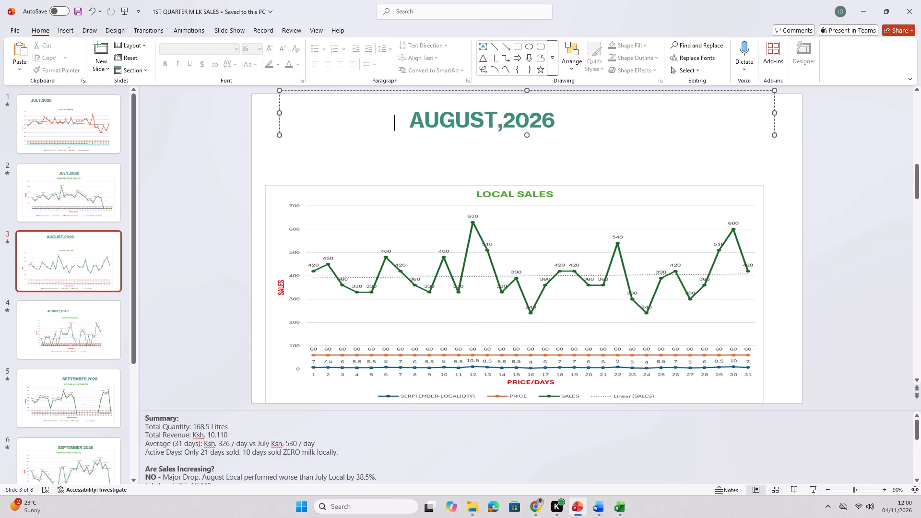
pyautogui.moveTo(435, 135); pyautogui.dragTo(435, 138)
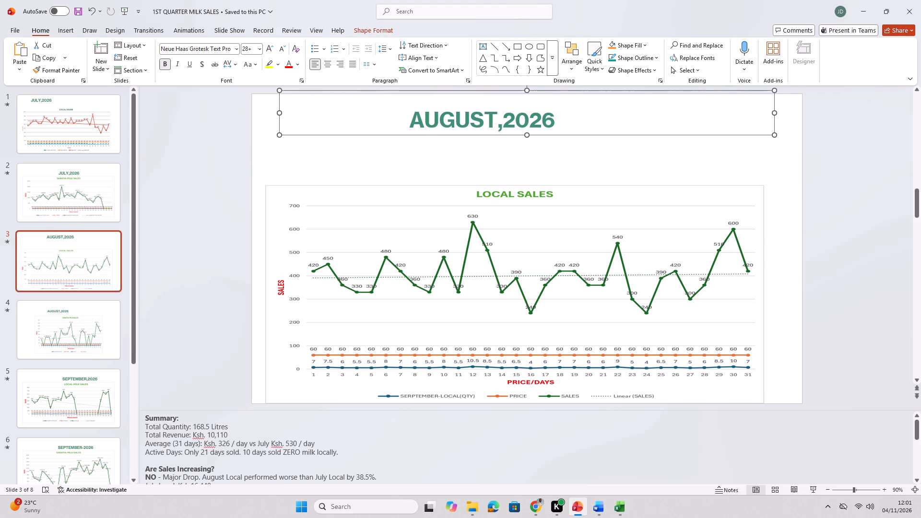
pyautogui.moveTo(435, 138); pyautogui.dragTo(435, 146)
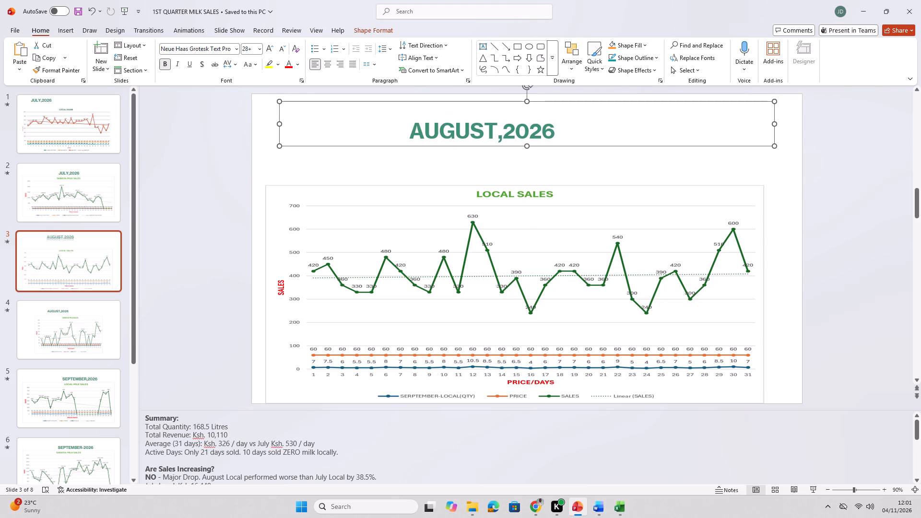
# Move the local sales chart picture up directly beneath the AUGUST,2026 title and centre it horizontally on the slide.
pyautogui.click(543, 166)
pyautogui.click(540, 198)
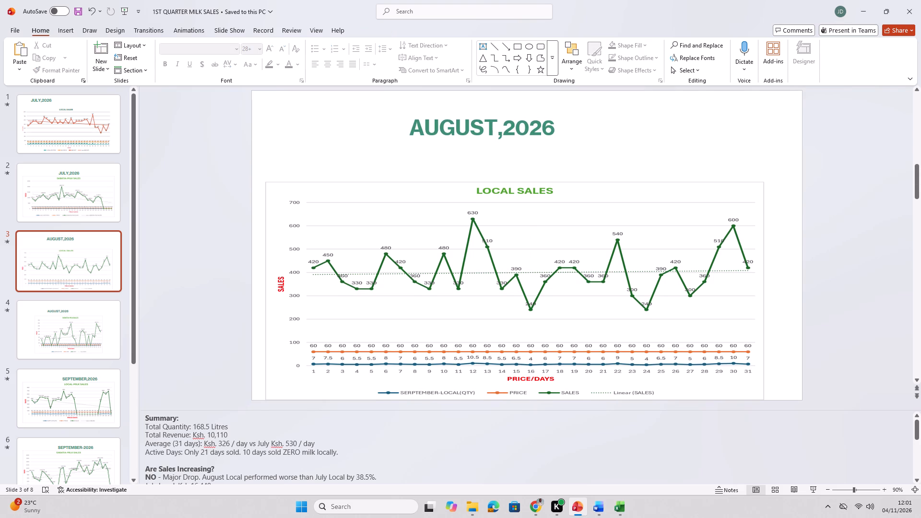
pyautogui.moveTo(537, 179); pyautogui.dragTo(539, 176)
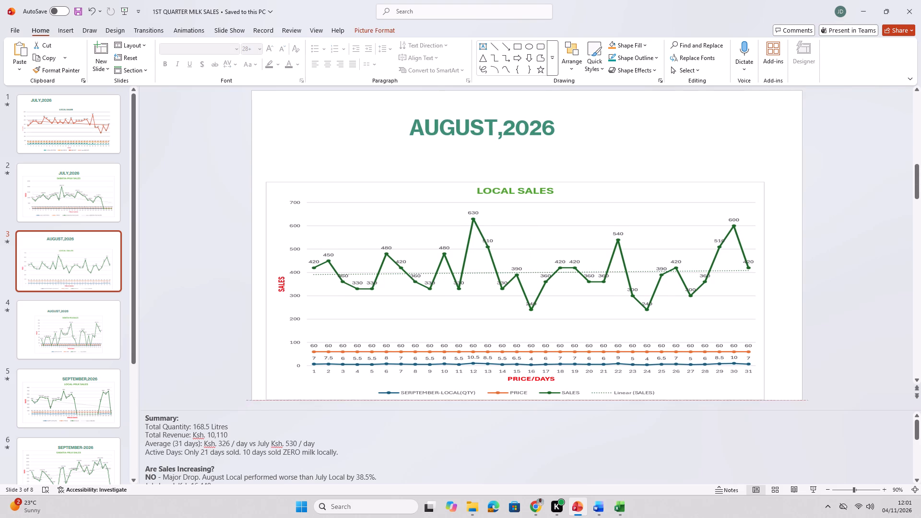
pyautogui.moveTo(539, 176); pyautogui.dragTo(550, 144)
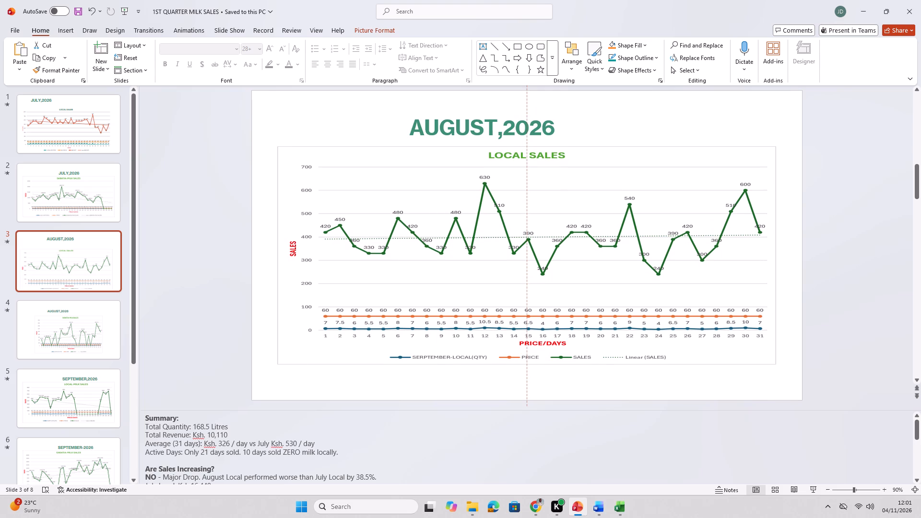
pyautogui.moveTo(550, 144); pyautogui.dragTo(549, 144)
# Resize the chart picture so its sides line up with the title box and its lower edge reaches the slide's bottom.
pyautogui.click(278, 257)
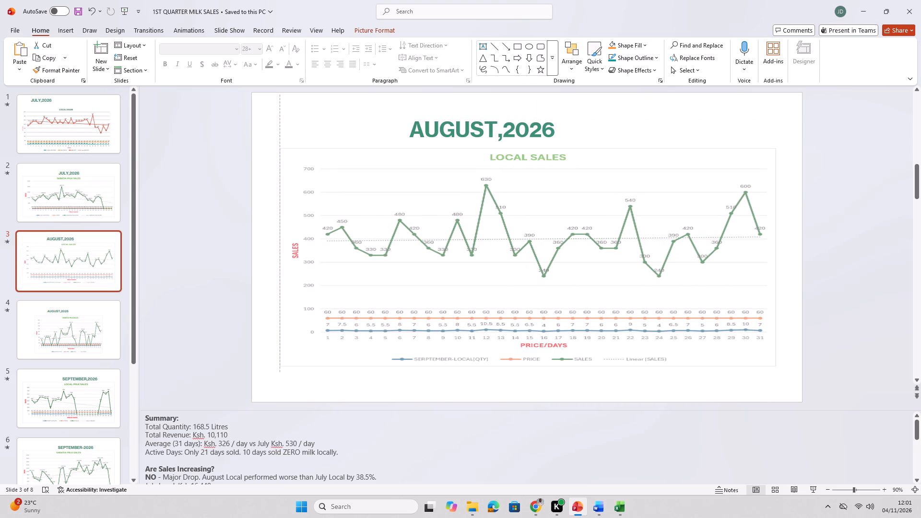
pyautogui.click(775, 256)
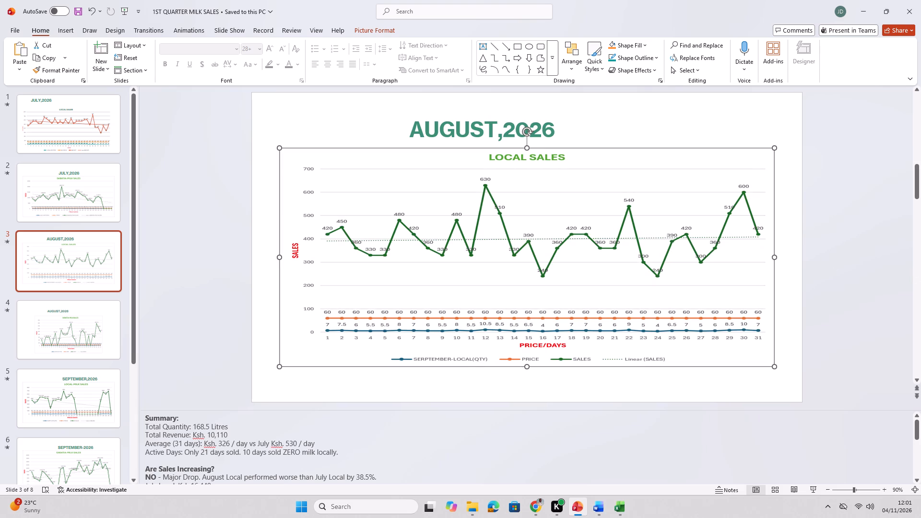
pyautogui.moveTo(528, 366); pyautogui.dragTo(528, 401)
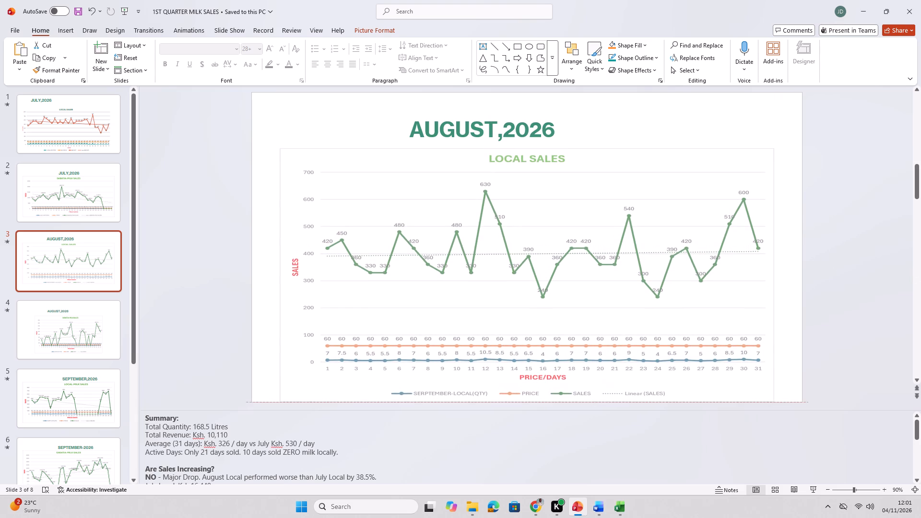
pyautogui.moveTo(528, 401); pyautogui.dragTo(530, 401)
pyautogui.moveTo(530, 401); pyautogui.dragTo(529, 402)
# Look through the neighbouring slides and read the speaker notes of the AUGUST,2026 local sales slide.
pyautogui.scroll(-3, 521, 372)
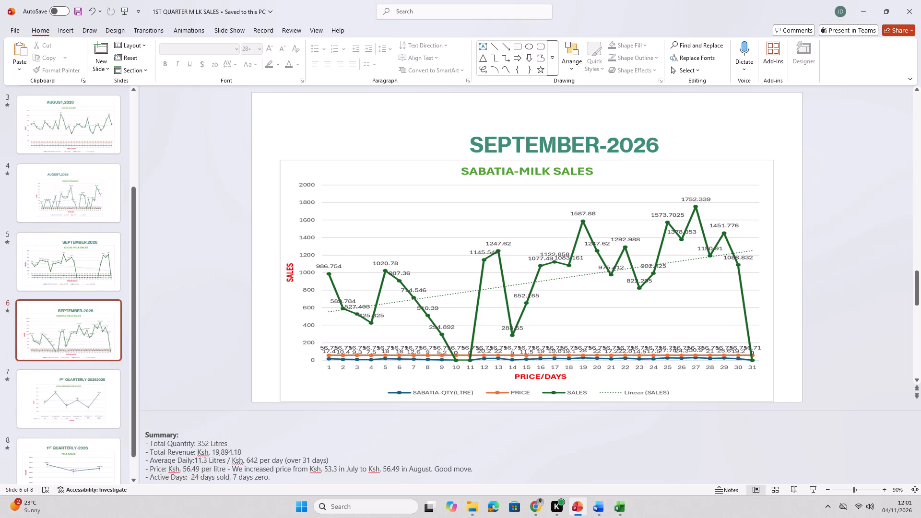
pyautogui.scroll(8, 416, 416)
pyautogui.scroll(-2, 427, 407)
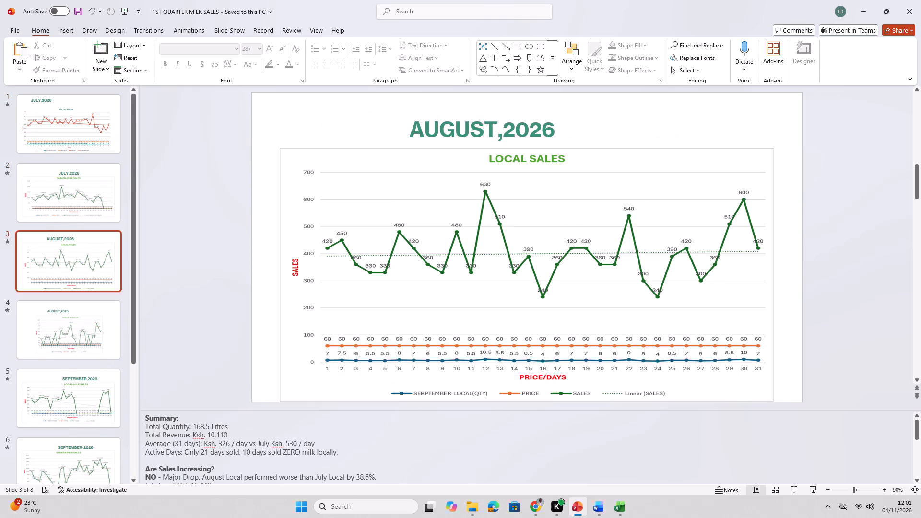
pyautogui.scroll(-17, 315, 455)
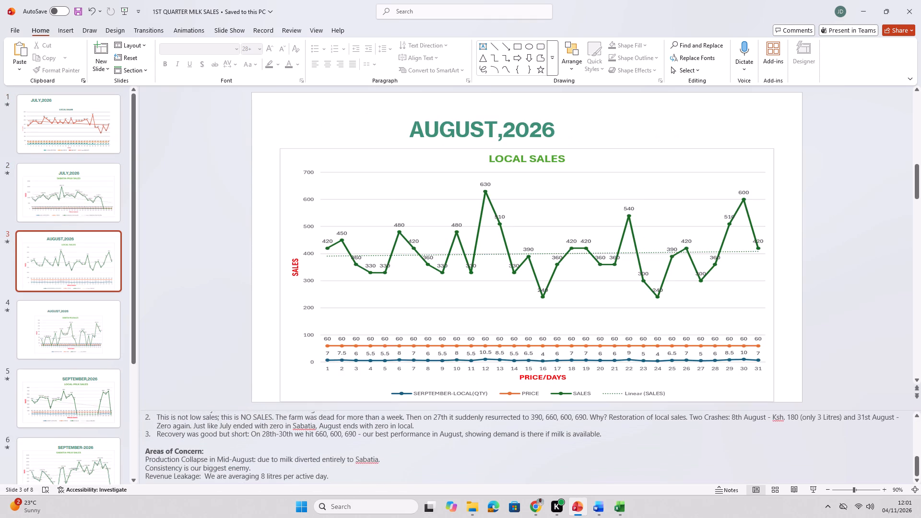
pyautogui.scroll(-3, 318, 455)
pyautogui.scroll(17, 318, 455)
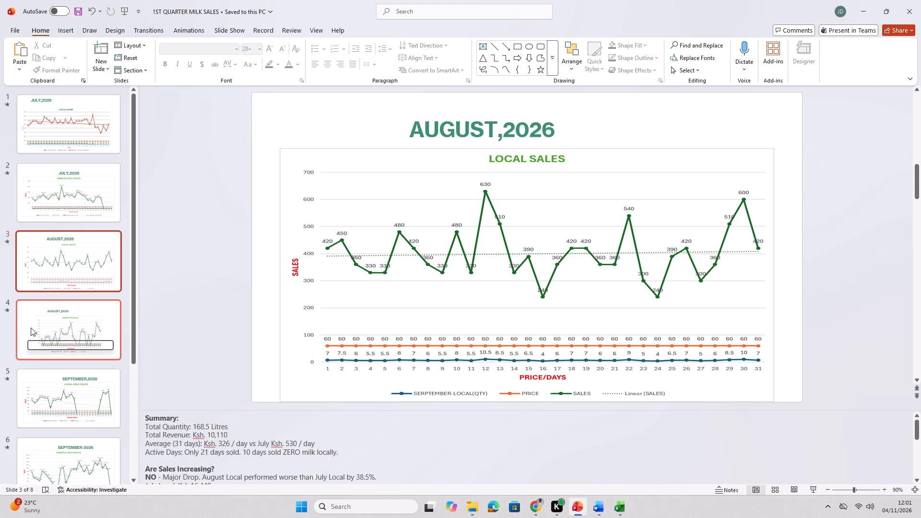
# Select the local sales chart picture on the AUGUST,2026 slide and bring up its available actions.
pyautogui.rightClick(437, 243)
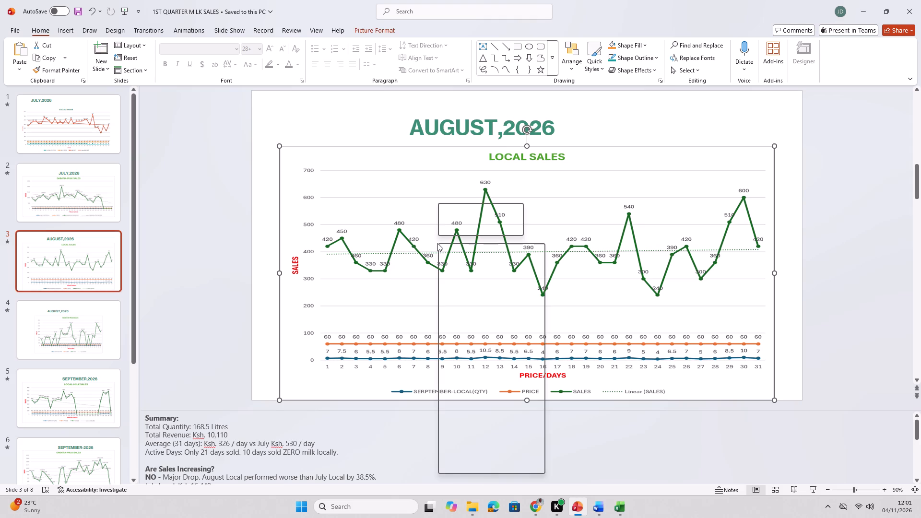
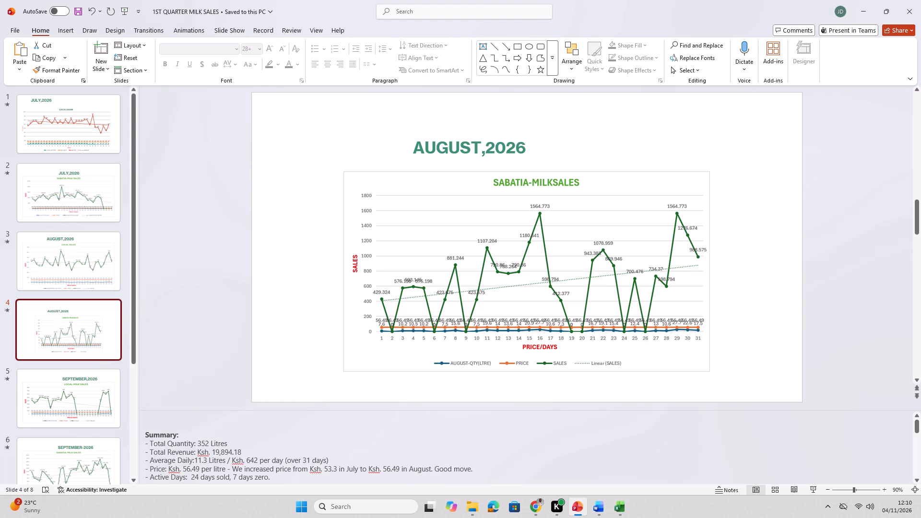
# Select the SABATIA-MILKSALES chart picture on the fourth slide, below the AUGUST,2026 title.
pyautogui.click(524, 184)
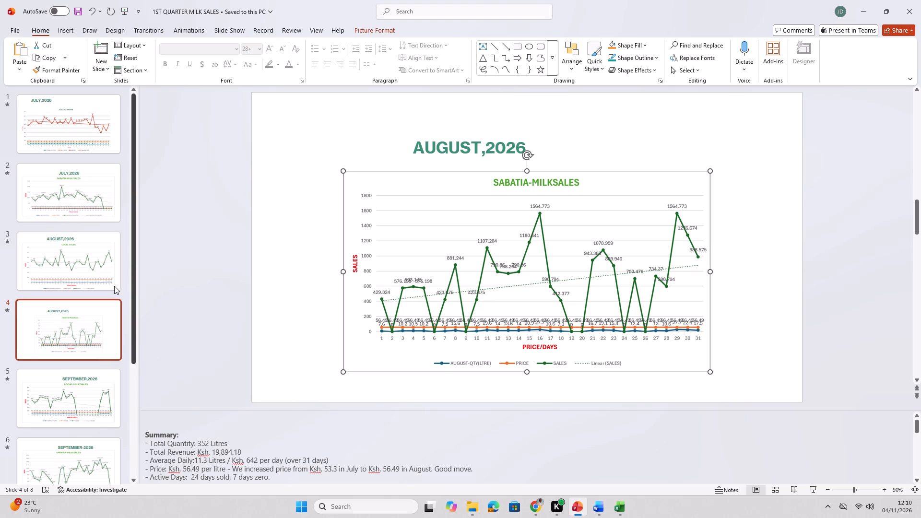
# Review the July, August and September sales slides, comparing their local and Sabatia charts and speaker notes.
pyautogui.click(69, 317)
pyautogui.click(52, 382)
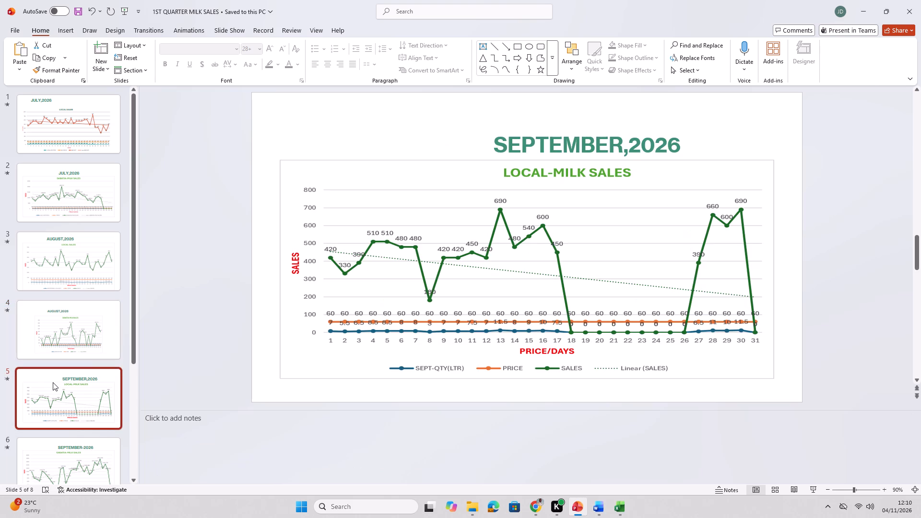
pyautogui.click(55, 331)
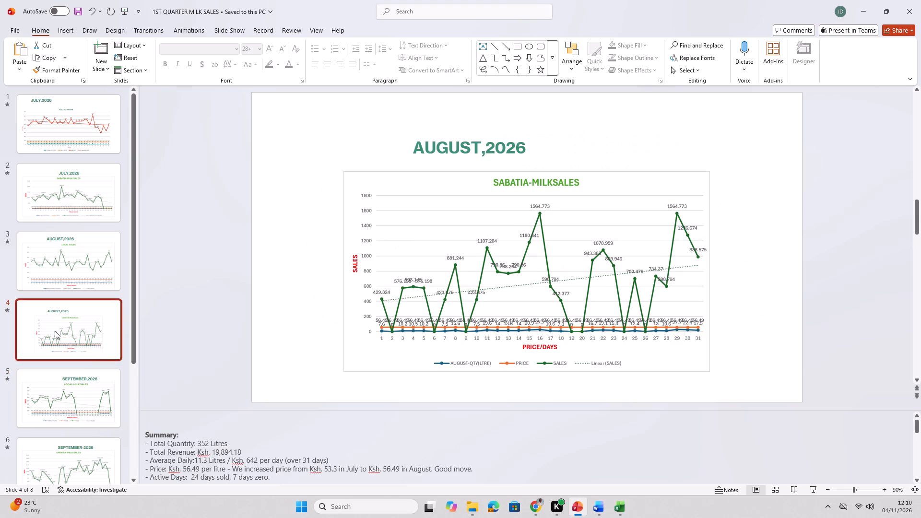
pyautogui.click(496, 145)
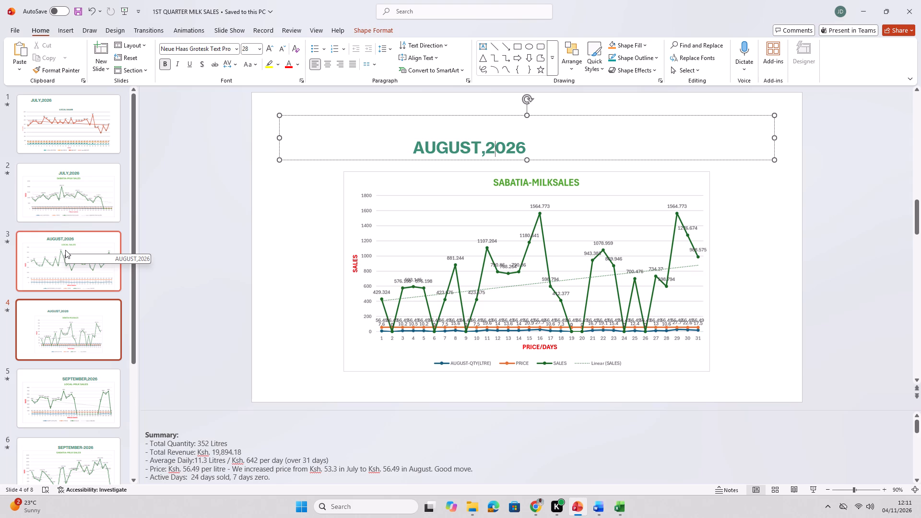
pyautogui.click(78, 315)
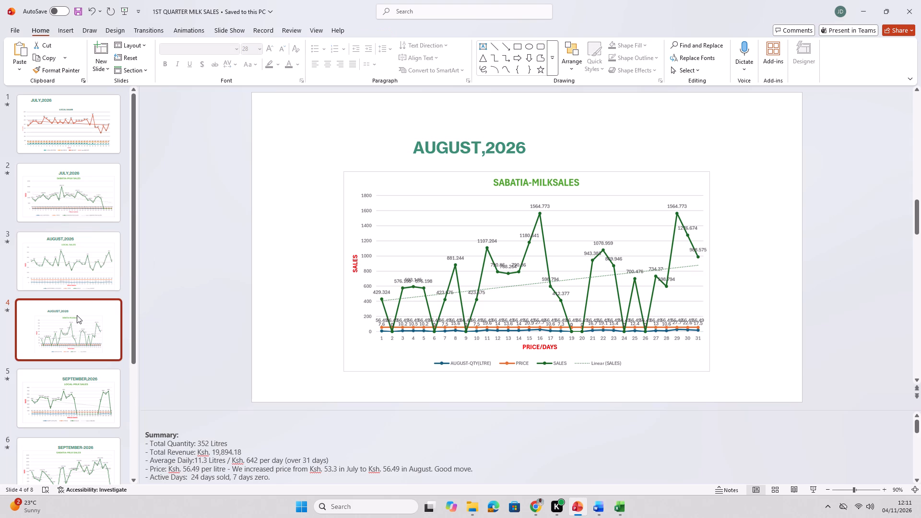
pyautogui.click(72, 274)
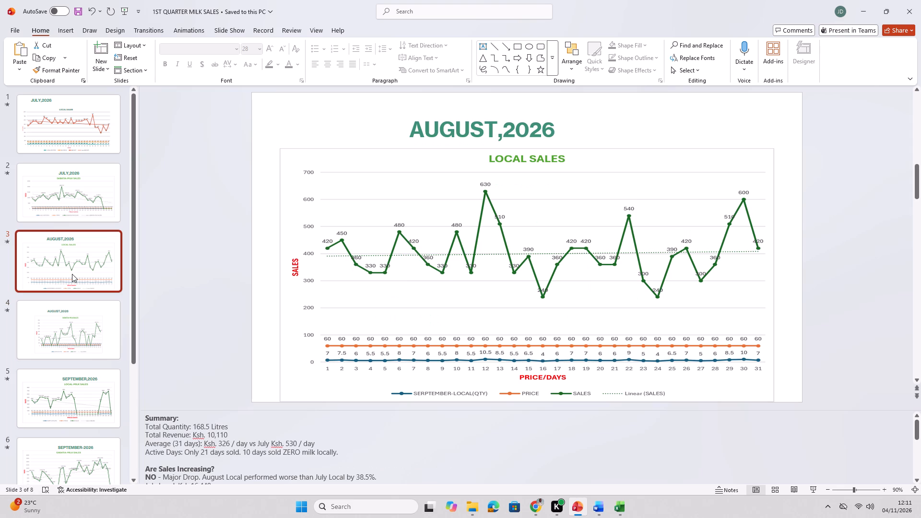
pyautogui.scroll(-2, 436, 316)
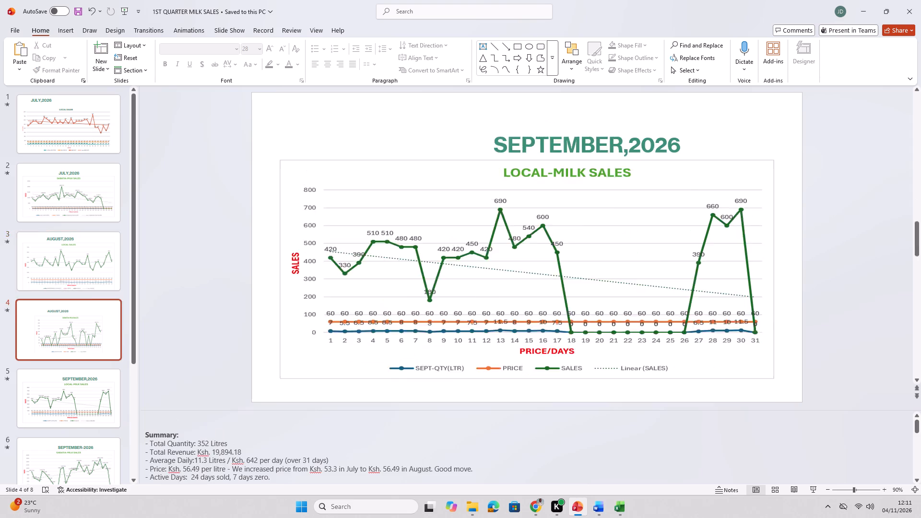
pyautogui.scroll(-1, 437, 317)
pyautogui.scroll(4, 437, 317)
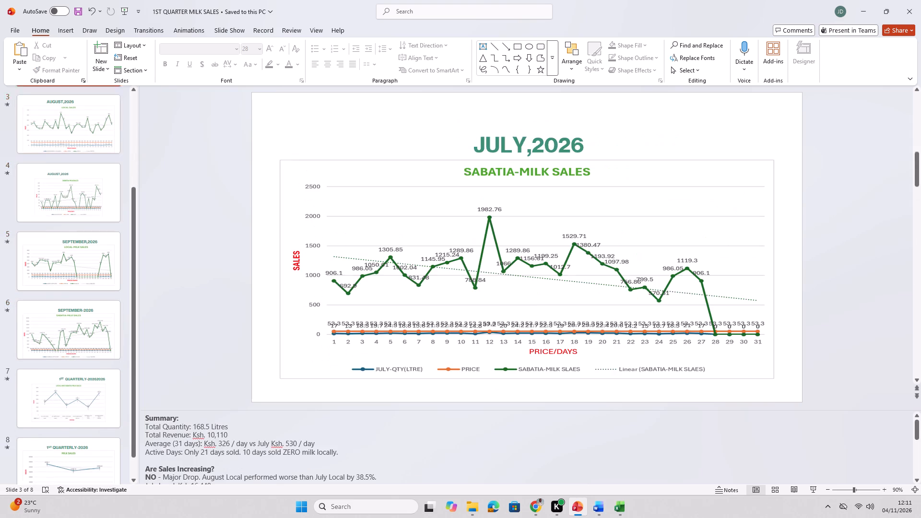
pyautogui.scroll(1, 437, 317)
pyautogui.scroll(3, 351, 300)
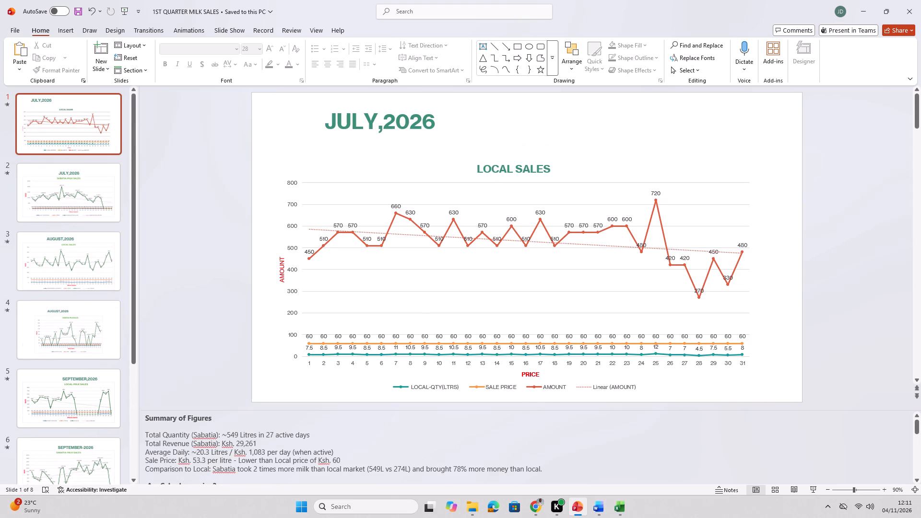
pyautogui.scroll(2, 351, 300)
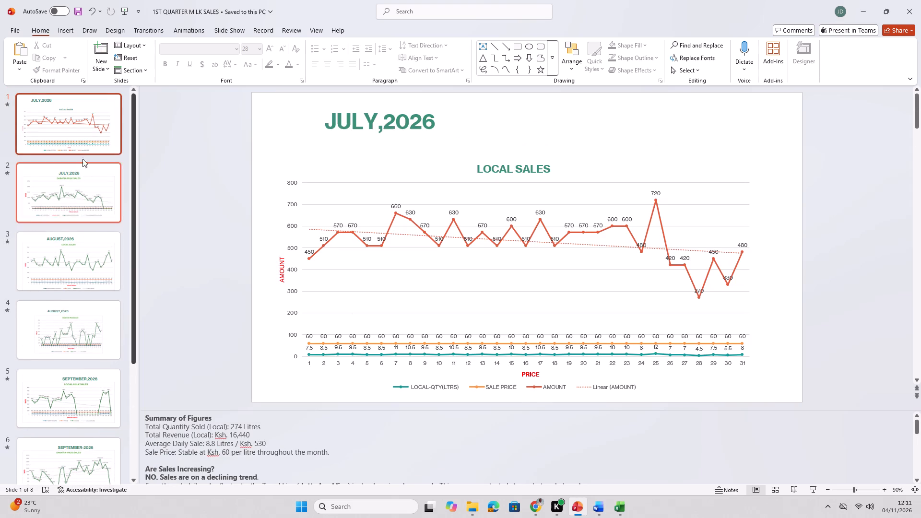
pyautogui.click(77, 132)
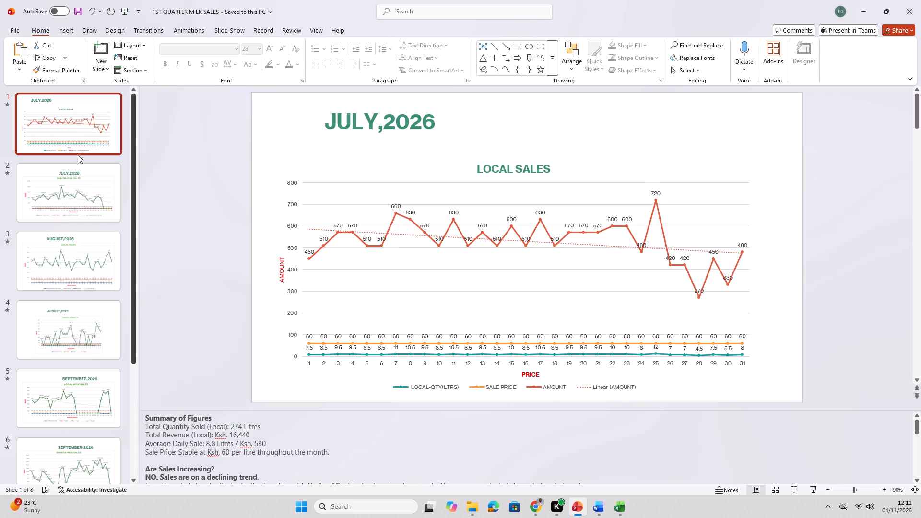
pyautogui.click(83, 188)
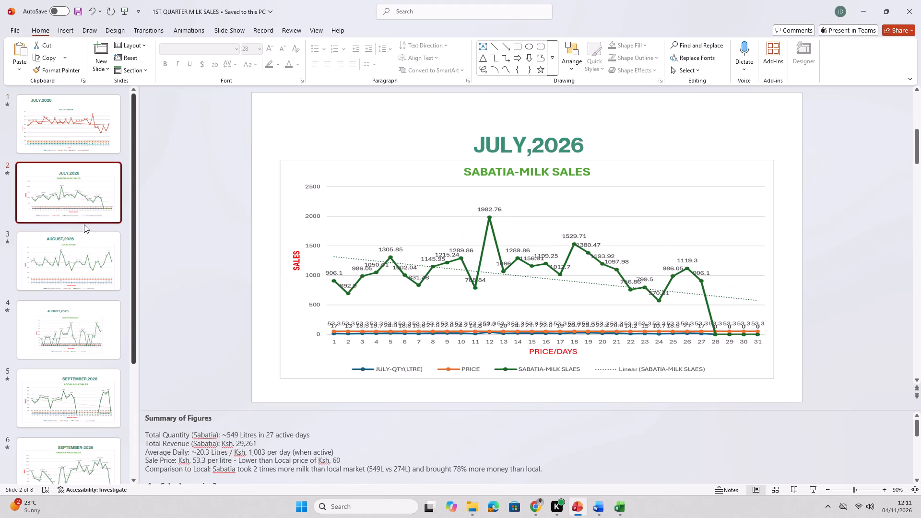
# Delete all the speaker notes text from the AUGUST,2026 local sales slide.
pyautogui.click(81, 245)
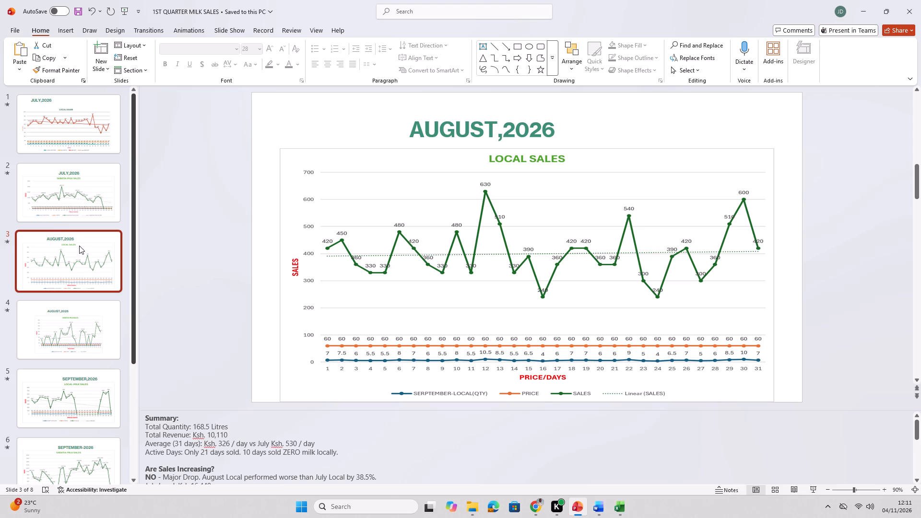
pyautogui.scroll(-1, 234, 437)
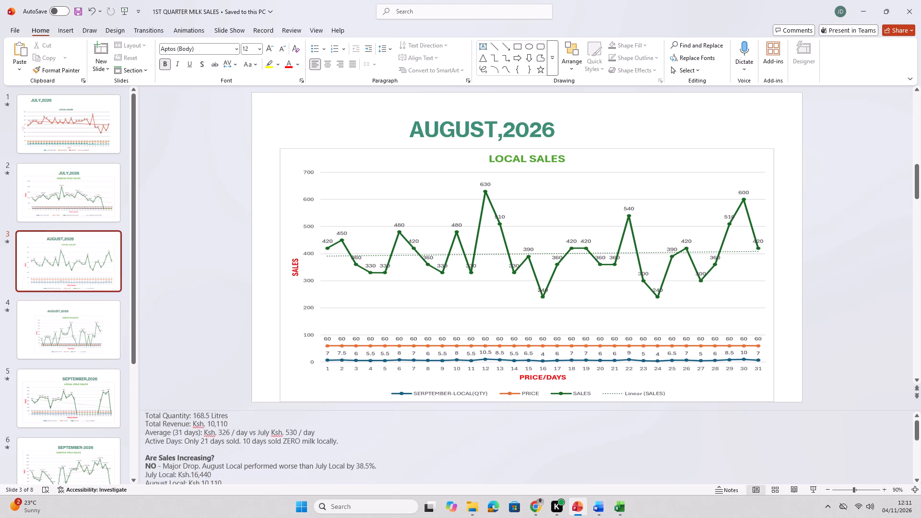
pyautogui.scroll(2, 234, 437)
pyautogui.moveTo(145, 418); pyautogui.dragTo(271, 508)
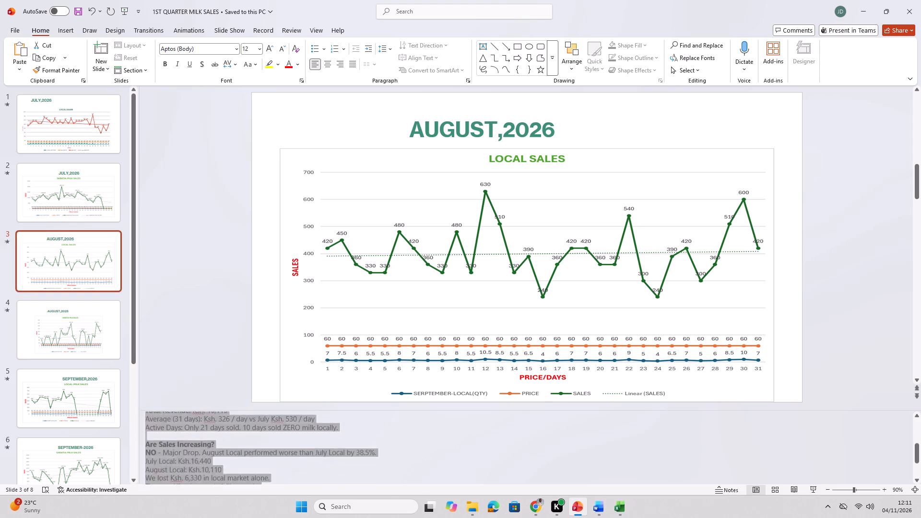
pyautogui.moveTo(271, 508); pyautogui.dragTo(355, 502)
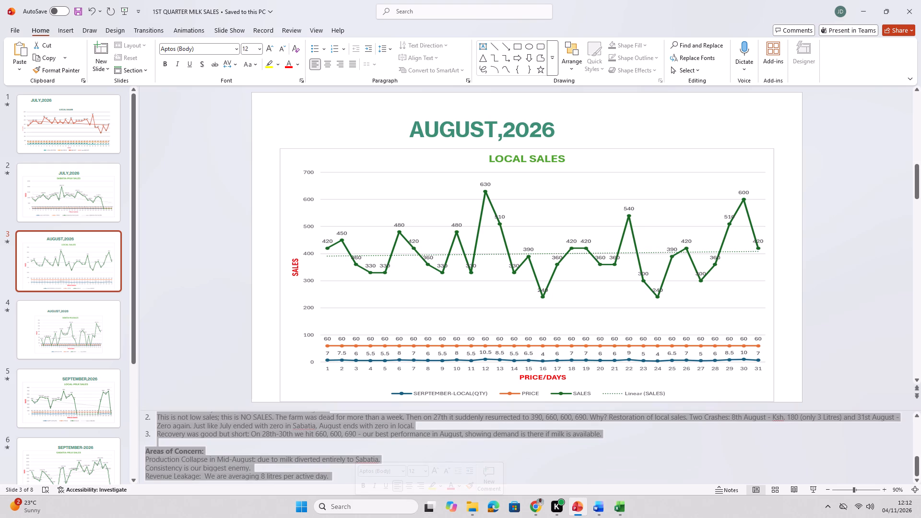
pyautogui.press('BackSpace')
pyautogui.scroll(7, 312, 448)
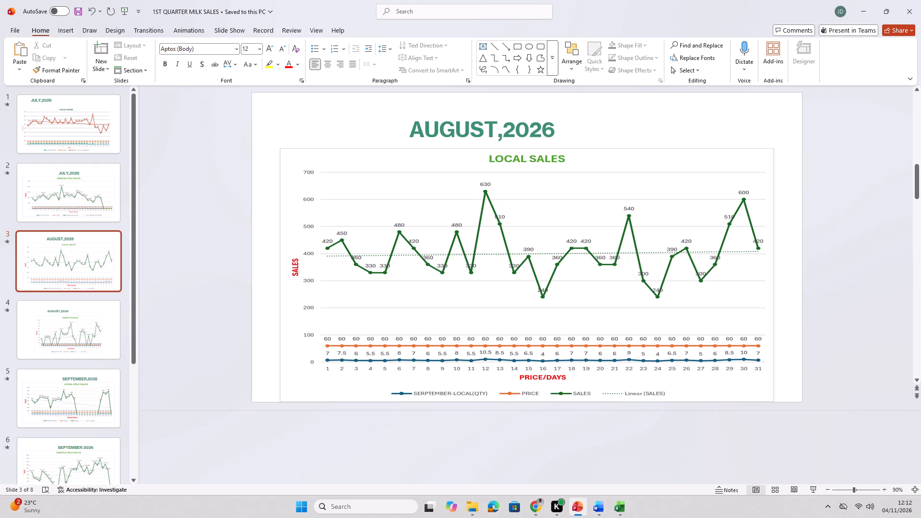
pyautogui.scroll(3, 308, 445)
# Select the LOCAL SALES chart picture on the AUGUST,2026 slide.
pyautogui.click(500, 274)
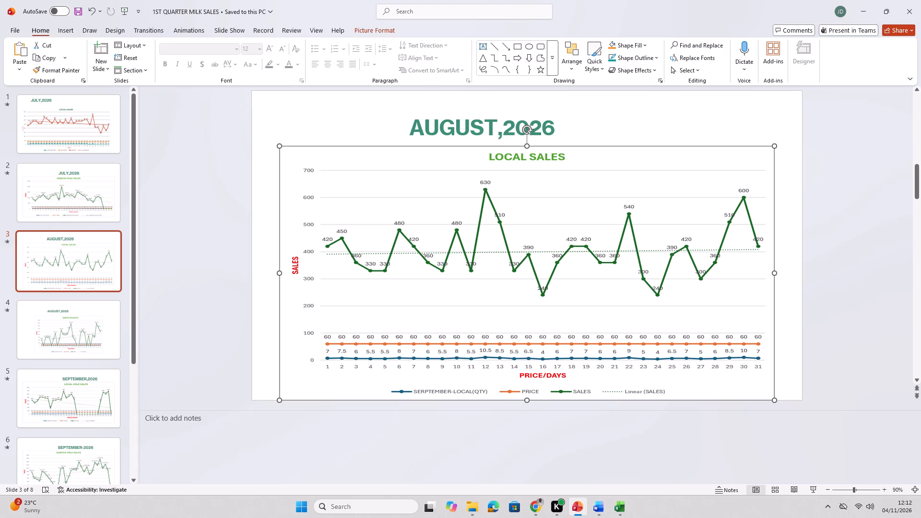
# Copy the LOCAL SALES chart picture on the AUGUST,2026 slide.
pyautogui.rightClick(500, 274)
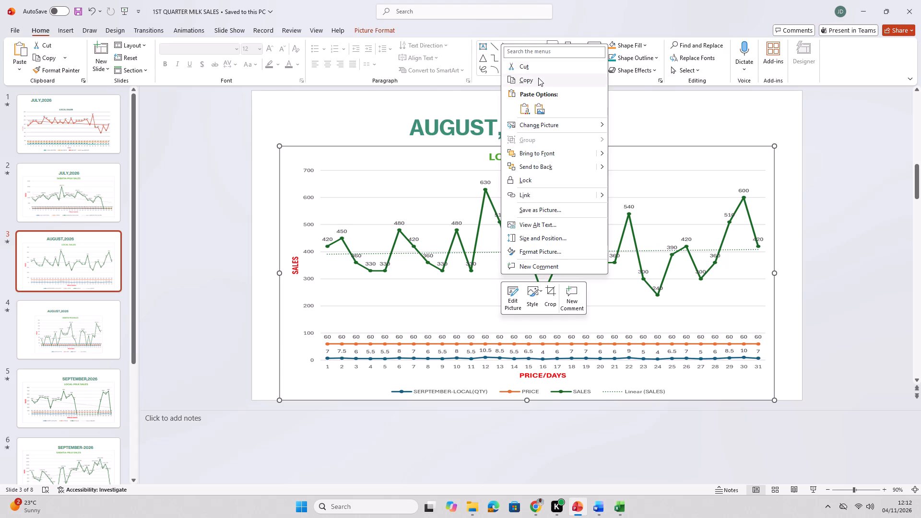
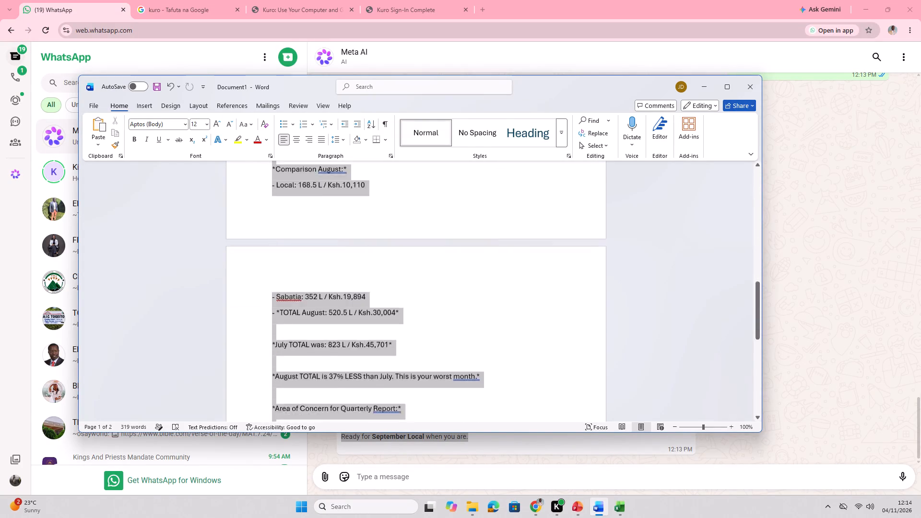
# Delete the entire August milk sales analysis text from the unsaved Word document Document1.
pyautogui.moveTo(461, 464); pyautogui.dragTo(458, 265)
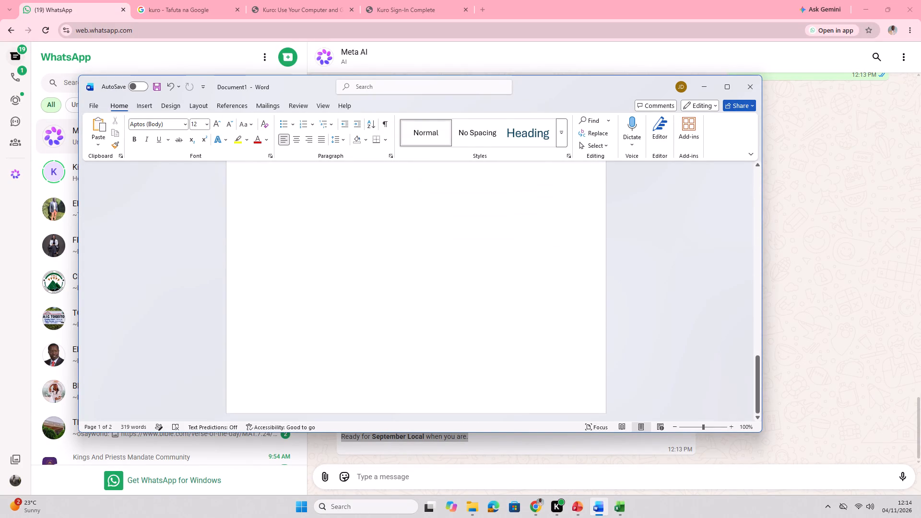
pyautogui.moveTo(458, 265); pyautogui.dragTo(539, 262)
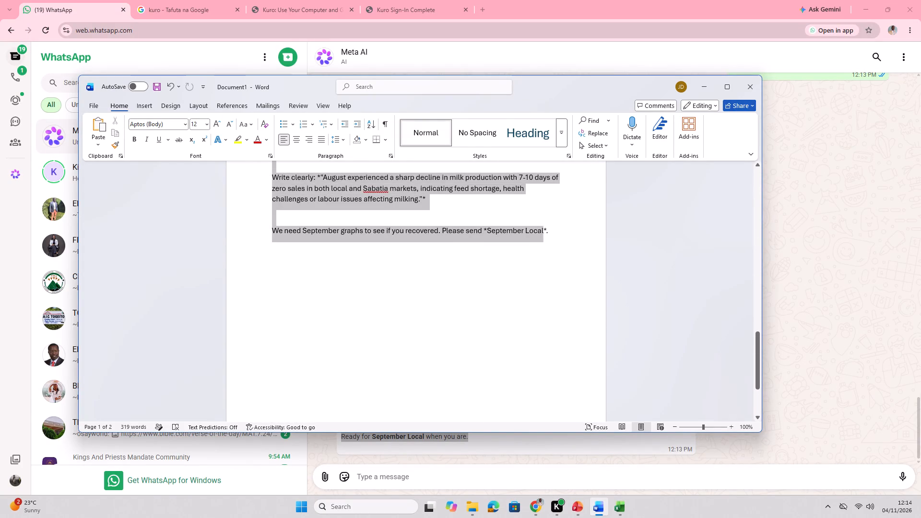
pyautogui.moveTo(539, 262); pyautogui.dragTo(572, 260)
pyautogui.press('Delete')
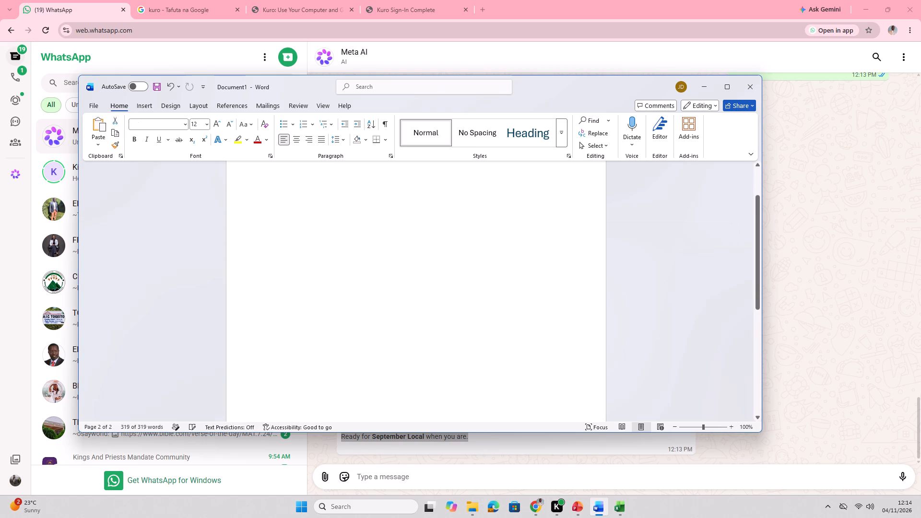
# Paste the copied Meta AI reply at the start of the emptied document.
pyautogui.scroll(10, 147, 82)
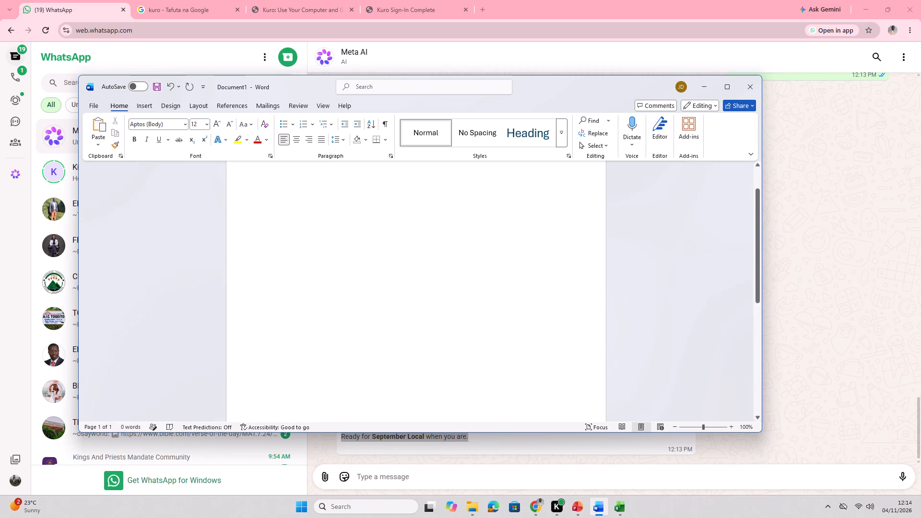
pyautogui.scroll(15, 347, 212)
pyautogui.rightClick(352, 216)
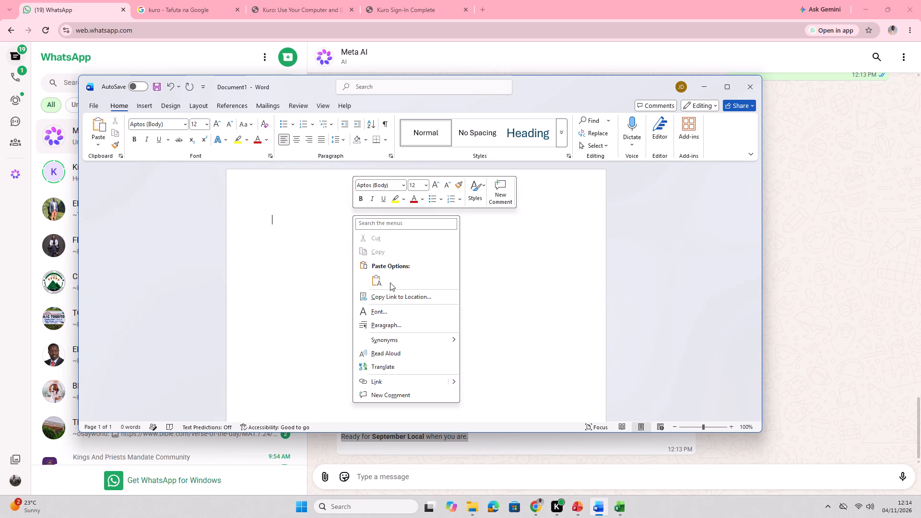
pyautogui.click(265, 250)
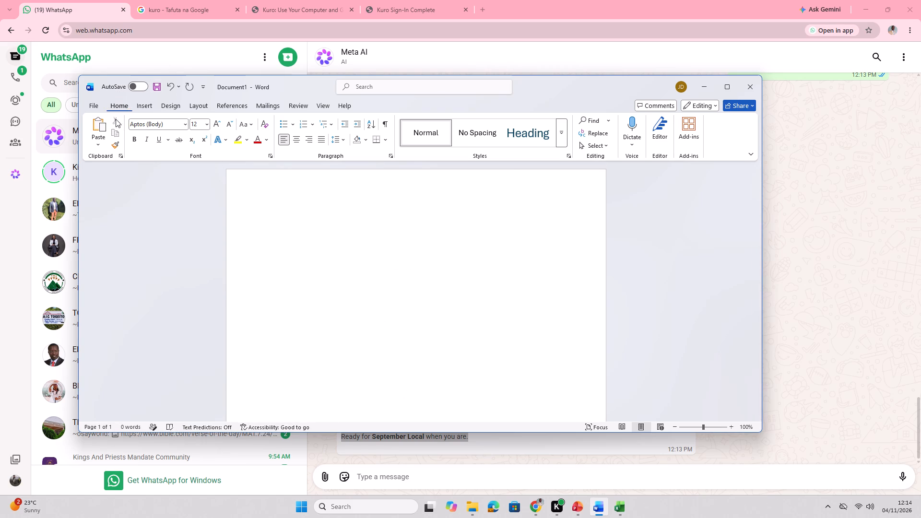
pyautogui.click(96, 104)
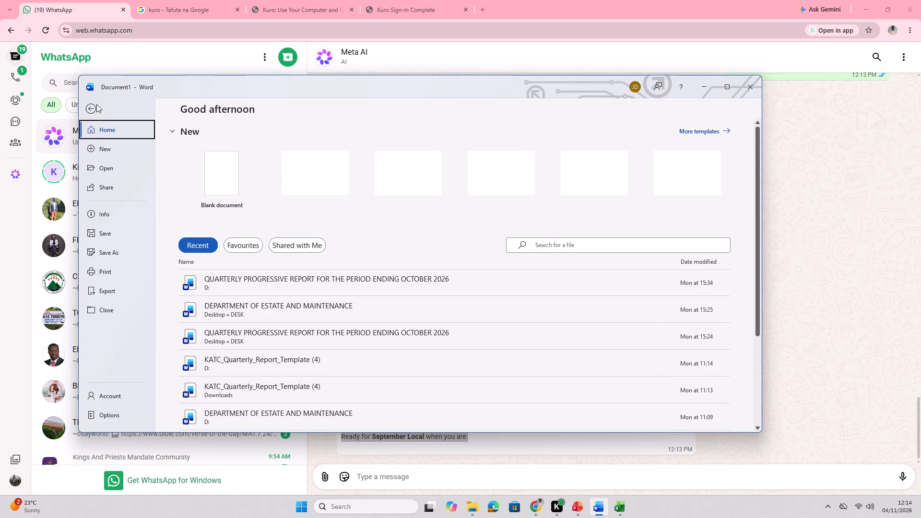
pyautogui.click(91, 109)
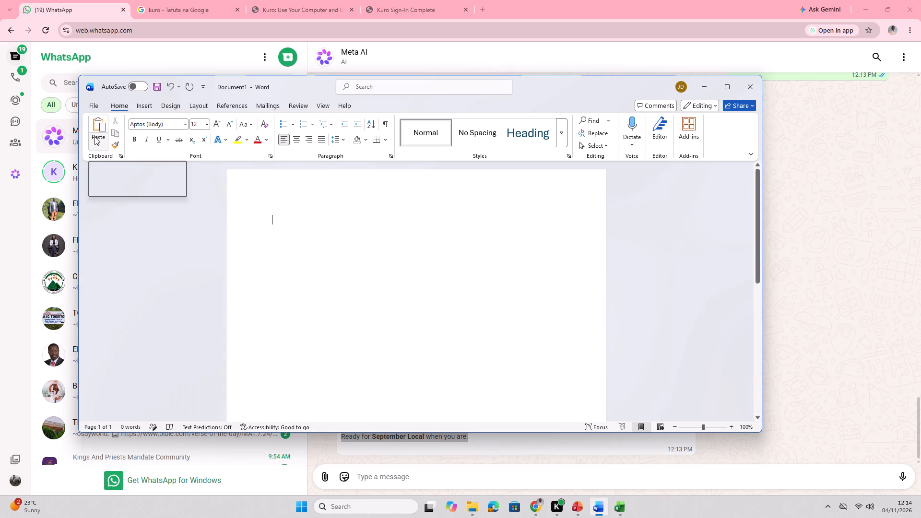
pyautogui.click(98, 145)
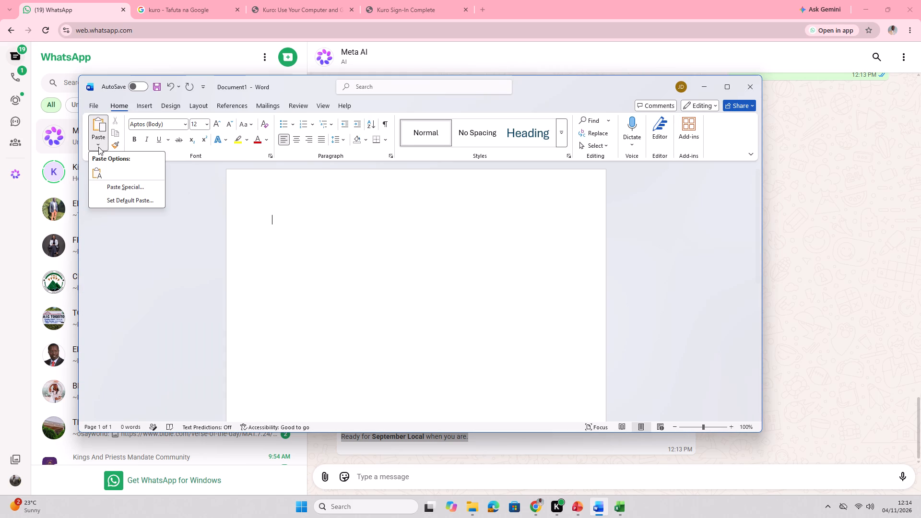
# Paste the copied August local sales summary into the blank Word document as Unformatted Text using Paste Special.
pyautogui.click(122, 187)
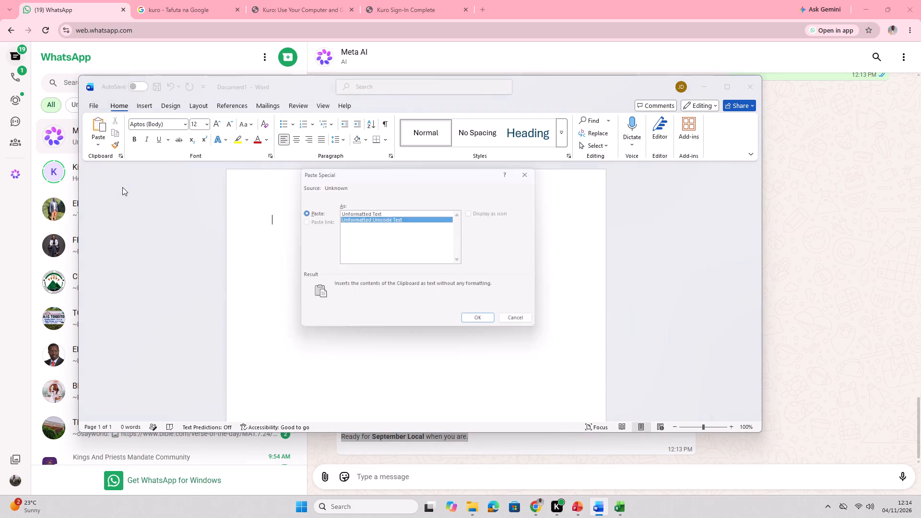
pyautogui.click(376, 214)
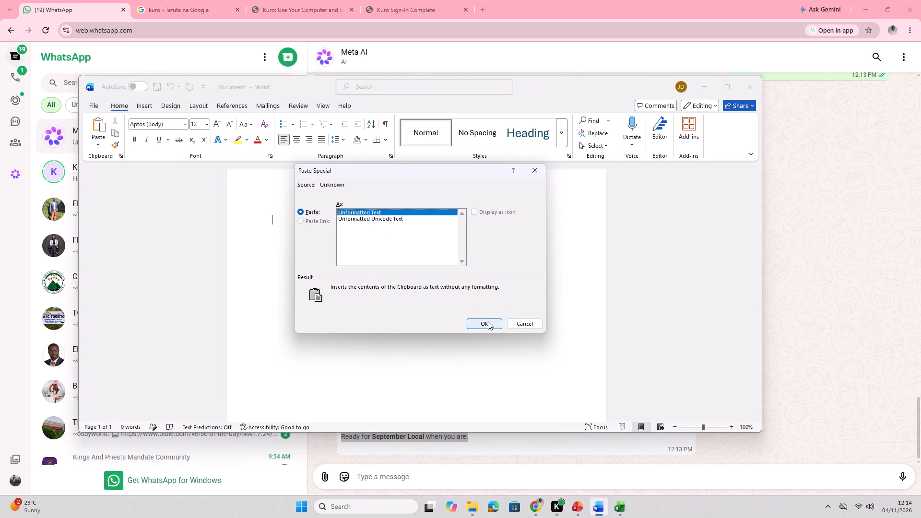
pyautogui.click(488, 325)
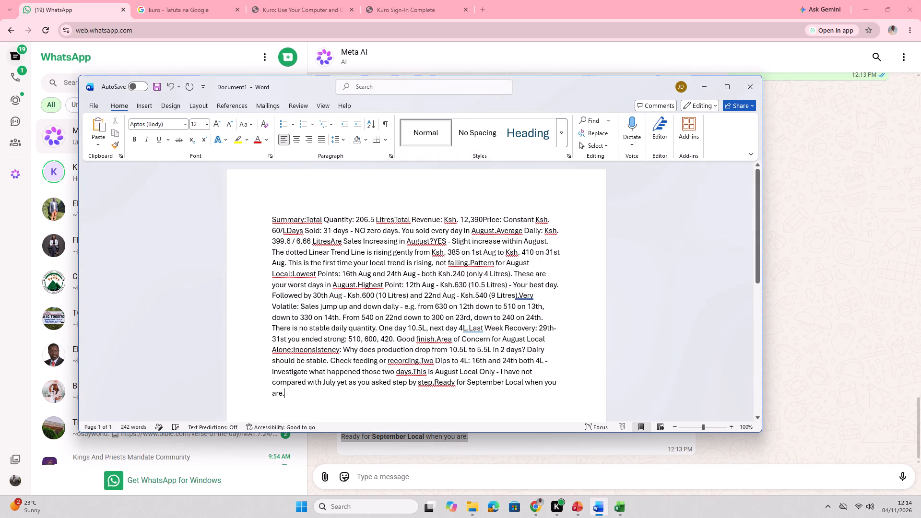
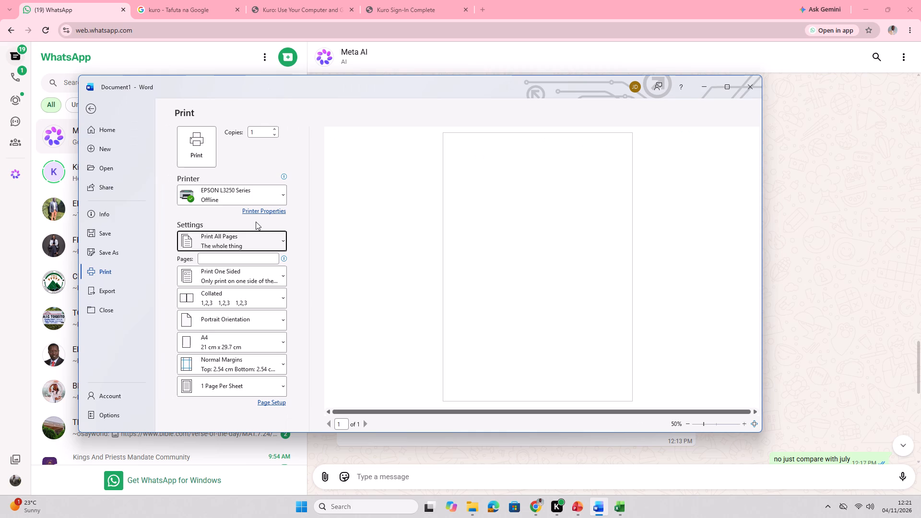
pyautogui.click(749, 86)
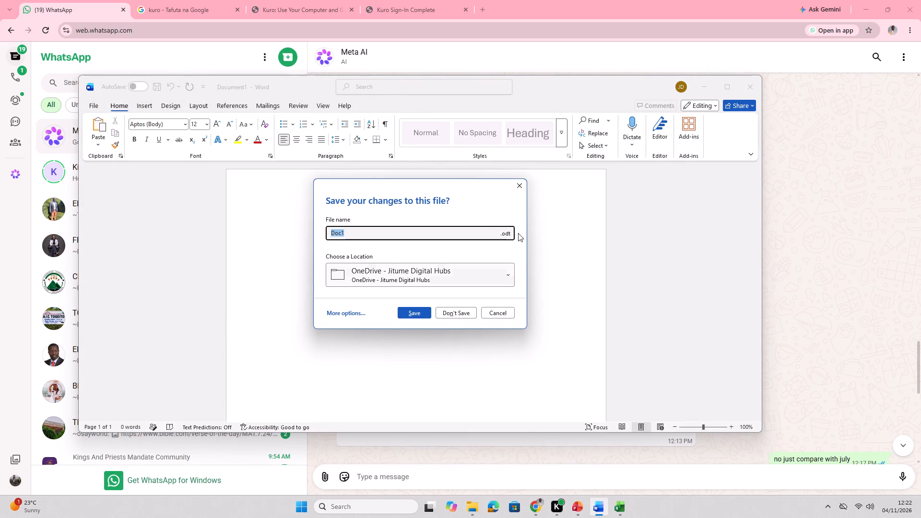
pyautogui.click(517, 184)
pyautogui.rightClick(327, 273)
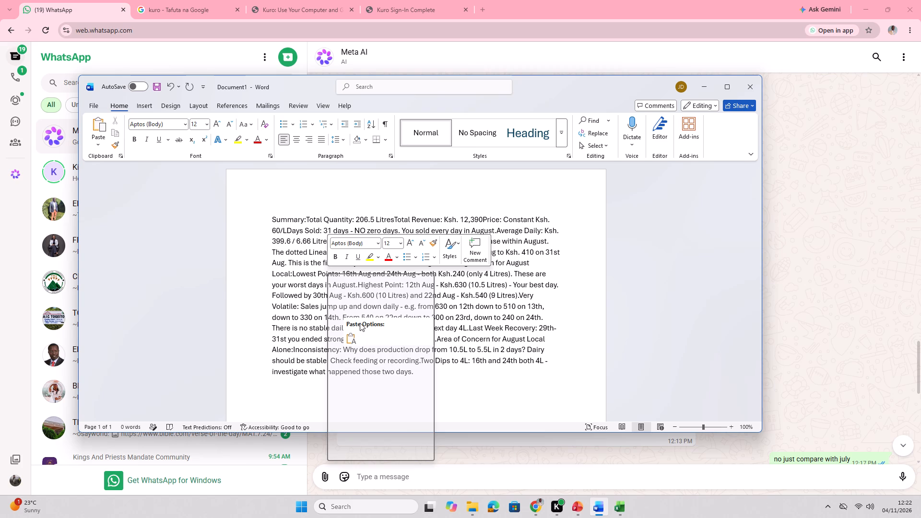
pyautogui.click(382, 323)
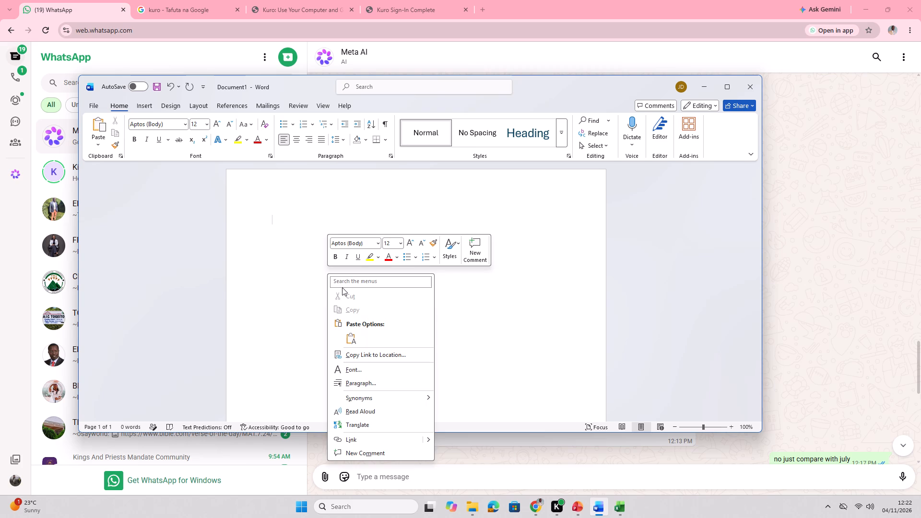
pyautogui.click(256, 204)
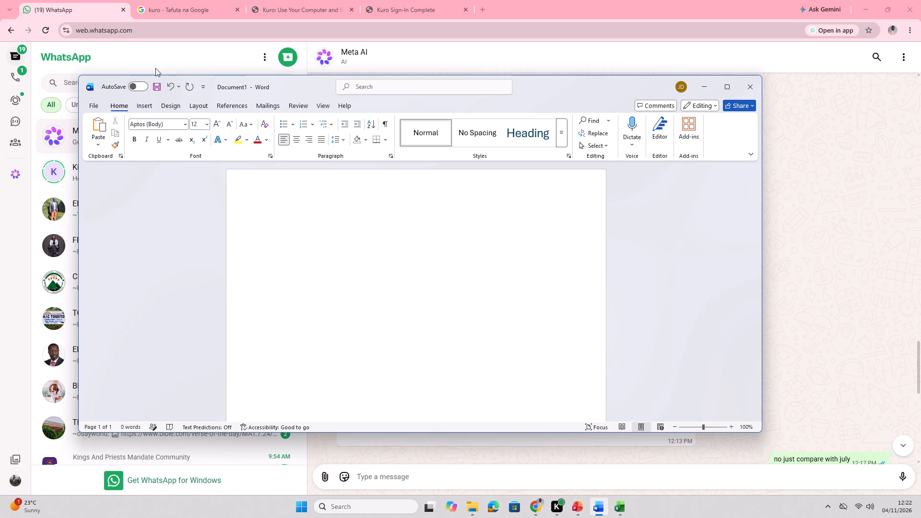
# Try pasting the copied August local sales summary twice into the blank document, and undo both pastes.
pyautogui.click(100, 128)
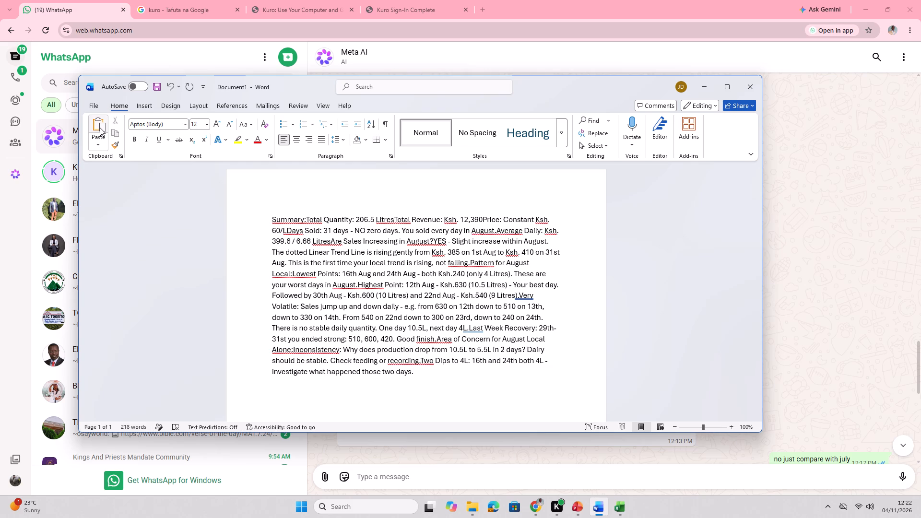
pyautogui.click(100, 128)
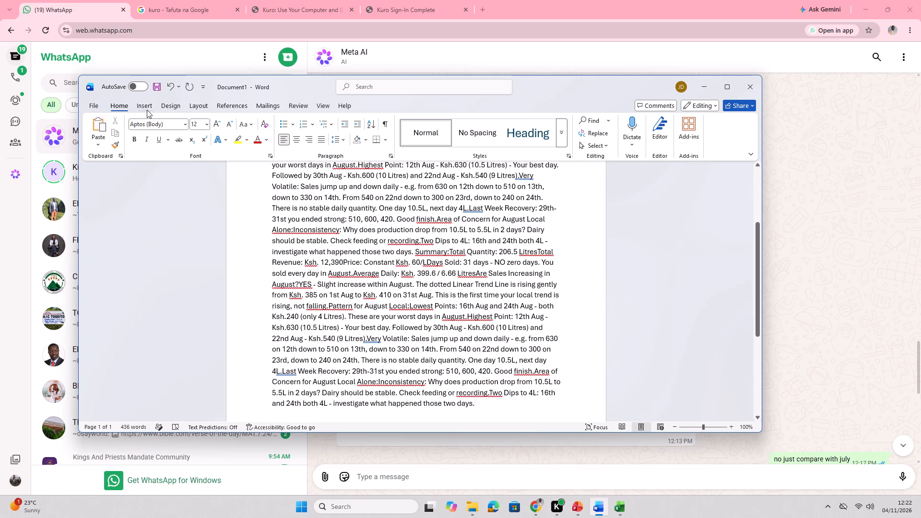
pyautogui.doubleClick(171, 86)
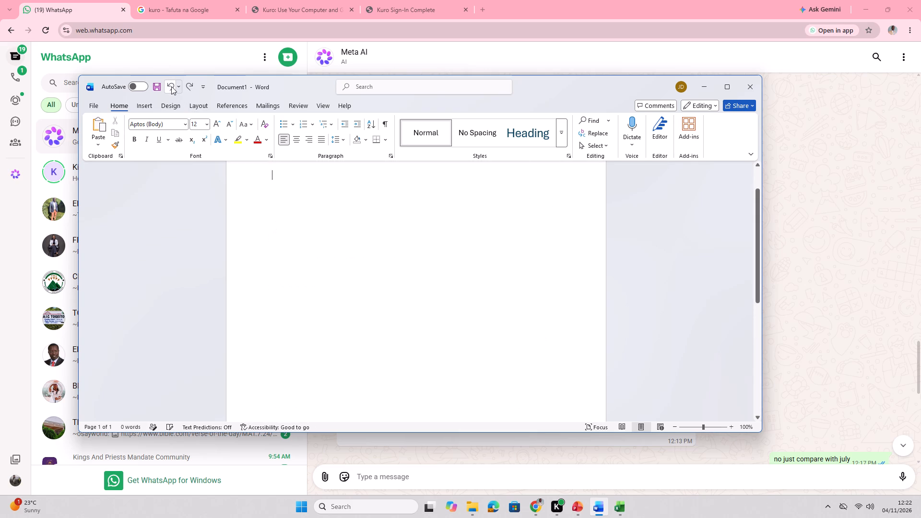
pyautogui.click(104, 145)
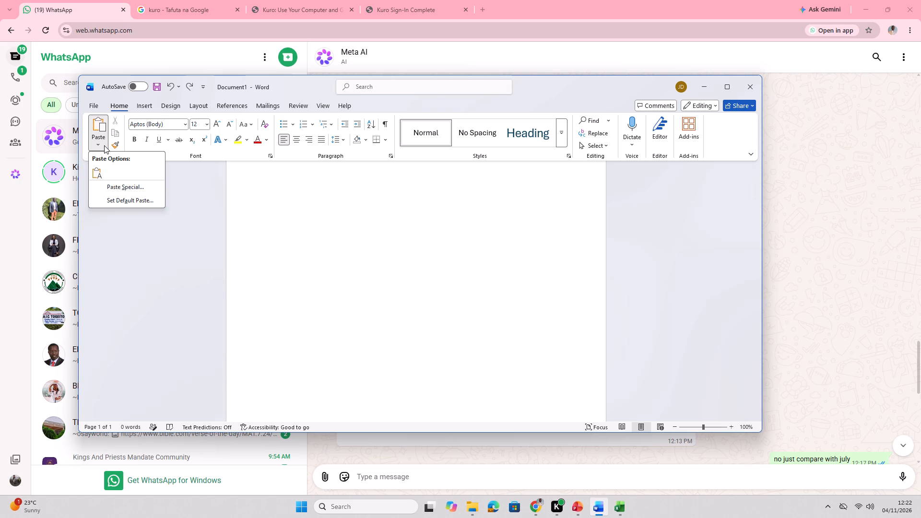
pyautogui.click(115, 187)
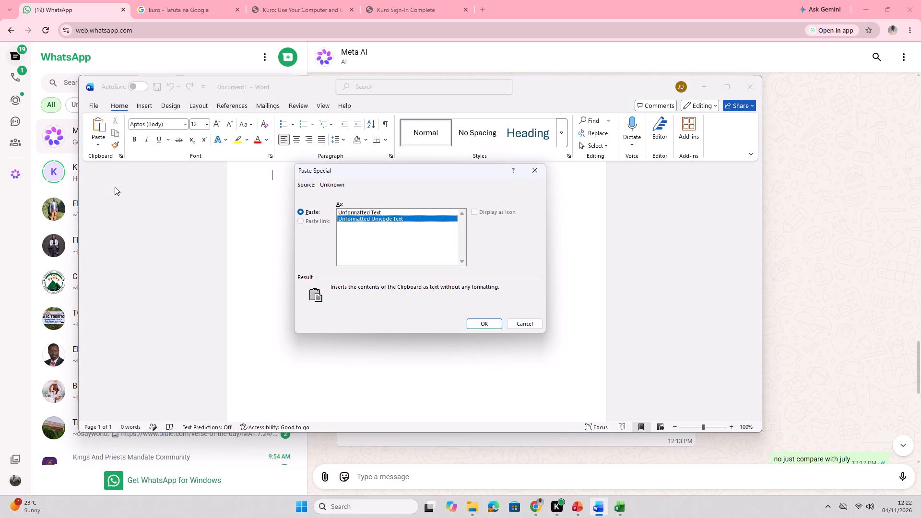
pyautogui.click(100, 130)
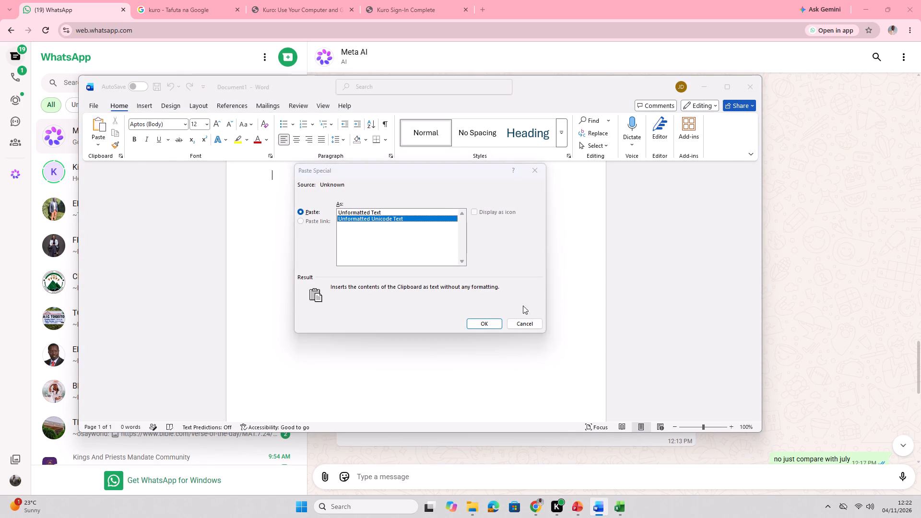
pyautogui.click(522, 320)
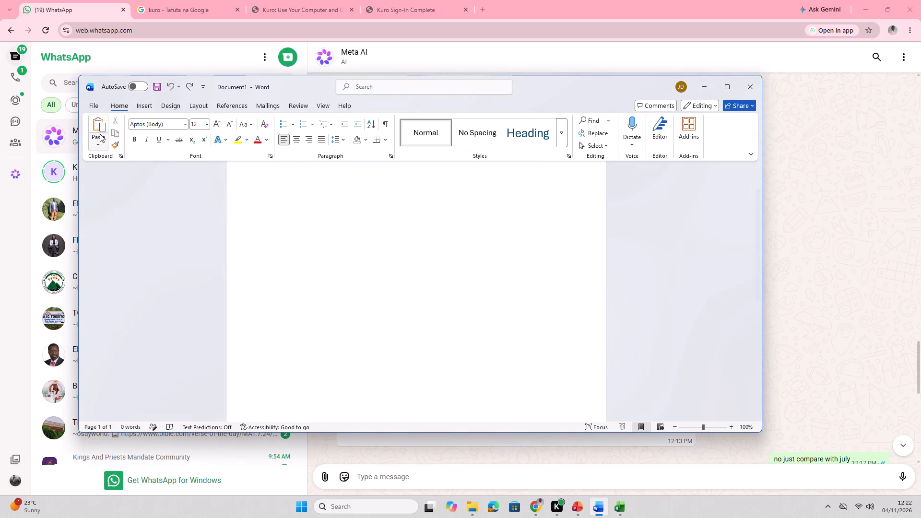
# Review the default cut, copy and paste settings and the other advanced options for Word.
pyautogui.click(100, 134)
pyautogui.click(137, 203)
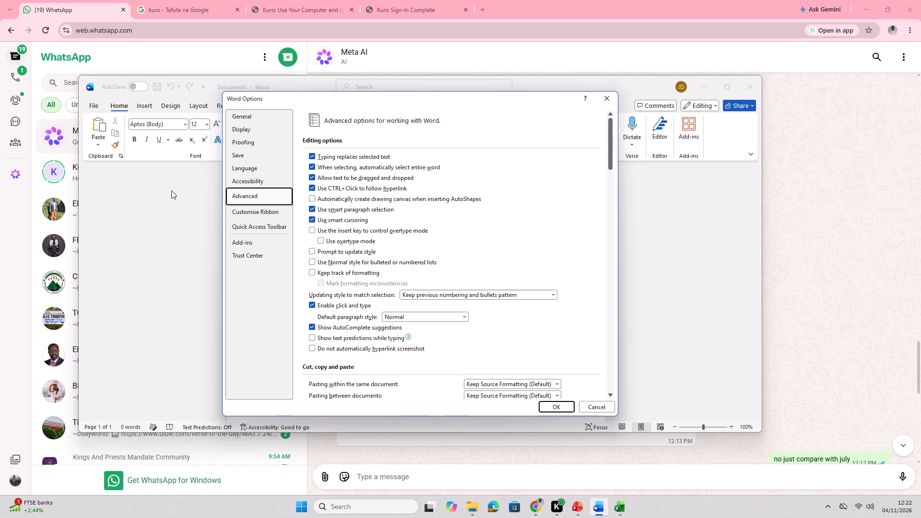
pyautogui.scroll(-2, 284, 172)
pyautogui.scroll(-5, 357, 258)
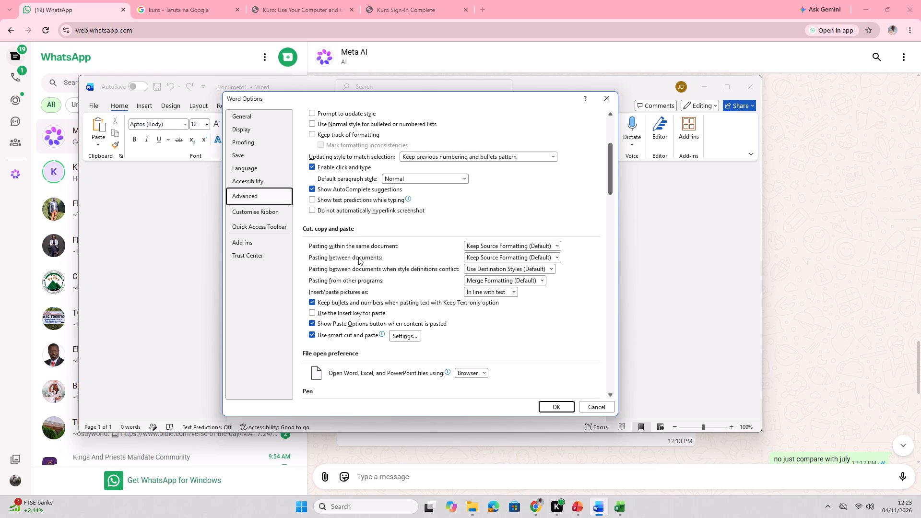
pyautogui.scroll(-4, 358, 257)
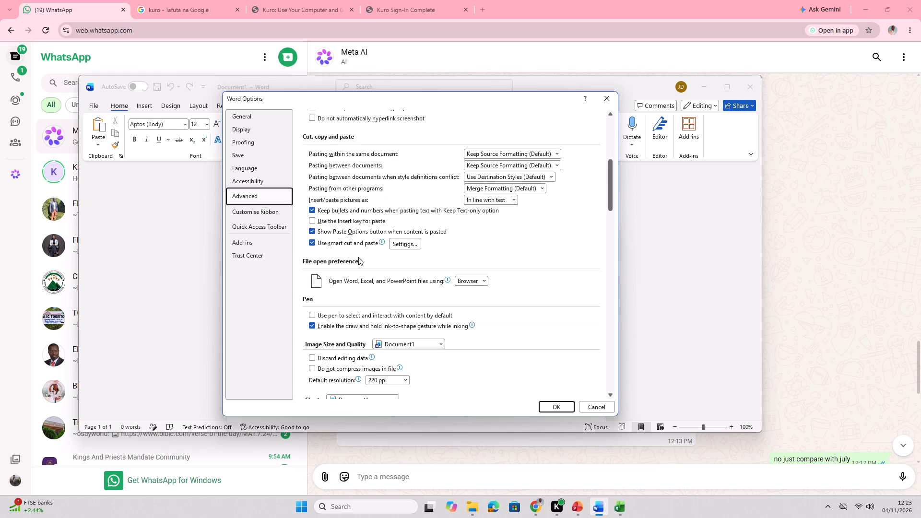
pyautogui.scroll(-5, 441, 213)
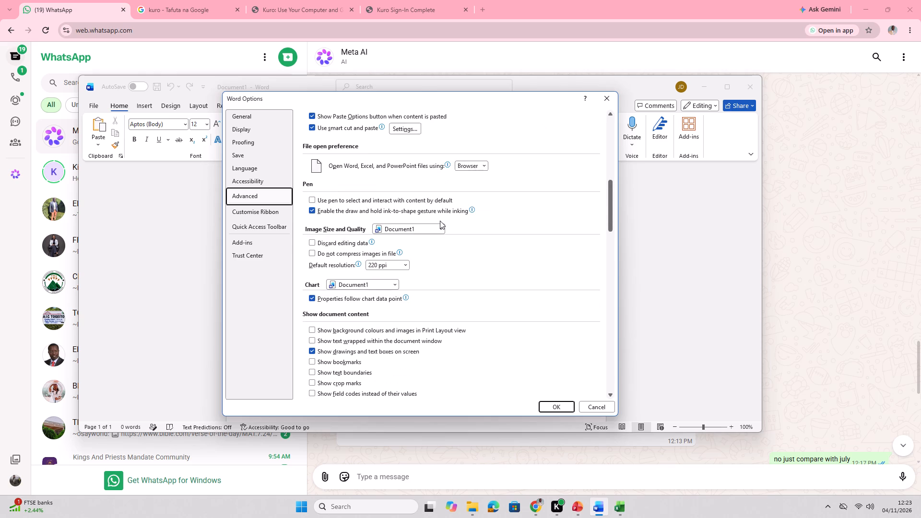
pyautogui.scroll(-3, 440, 221)
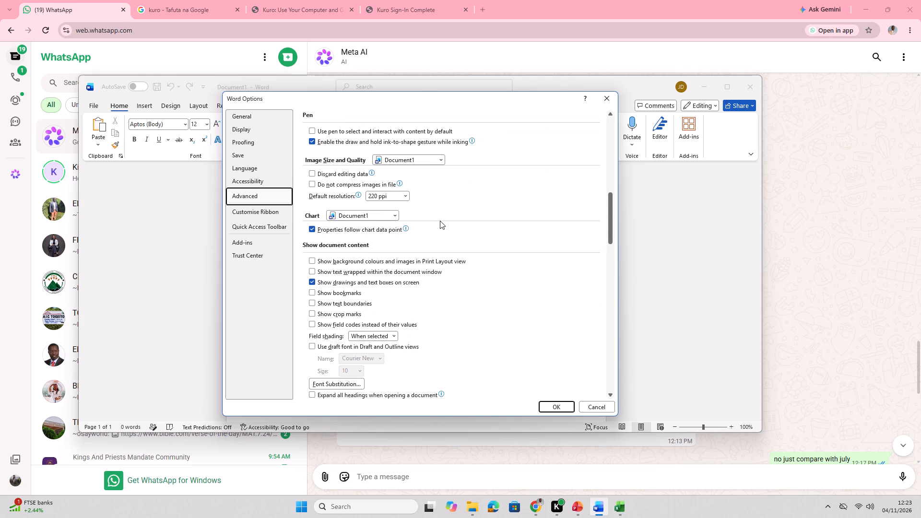
pyautogui.scroll(-2, 440, 221)
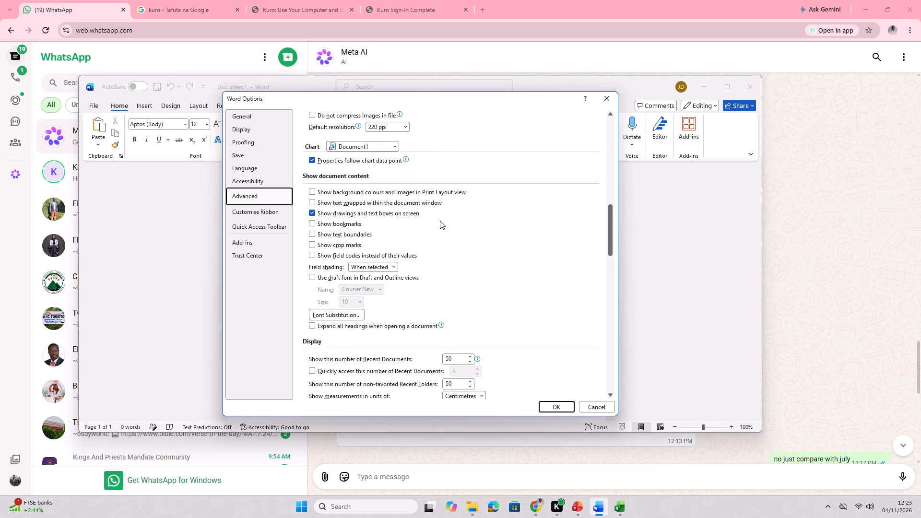
pyautogui.scroll(-10, 440, 221)
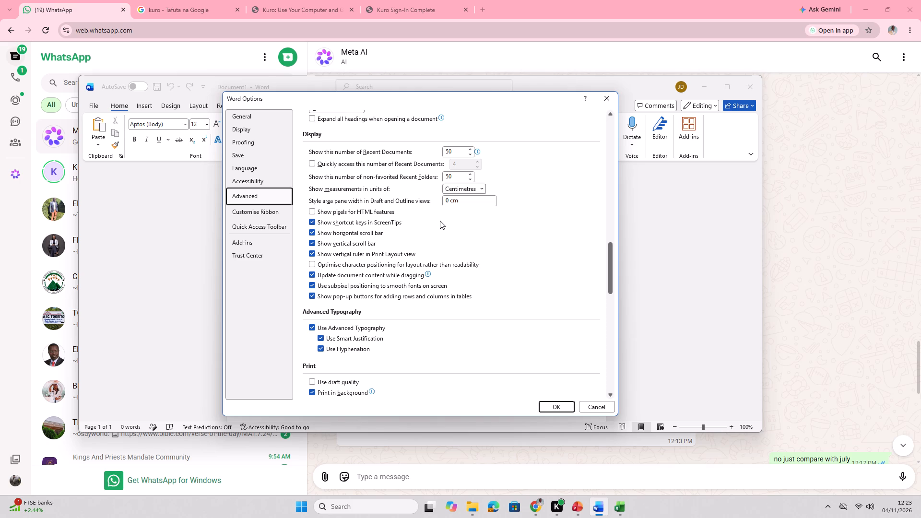
pyautogui.scroll(-6, 440, 221)
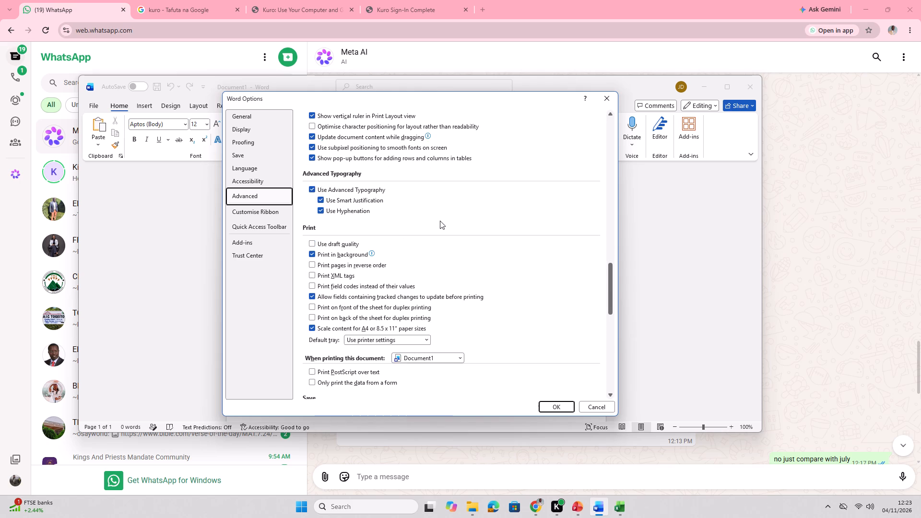
pyautogui.scroll(-14, 440, 221)
pyautogui.scroll(-7, 440, 221)
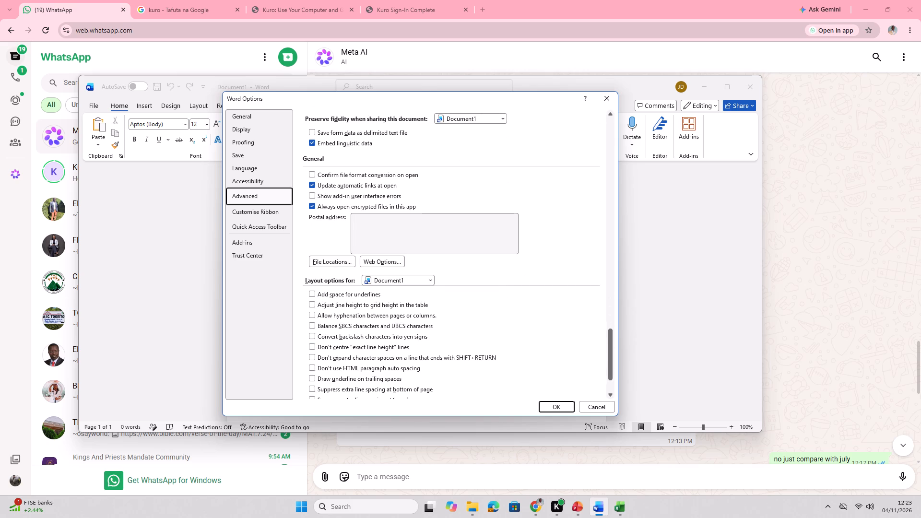
pyautogui.click(547, 410)
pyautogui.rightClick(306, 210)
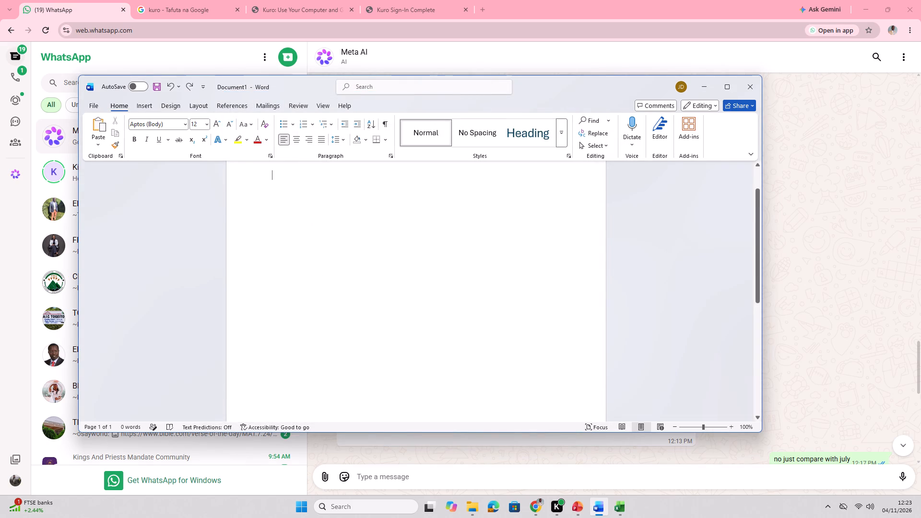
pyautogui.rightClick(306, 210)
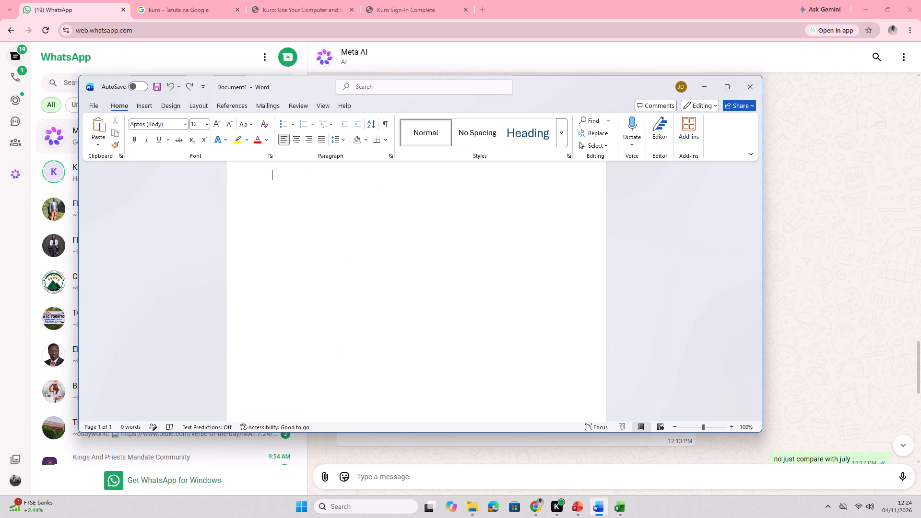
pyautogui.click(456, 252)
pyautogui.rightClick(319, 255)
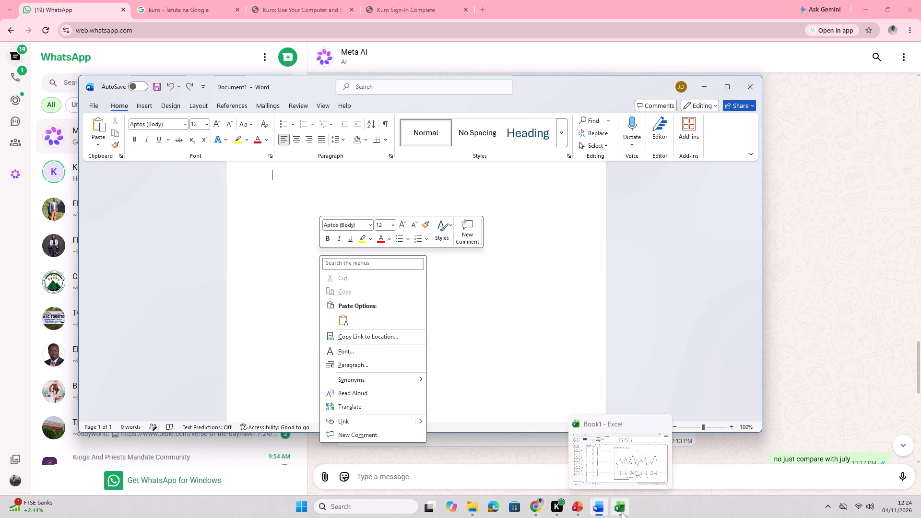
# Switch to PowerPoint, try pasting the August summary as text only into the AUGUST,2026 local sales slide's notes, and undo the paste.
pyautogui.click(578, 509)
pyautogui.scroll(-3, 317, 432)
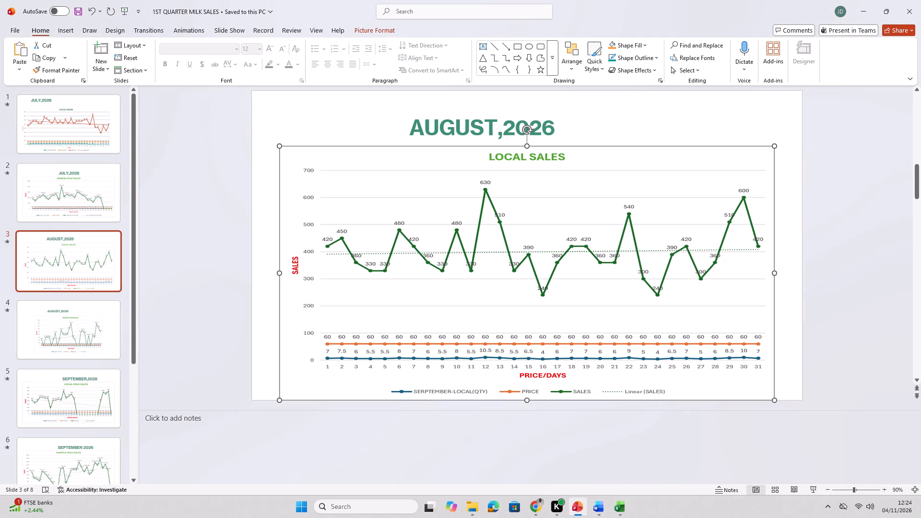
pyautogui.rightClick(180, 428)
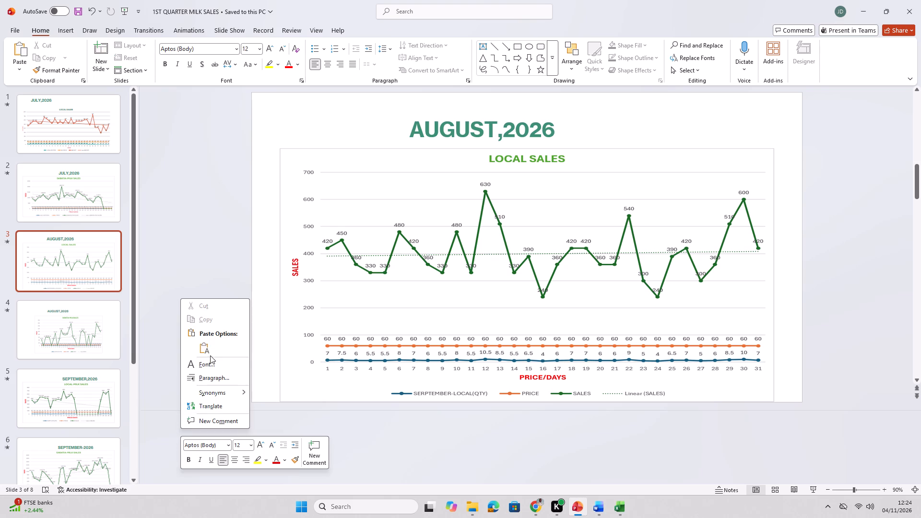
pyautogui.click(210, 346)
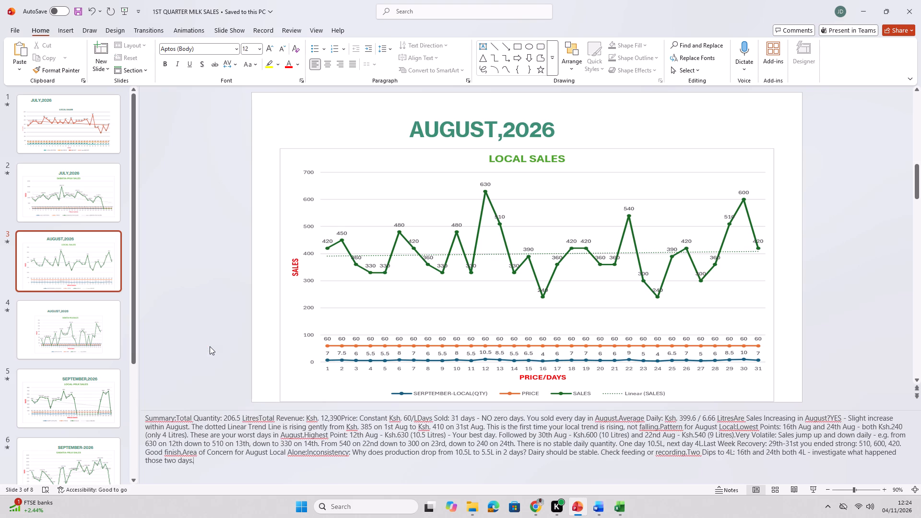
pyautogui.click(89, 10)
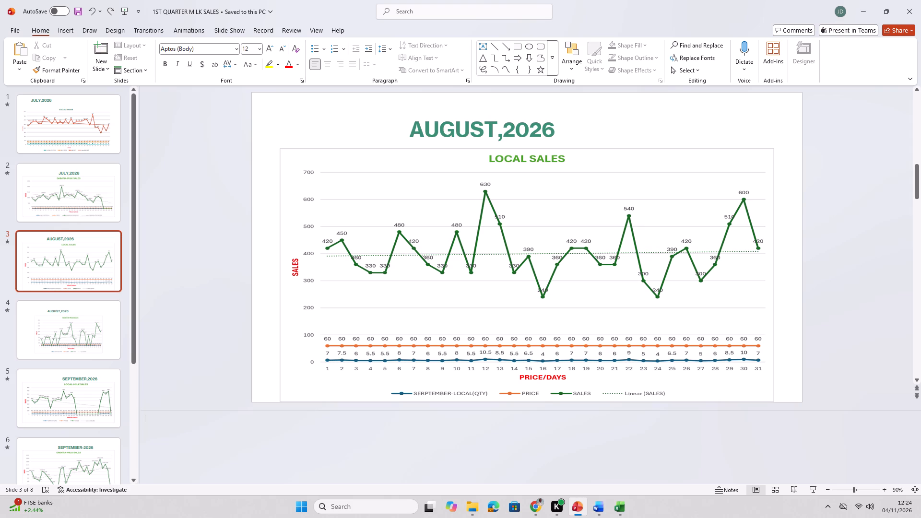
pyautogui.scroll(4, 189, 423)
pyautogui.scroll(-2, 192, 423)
# Switch to Word and paste the copied August local sales summary twice into the blank document.
pyautogui.click(583, 511)
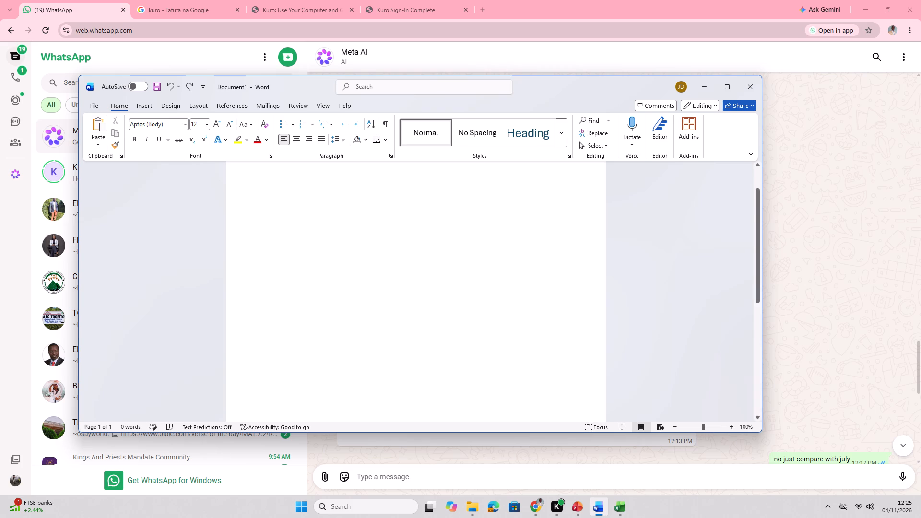
pyautogui.hotkey('ctrl', 'v')
pyautogui.hotkey('ctrl', 'v')
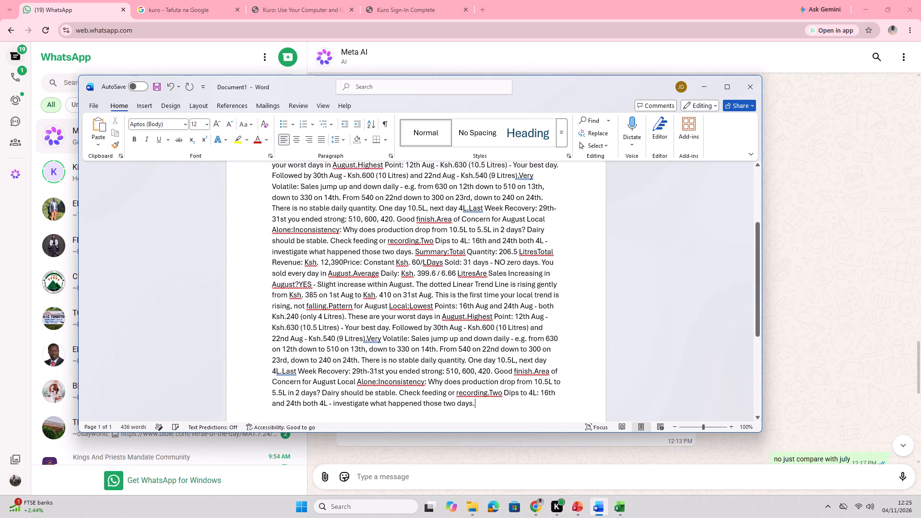
pyautogui.scroll(-1, 389, 346)
pyautogui.scroll(1, 389, 346)
pyautogui.scroll(-2, 389, 346)
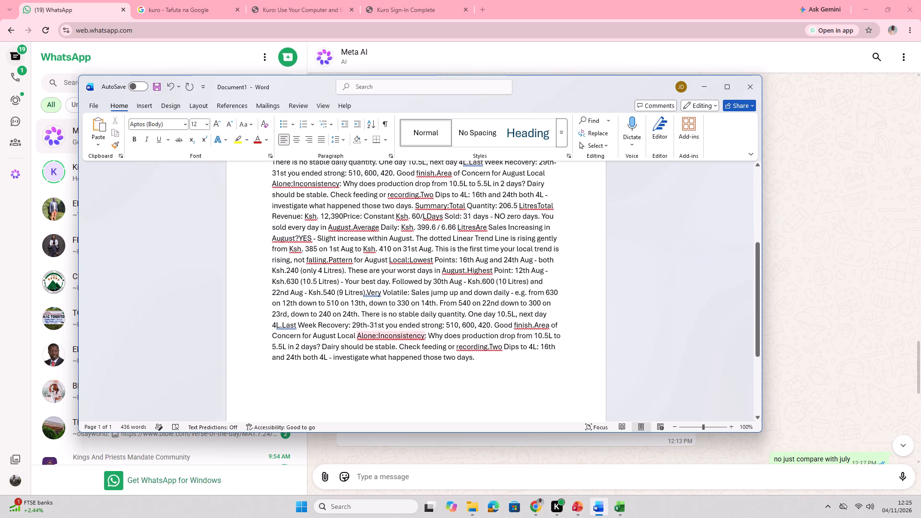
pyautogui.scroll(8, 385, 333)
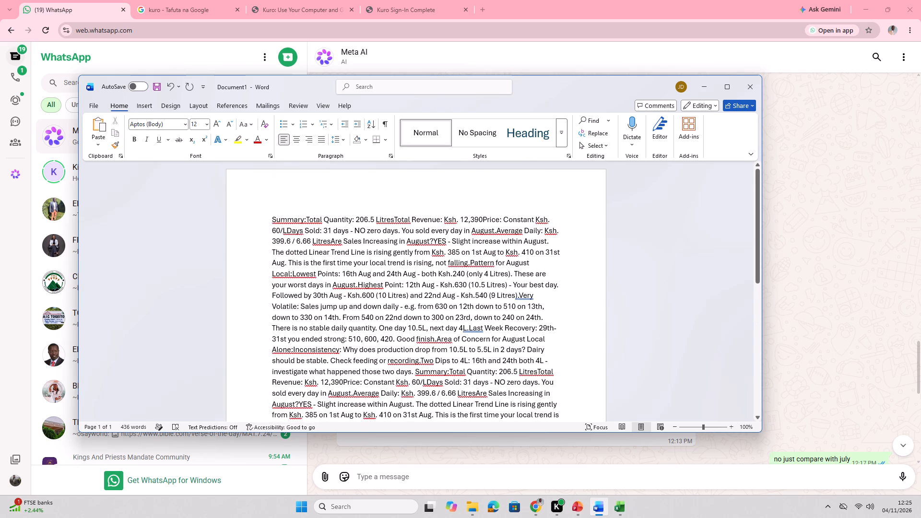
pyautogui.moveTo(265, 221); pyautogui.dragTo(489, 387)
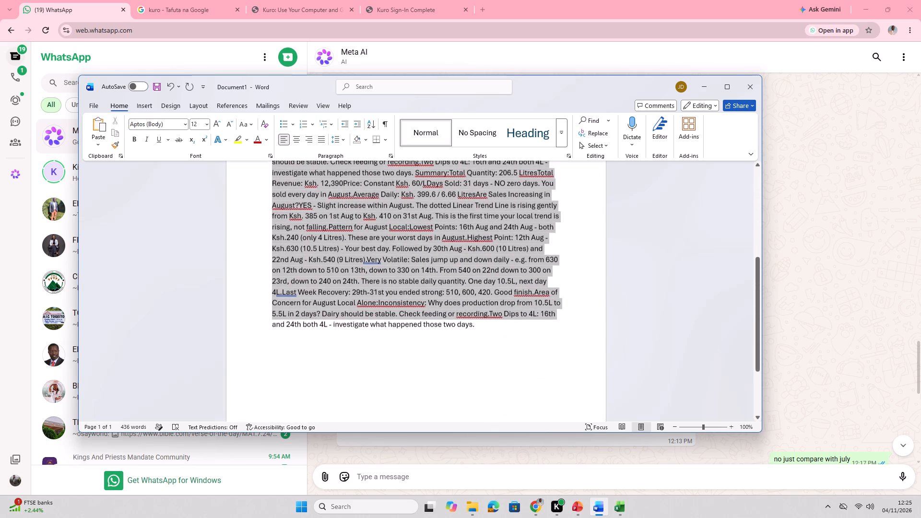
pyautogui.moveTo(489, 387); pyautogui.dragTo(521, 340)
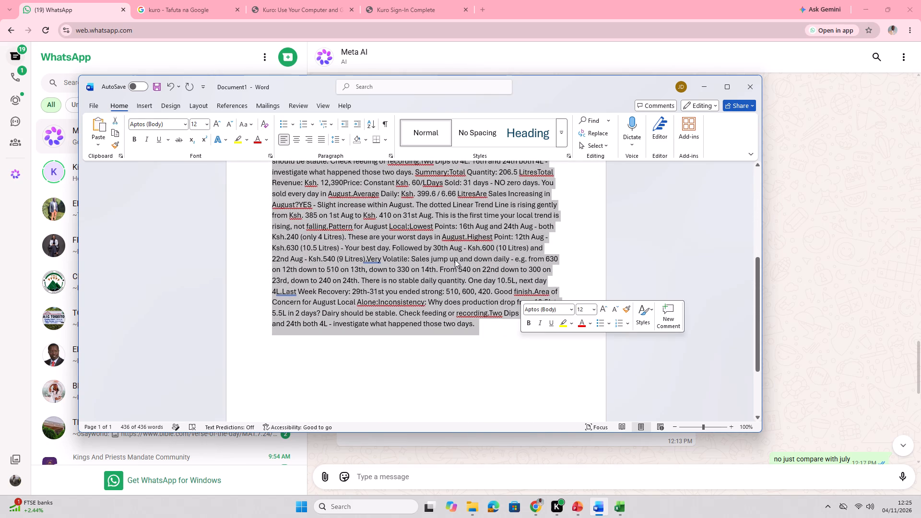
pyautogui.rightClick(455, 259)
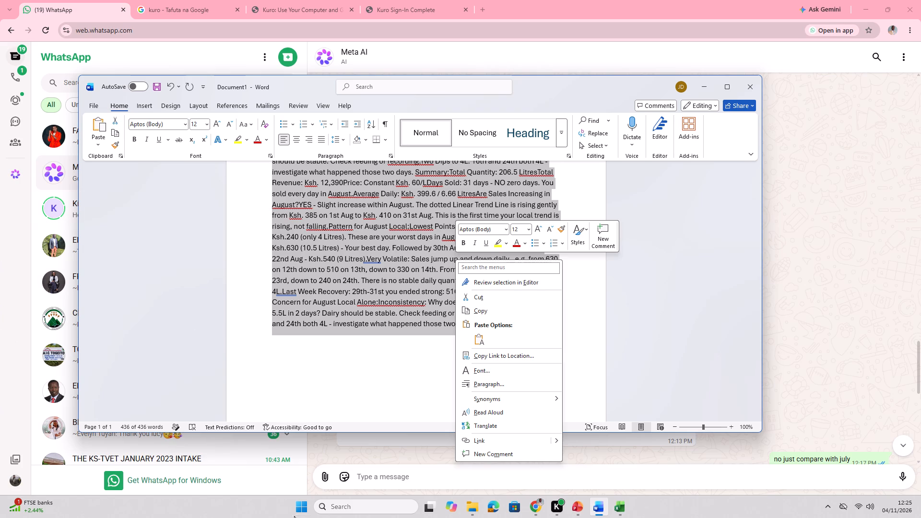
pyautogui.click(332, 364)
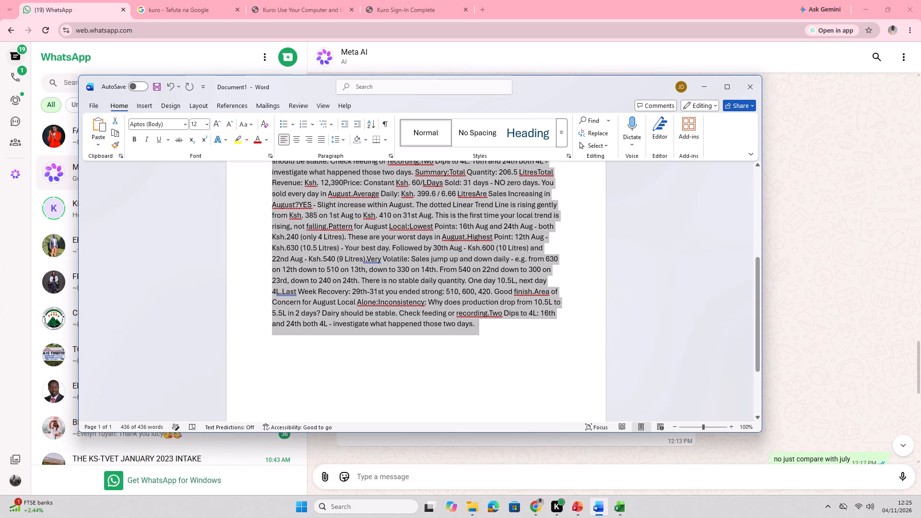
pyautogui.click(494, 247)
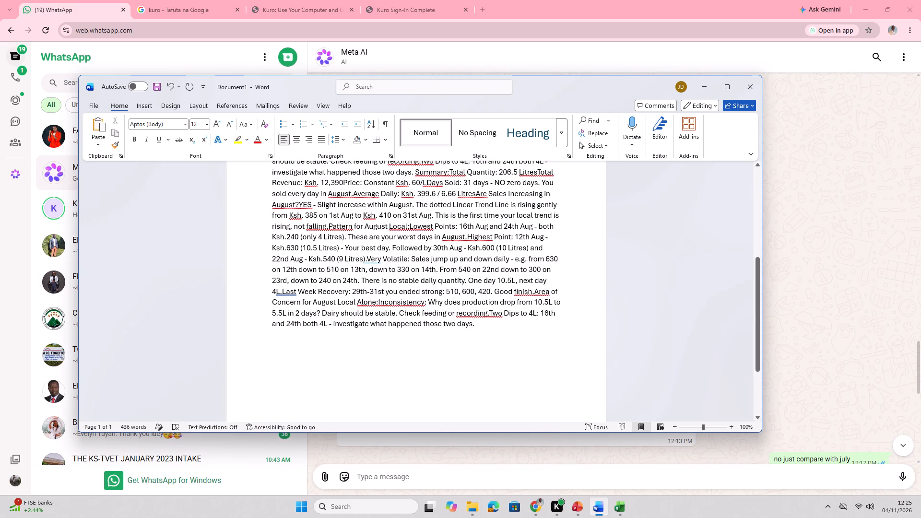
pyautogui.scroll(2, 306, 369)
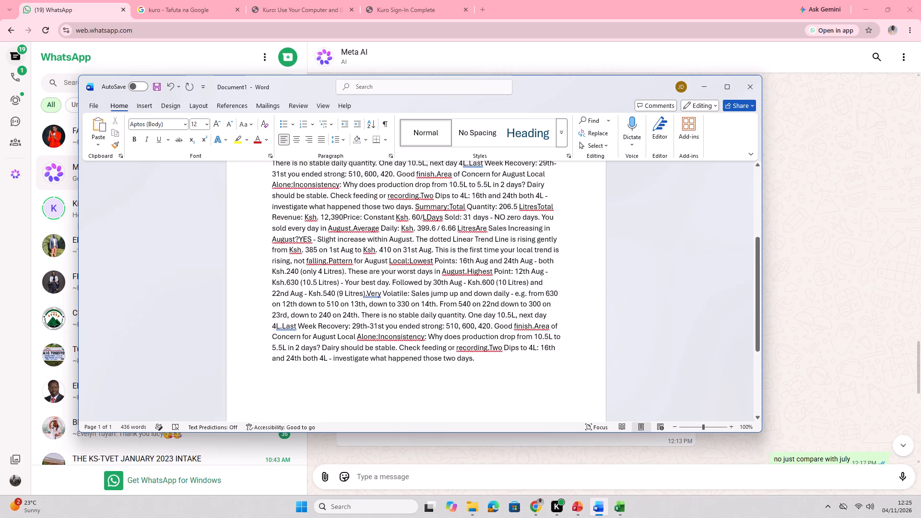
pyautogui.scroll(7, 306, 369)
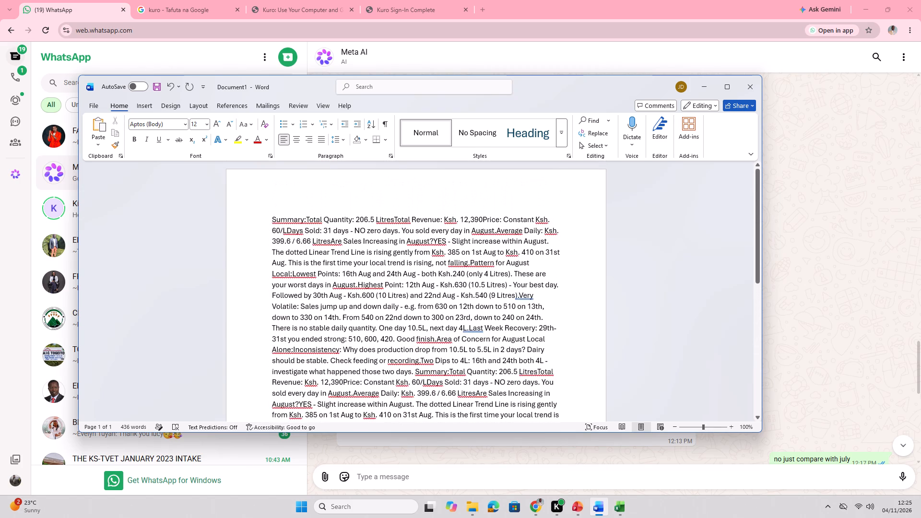
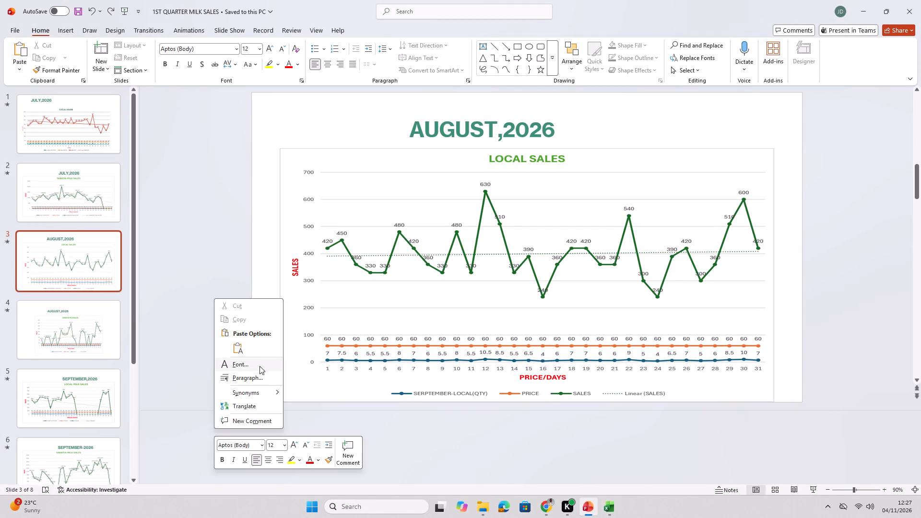
# Paste the August local sales summary as text only into the AUGUST,2026 local sales slide's notes.
pyautogui.click(237, 346)
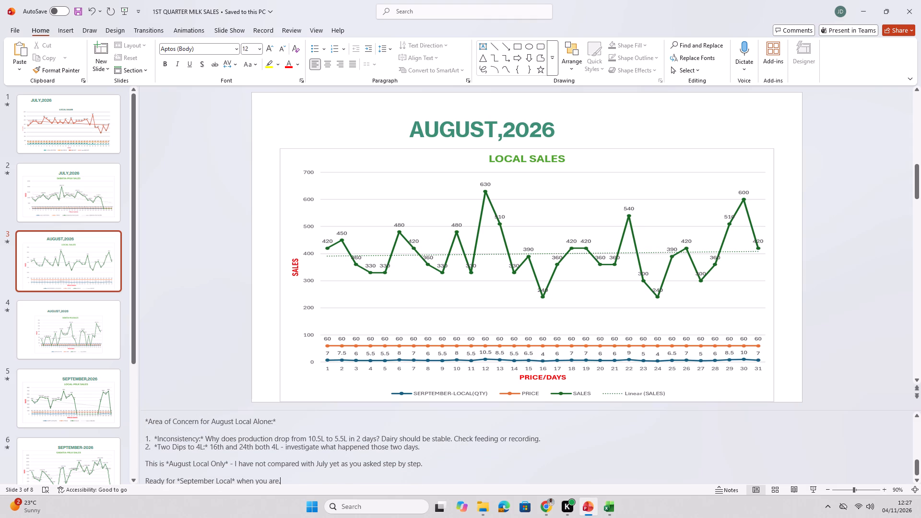
pyautogui.scroll(2, 288, 468)
pyautogui.scroll(-11, 288, 468)
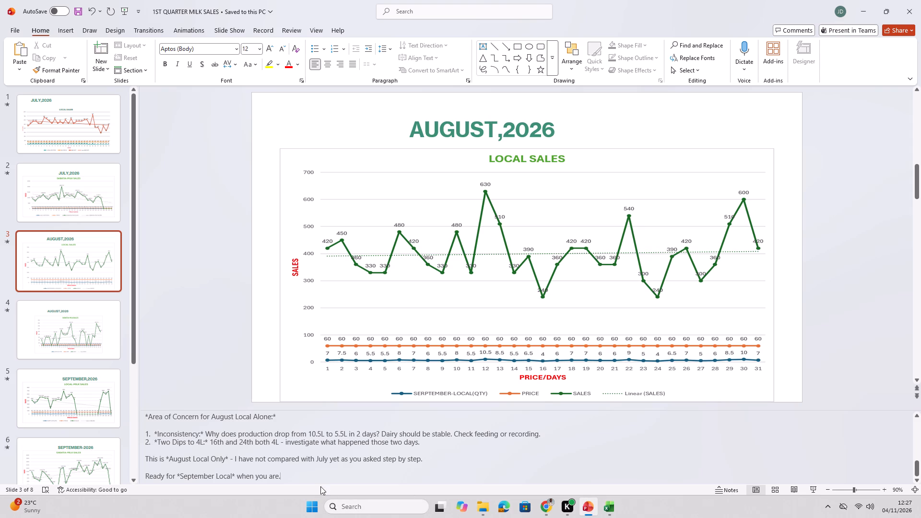
# Delete the notes' last two lines, "This is *August Local Only*..." and "Ready for *September Local* when you are.".
pyautogui.press('BackSpace')
pyautogui.press('BackSpace')
pyautogui.press('BackSpace')
pyautogui.press('BackSpace')
pyautogui.press('BackSpace')
pyautogui.press('BackSpace')
pyautogui.press('BackSpace')
pyautogui.press('BackSpace')
pyautogui.press('BackSpace')
pyautogui.press('BackSpace')
pyautogui.press('BackSpace')
pyautogui.press('BackSpace')
pyautogui.press('BackSpace')
pyautogui.press('BackSpace')
pyautogui.press('BackSpace')
pyautogui.press('BackSpace')
pyautogui.press('BackSpace')
pyautogui.press('BackSpace')
pyautogui.press('BackSpace')
pyautogui.press('BackSpace')
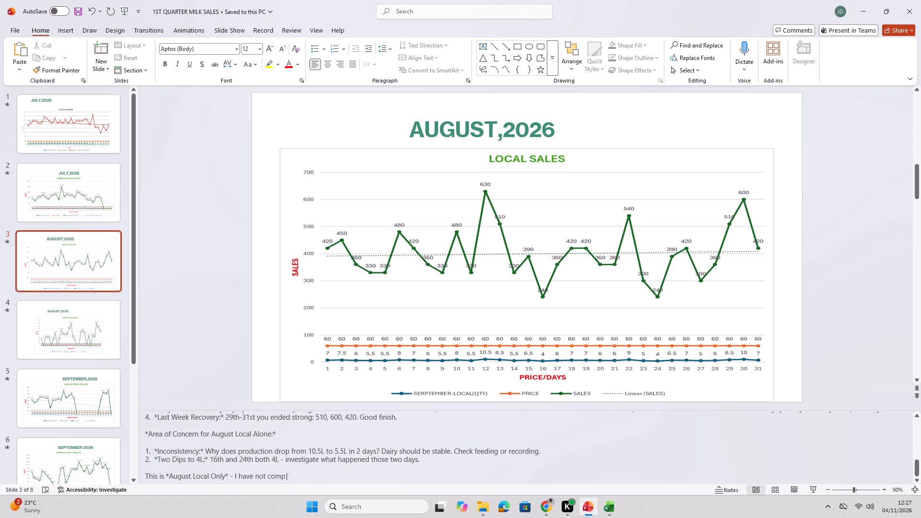
pyautogui.press('BackSpace')
pyautogui.press('BackSpace')
pyautogui.press('BackSpace')
pyautogui.press('BackSpace')
pyautogui.press('BackSpace')
pyautogui.press('BackSpace')
pyautogui.press('BackSpace')
pyautogui.press('BackSpace')
pyautogui.press('BackSpace')
pyautogui.press('BackSpace')
pyautogui.press('BackSpace')
pyautogui.press('BackSpace')
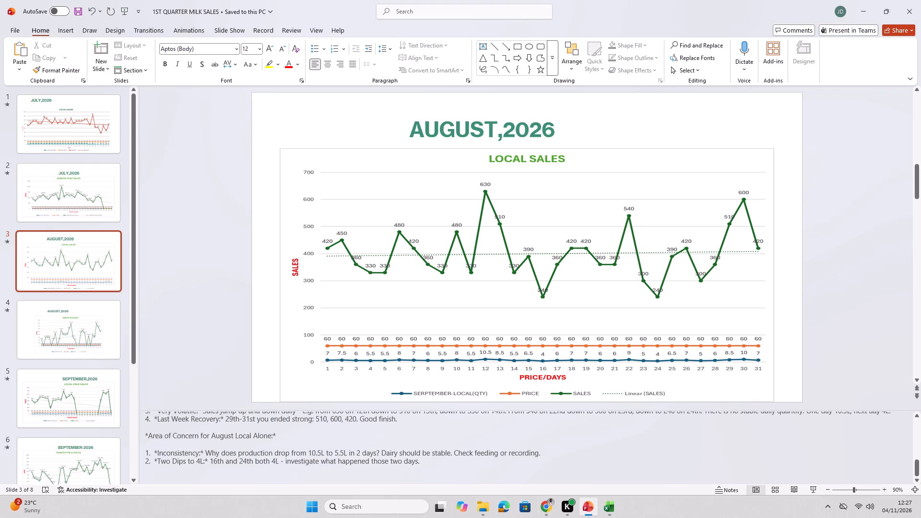
# Remove the asterisks before "Two Dips" and "Inconsistency" and after the "Area of Concern for August Local Alone:" heading in the notes.
pyautogui.click(157, 459)
pyautogui.press('BackSpace')
pyautogui.click(155, 453)
pyautogui.press('BackSpace')
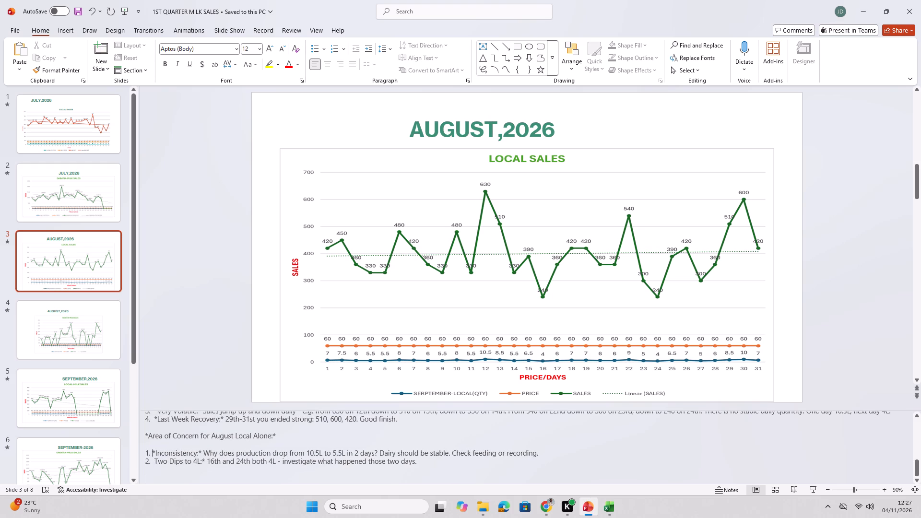
pyautogui.click(153, 451)
pyautogui.click(154, 451)
pyautogui.press('BackSpace')
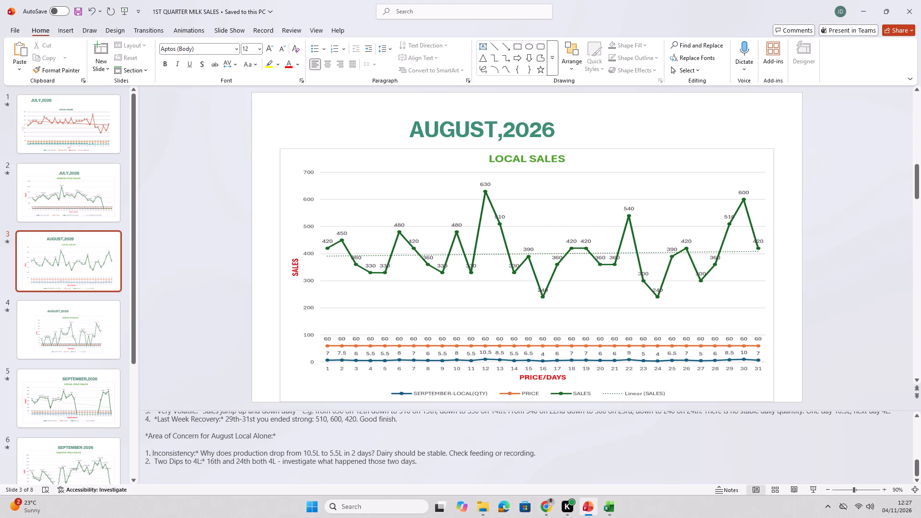
pyautogui.scroll(1, 290, 461)
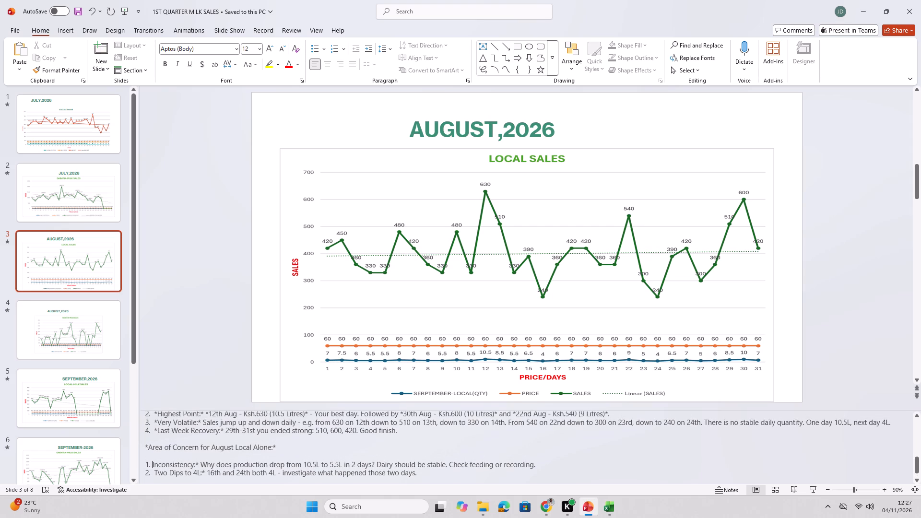
pyautogui.click(277, 446)
pyautogui.press('BackSpace')
pyautogui.scroll(2, 273, 446)
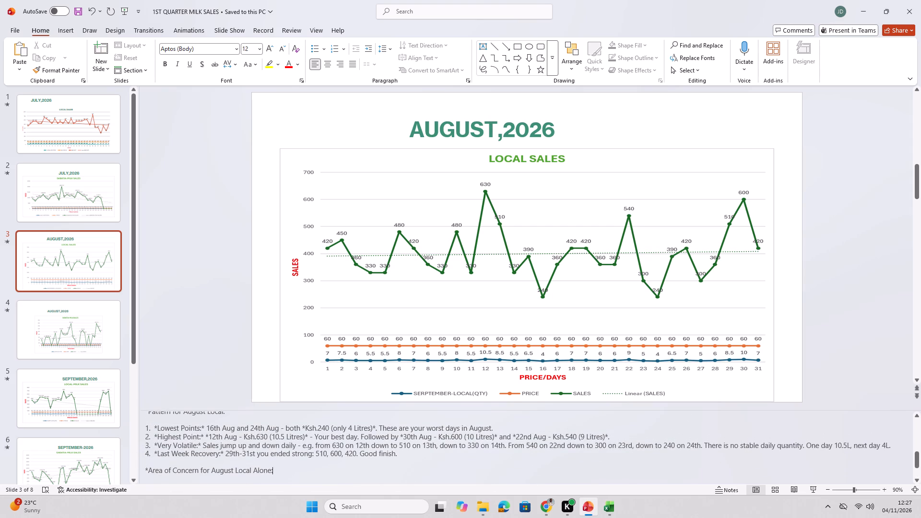
# Remove the leading asterisks from the "Last Week Recovery", "Very Volatile", "Highest Point" and "Lowest Points" items in the notes.
pyautogui.click(157, 454)
pyautogui.press('BackSpace')
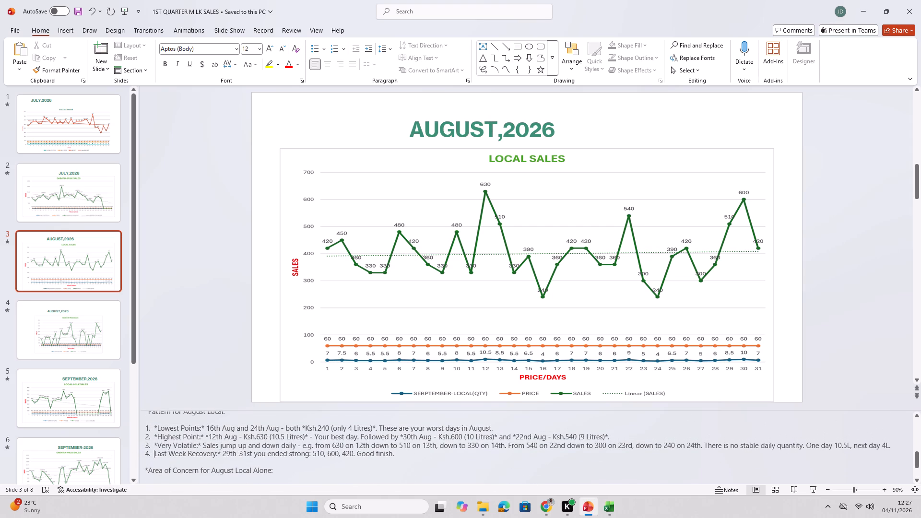
pyautogui.click(157, 445)
pyautogui.press('BackSpace')
pyautogui.click(157, 435)
pyautogui.press('BackSpace')
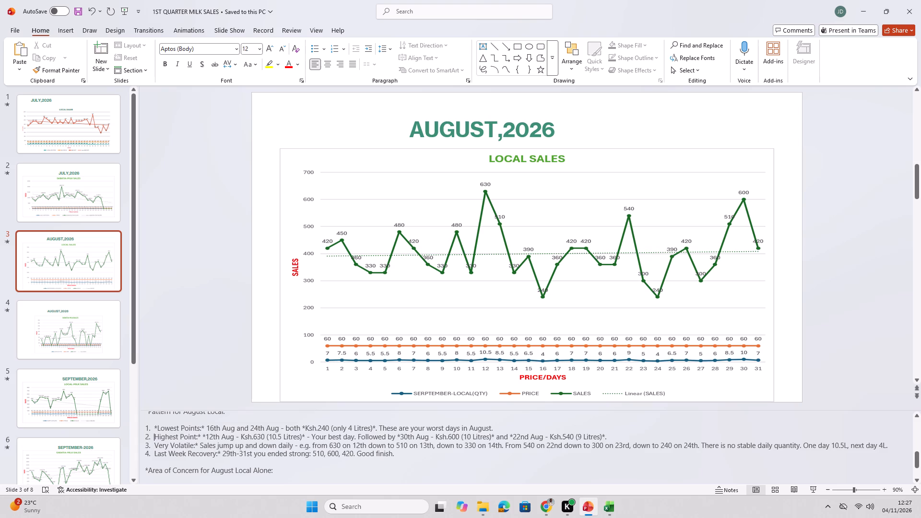
pyautogui.click(156, 427)
pyautogui.press('BackSpace')
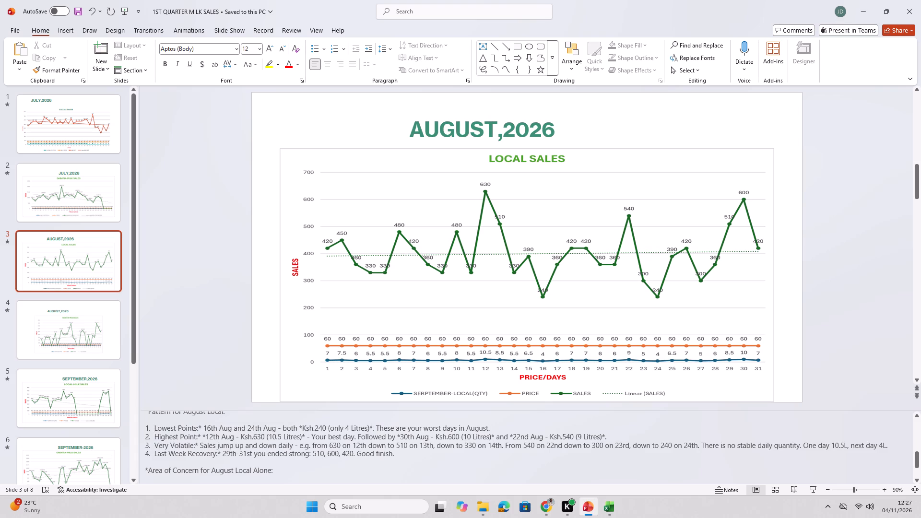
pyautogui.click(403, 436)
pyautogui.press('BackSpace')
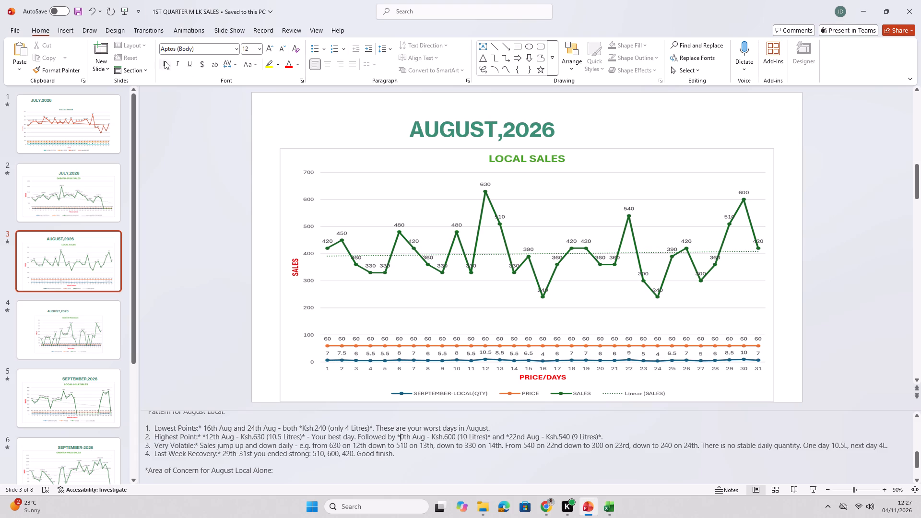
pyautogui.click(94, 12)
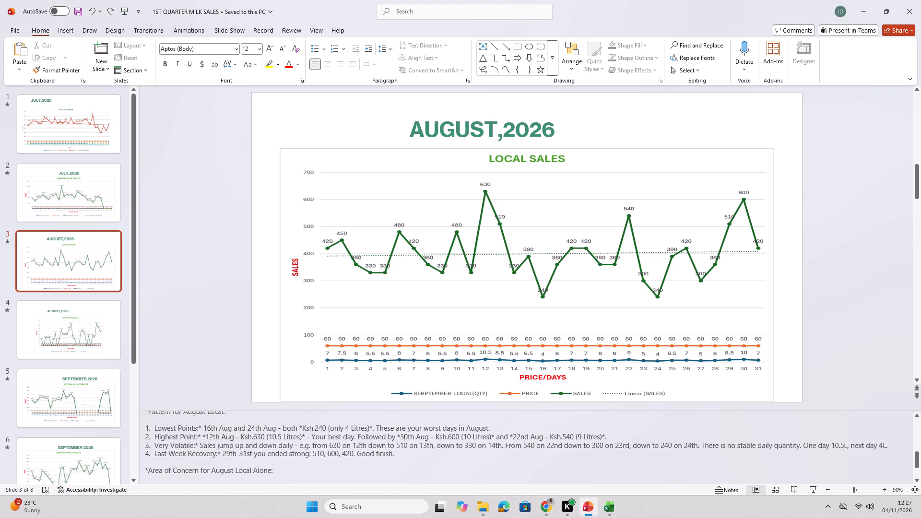
# Remove the asterisks before "30th Aug" and "22nd Aug" and after the 9, 10 and 10.5 Litres brackets in the "Highest Point" item.
pyautogui.click(399, 436)
pyautogui.click(400, 437)
pyautogui.press('BackSpace')
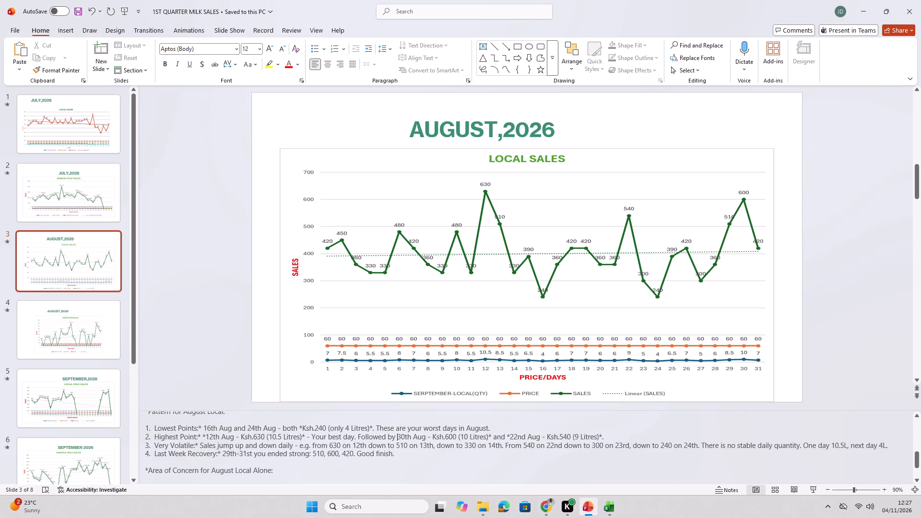
pyautogui.click(601, 436)
pyautogui.press('BackSpace')
pyautogui.click(492, 436)
pyautogui.press('BackSpace')
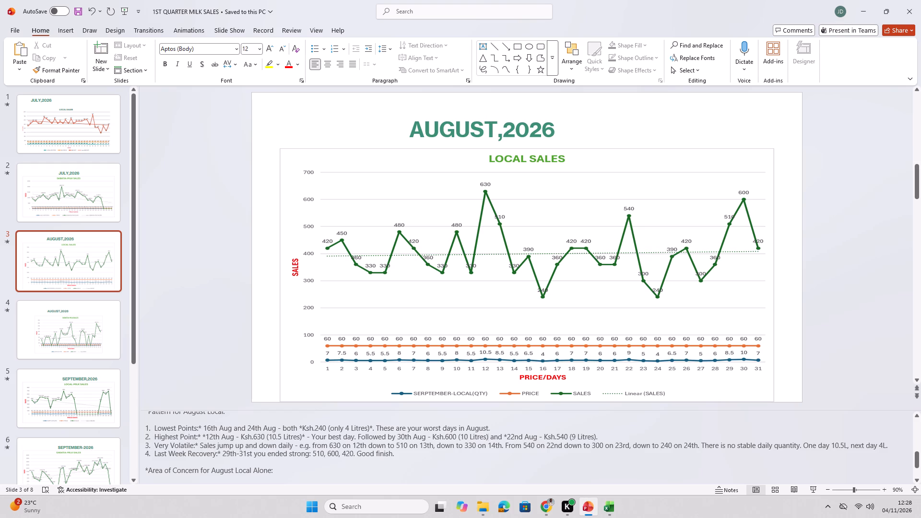
pyautogui.click(507, 436)
pyautogui.press('BackSpace')
pyautogui.click(305, 436)
pyautogui.press('BackSpace')
# Remove the asterisks before "Ksh.240" and "12th Aug" and after the "Highest Point:", "Very Volatile:" and "Lowest Points:" labels in the notes.
pyautogui.click(302, 426)
pyautogui.press('BackSpace')
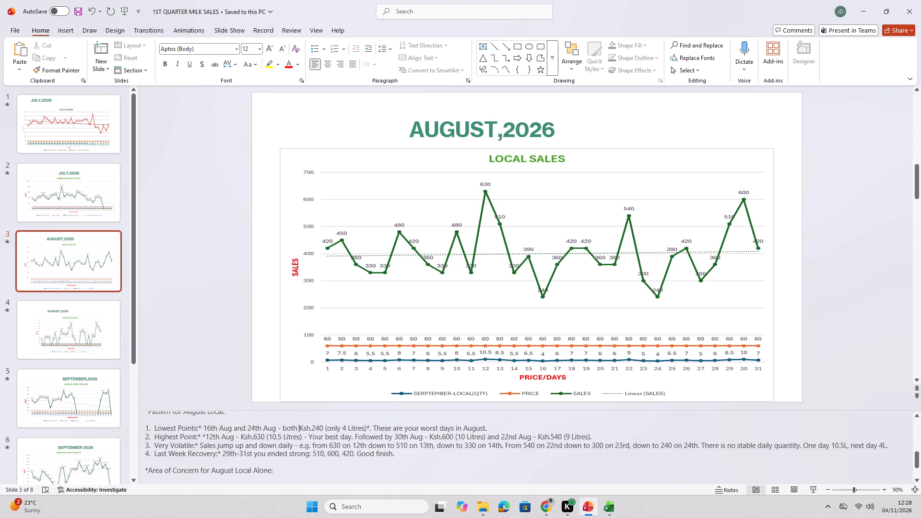
pyautogui.click(205, 435)
pyautogui.press('BackSpace')
pyautogui.click(201, 434)
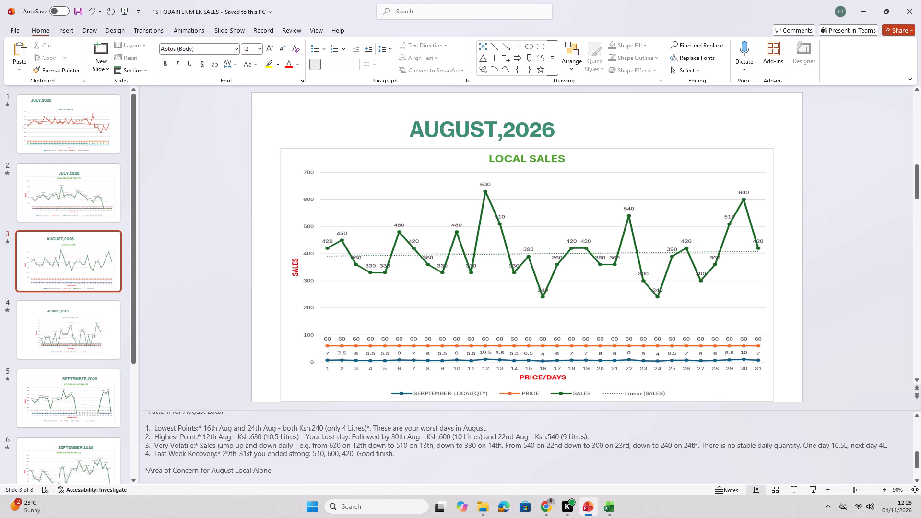
pyautogui.press('BackSpace')
pyautogui.click(198, 442)
pyautogui.press('BackSpace')
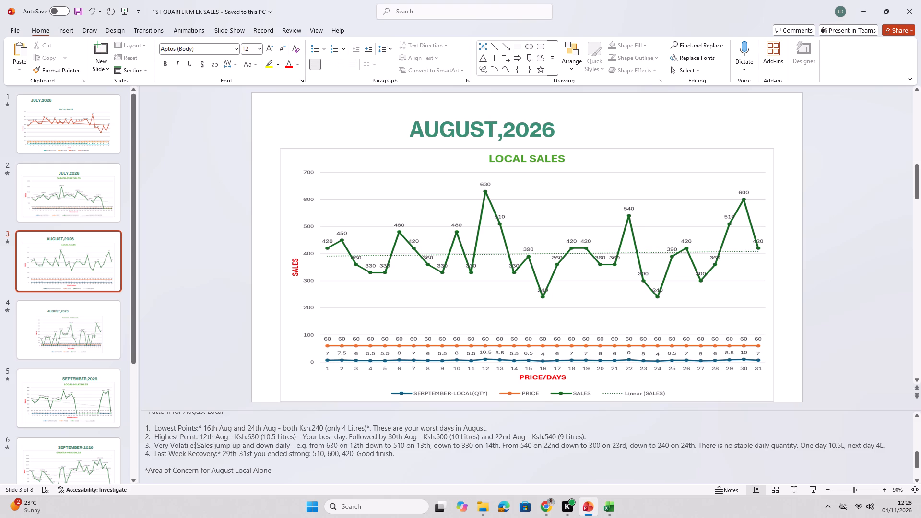
pyautogui.click(202, 427)
pyautogui.press('BackSpace')
pyautogui.press('BackSpace')
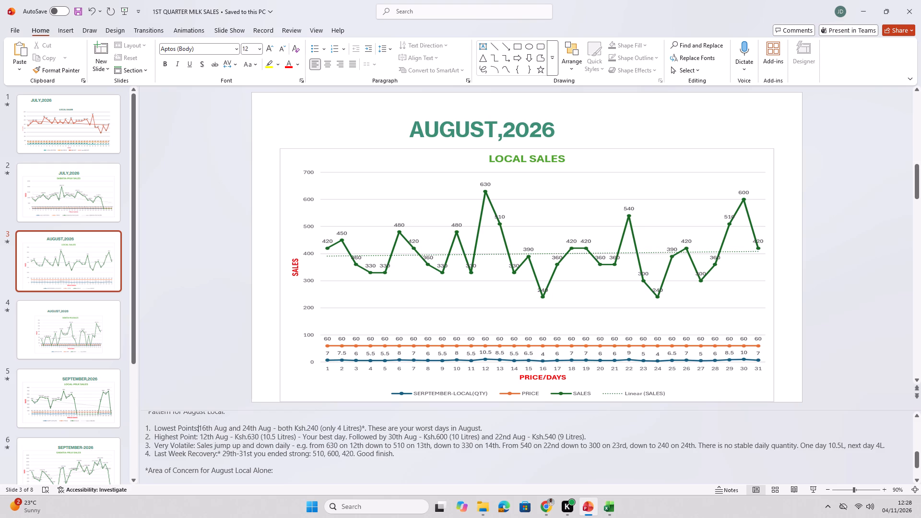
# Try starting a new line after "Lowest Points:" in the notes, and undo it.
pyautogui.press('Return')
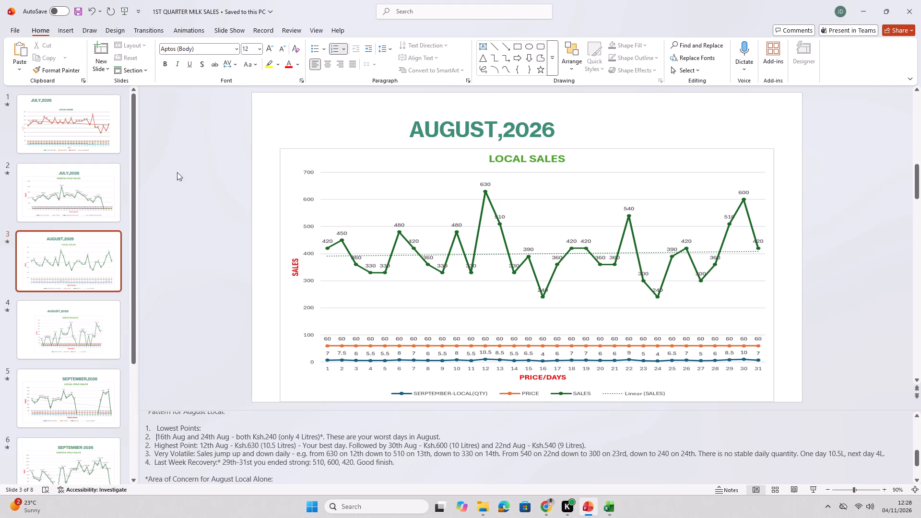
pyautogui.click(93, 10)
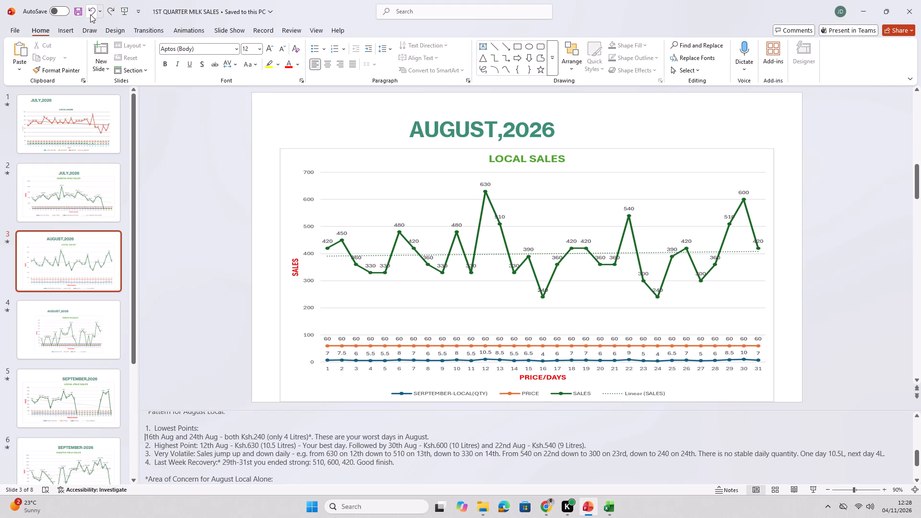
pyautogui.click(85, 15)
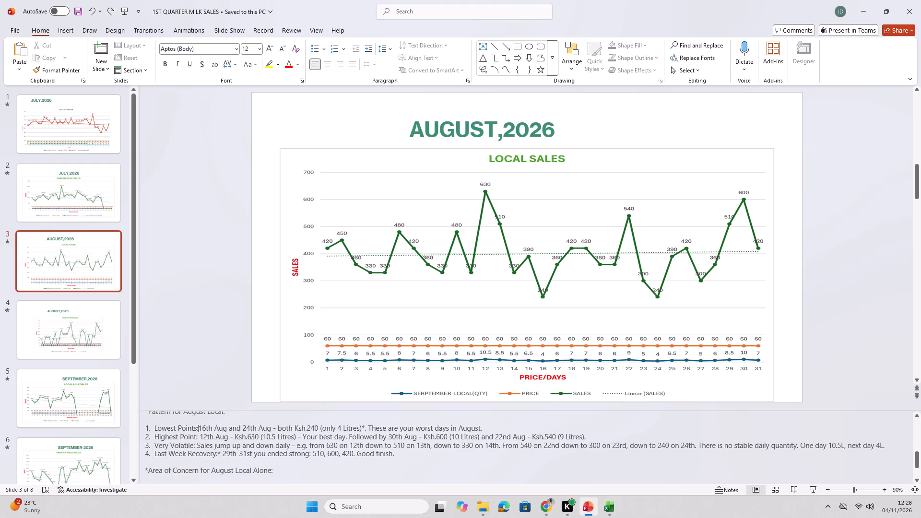
# Insert a space between "Lowest Points:" and "16th Aug" in the notes.
pyautogui.press('space')
# Remove the asterisks around "Pattern for August Local:", "YES - Slight increase within August." and "Are Sales Increasing in August?" in the notes.
pyautogui.scroll(5, 268, 465)
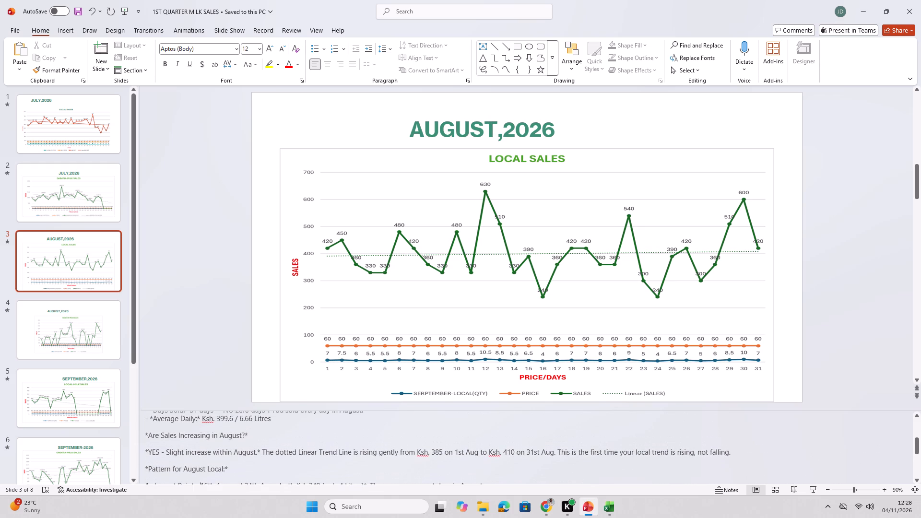
pyautogui.click(229, 466)
pyautogui.press('BackSpace')
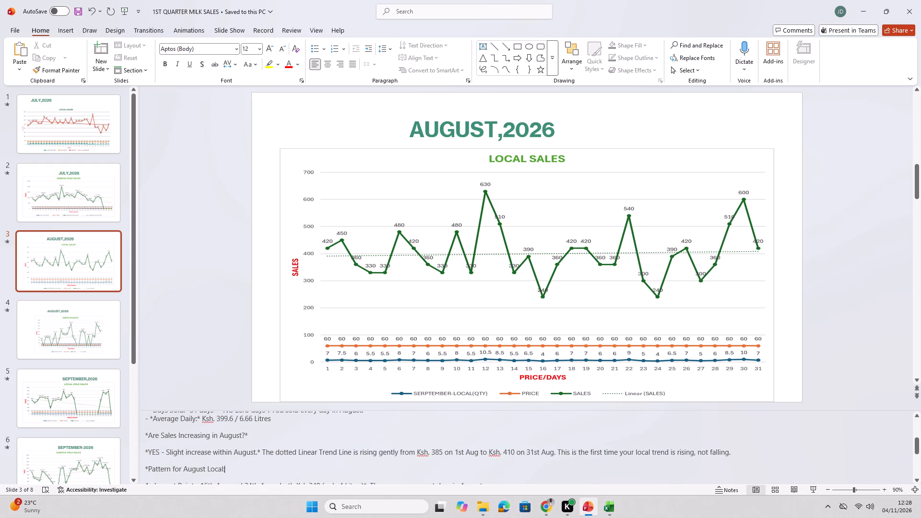
pyautogui.click(148, 466)
pyautogui.press('BackSpace')
pyautogui.click(148, 448)
pyautogui.press('BackSpace')
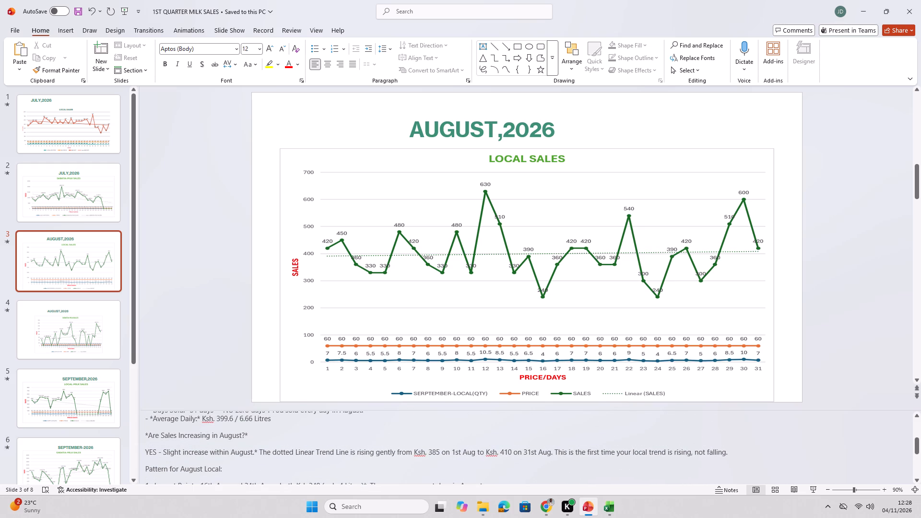
pyautogui.click(258, 453)
pyautogui.press('BackSpace')
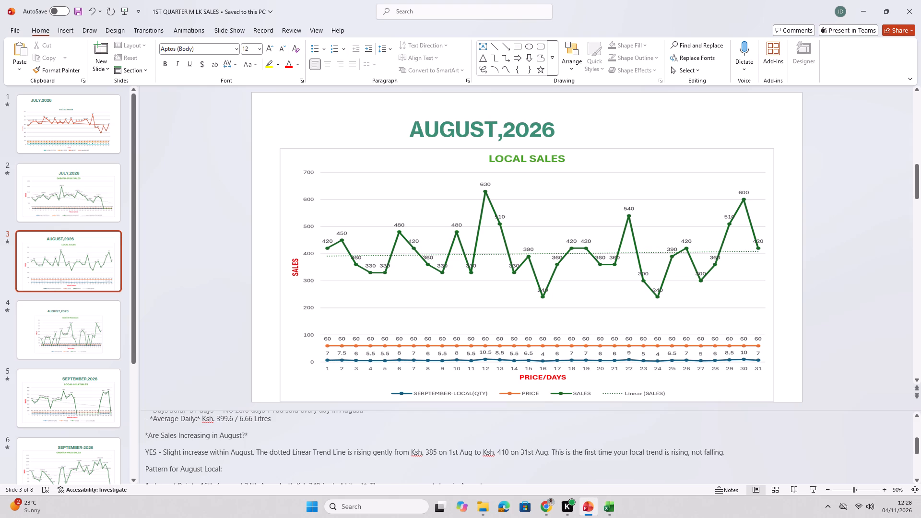
pyautogui.click(248, 435)
pyautogui.press('BackSpace')
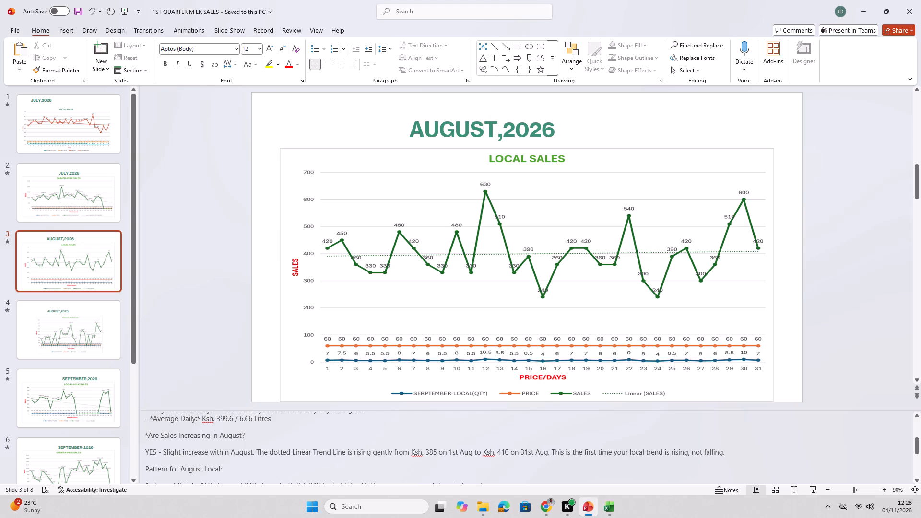
pyautogui.click(148, 435)
pyautogui.press('BackSpace')
# Remove the asterisks after "NO zero days" and after the "Days Sold:" label in the notes.
pyautogui.scroll(1, 209, 453)
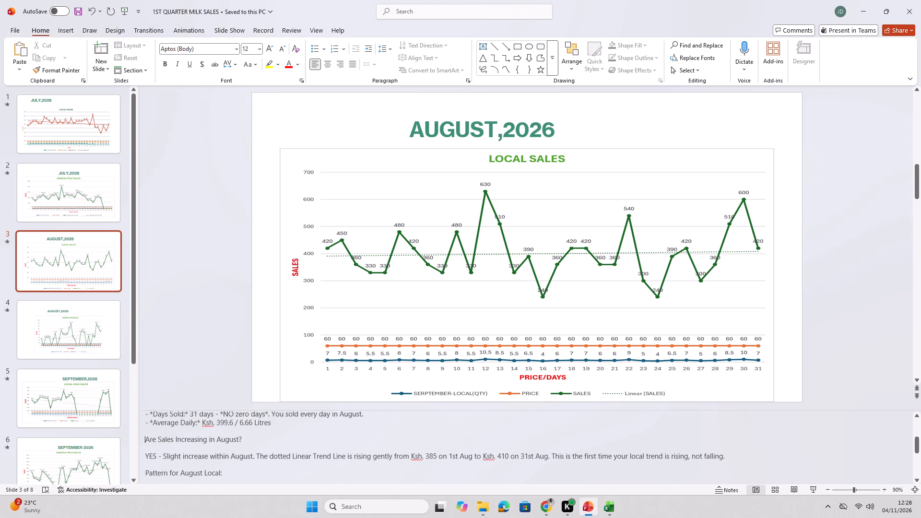
pyautogui.scroll(1, 209, 453)
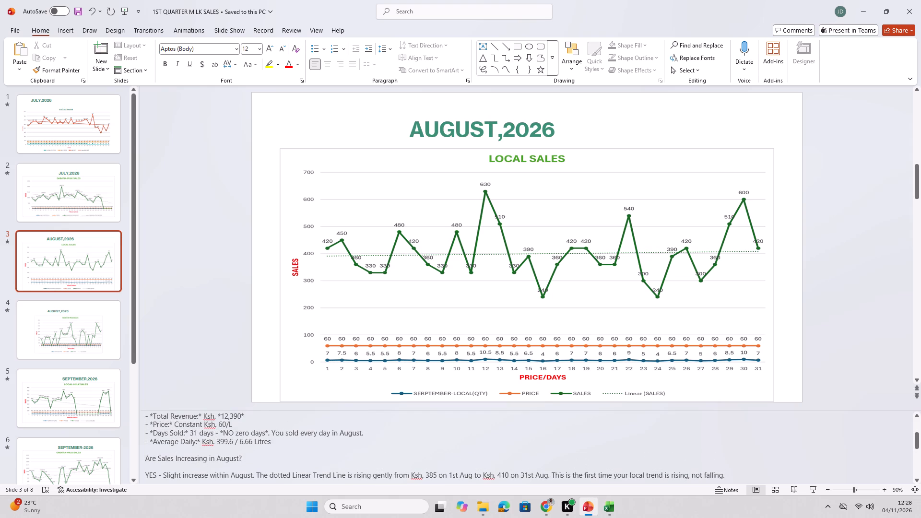
pyautogui.click(267, 433)
pyautogui.press('BackSpace')
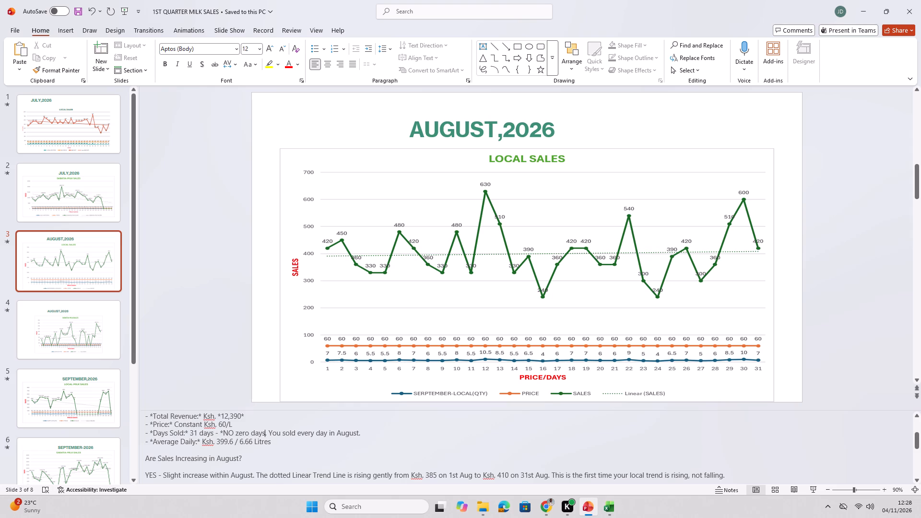
pyautogui.click(188, 433)
pyautogui.press('BackSpace')
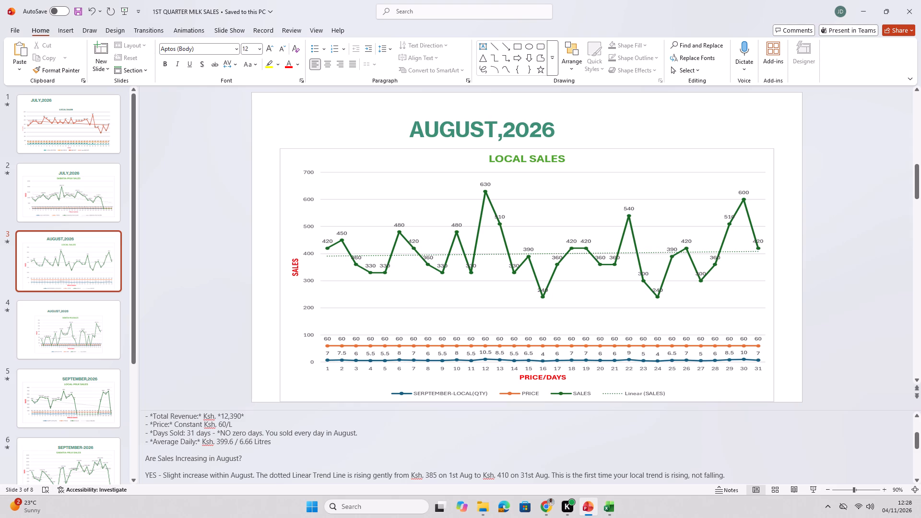
# Remove the asterisks before the "Average Daily", "Days Sold", "Price" and "Total Revenue" labels in the notes.
pyautogui.click(153, 441)
pyautogui.press('BackSpace')
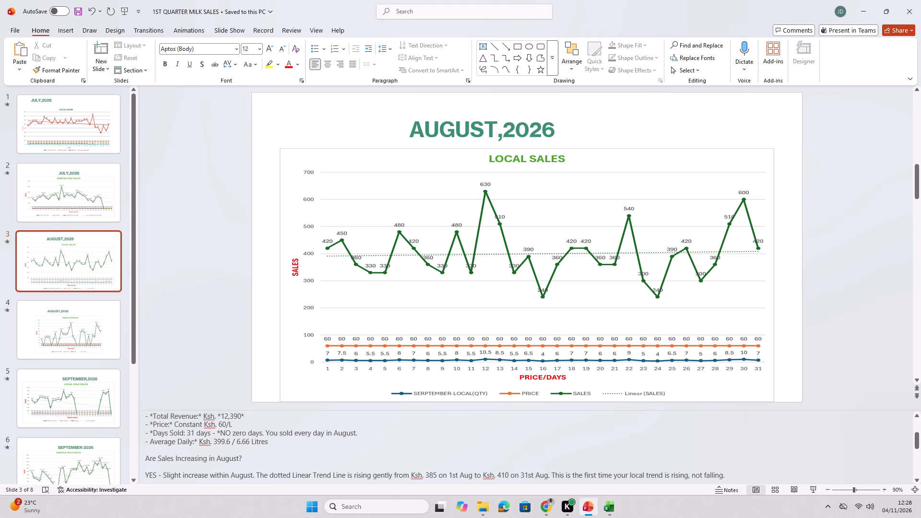
pyautogui.click(153, 431)
pyautogui.press('BackSpace')
pyautogui.click(152, 424)
pyautogui.press('BackSpace')
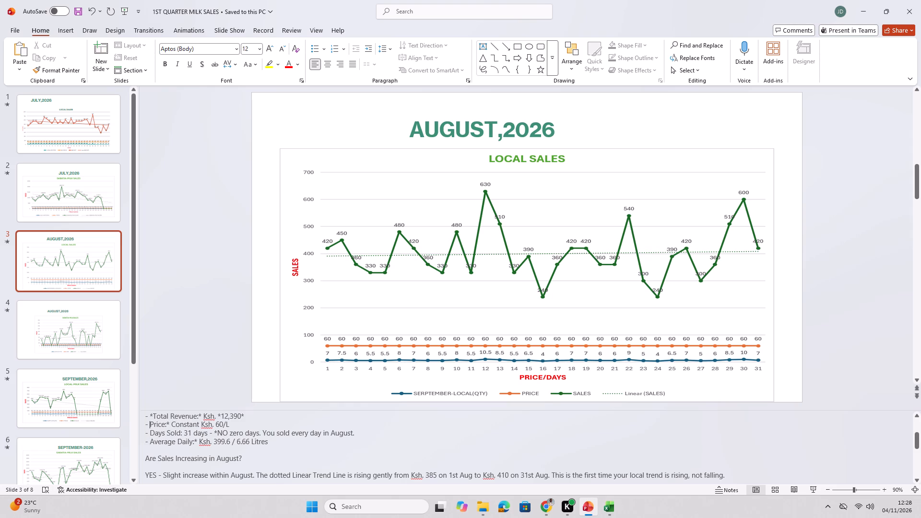
pyautogui.click(154, 415)
pyautogui.press('BackSpace')
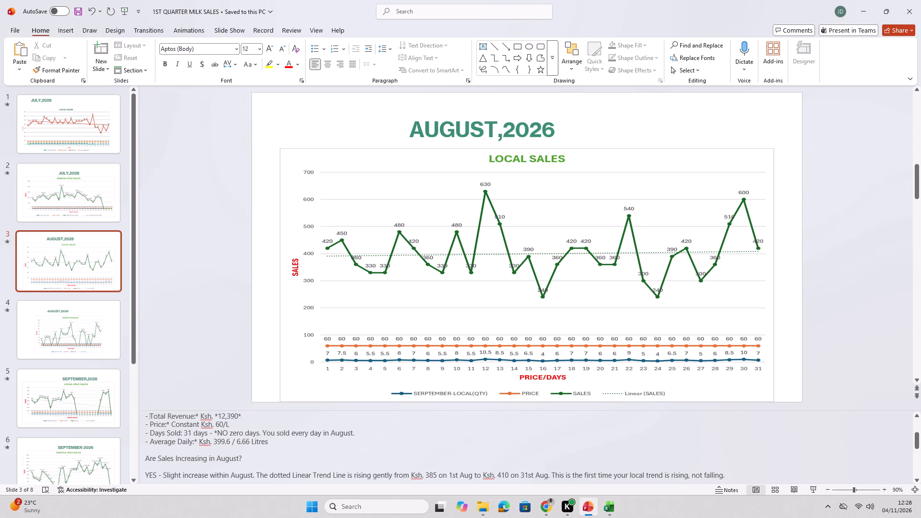
# Remove the asterisks around "12,390" and after "Total Revenue:" in the notes, keeping a space before "Ksh.".
pyautogui.click(219, 413)
pyautogui.press('BackSpace')
pyautogui.click(239, 417)
pyautogui.press('BackSpace')
pyautogui.click(200, 416)
pyautogui.press('BackSpace')
pyautogui.press('BackSpace')
pyautogui.press('space')
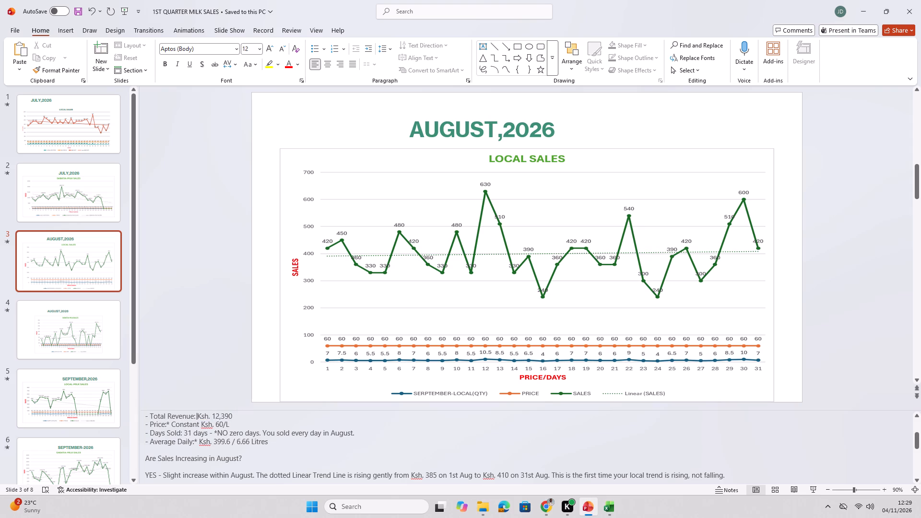
# Remove the asterisks after "Average Daily:", before "NO zero days" and after "Price:" in the notes, keeping a space after each label.
pyautogui.click(198, 439)
pyautogui.press('BackSpace')
pyautogui.press('BackSpace')
pyautogui.press('space')
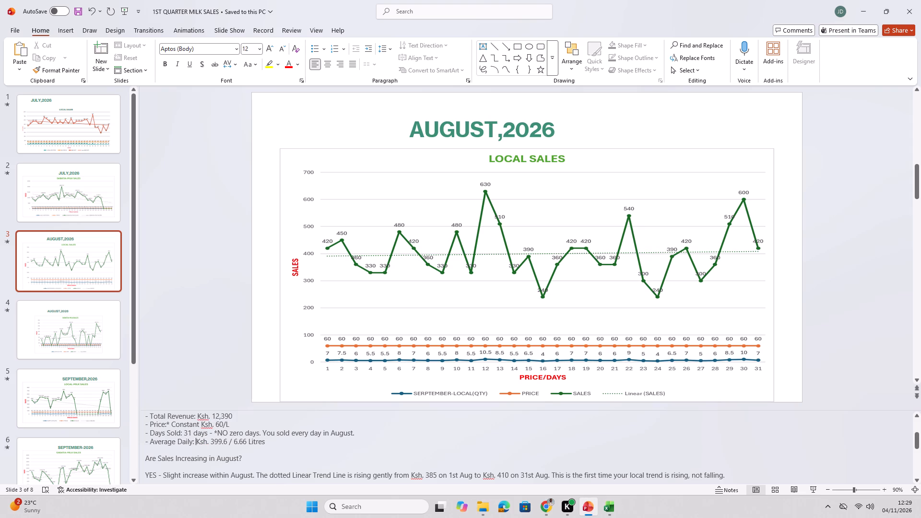
pyautogui.click(217, 431)
pyautogui.press(',')
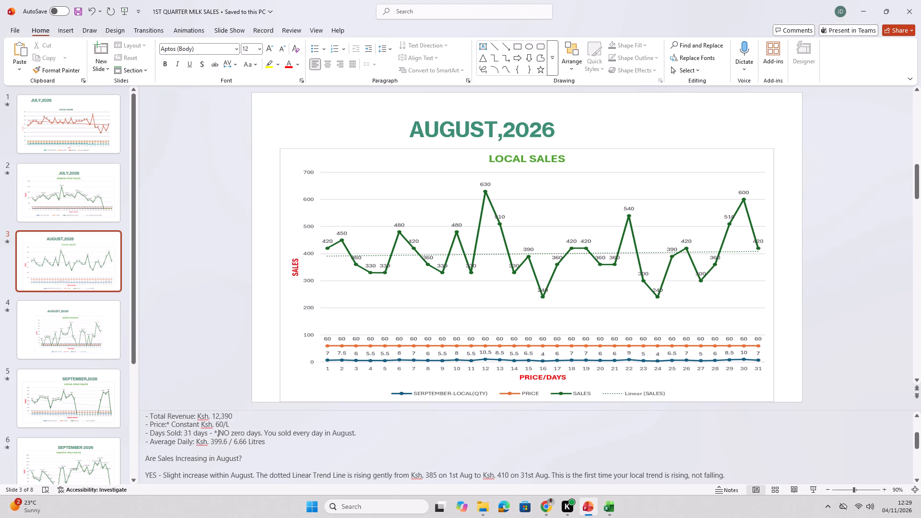
pyautogui.press('BackSpace')
pyautogui.press('BackSpace')
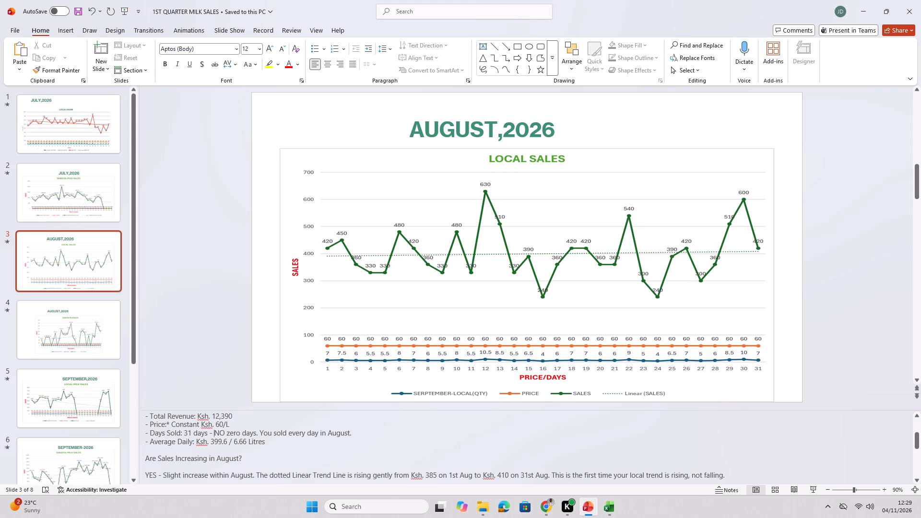
pyautogui.click(170, 425)
pyautogui.press('BackSpace')
pyautogui.press('space')
# Remove the asterisks around the "Summary:" heading and the "Total Quantity:" label in the notes.
pyautogui.scroll(3, 174, 425)
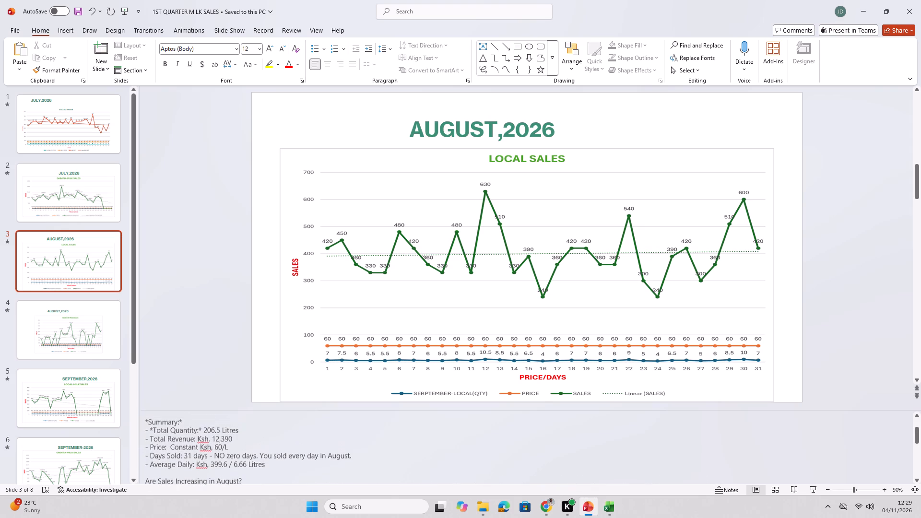
pyautogui.click(201, 442)
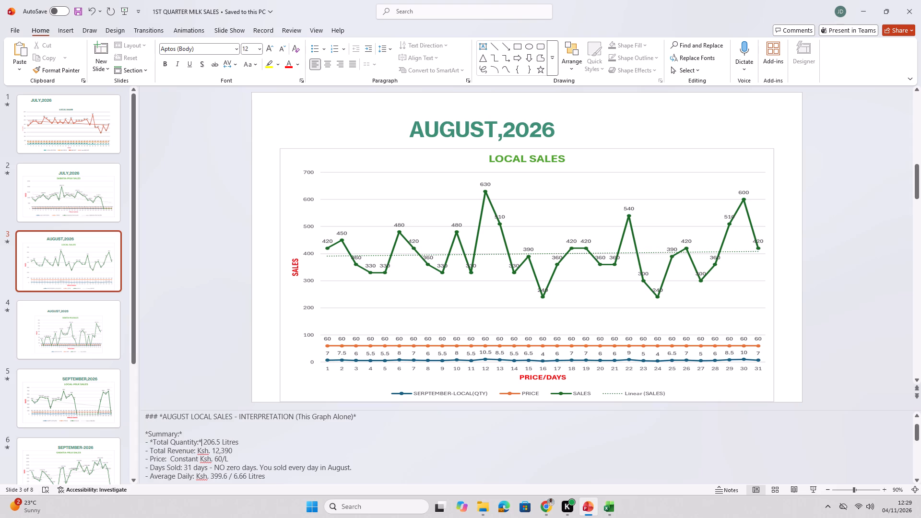
pyautogui.press('BackSpace')
pyautogui.click(183, 432)
pyautogui.press('BackSpace')
pyautogui.click(148, 432)
pyautogui.press('BackSpace')
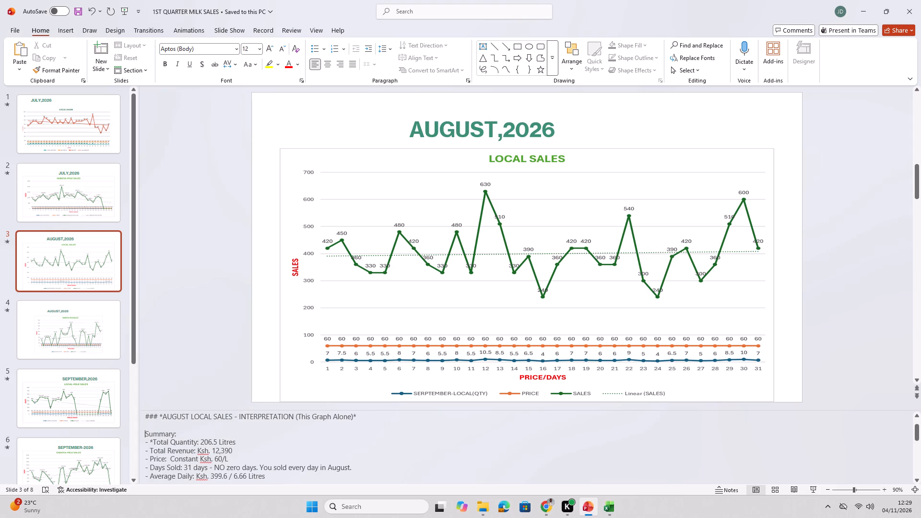
pyautogui.click(154, 440)
pyautogui.press('BackSpace')
# Delete the "AUGUST LOCAL SALES - INTERPRETATION" heading and the "Understood" introductory sentence above the summary in the notes.
pyautogui.scroll(3, 175, 455)
pyautogui.click(357, 436)
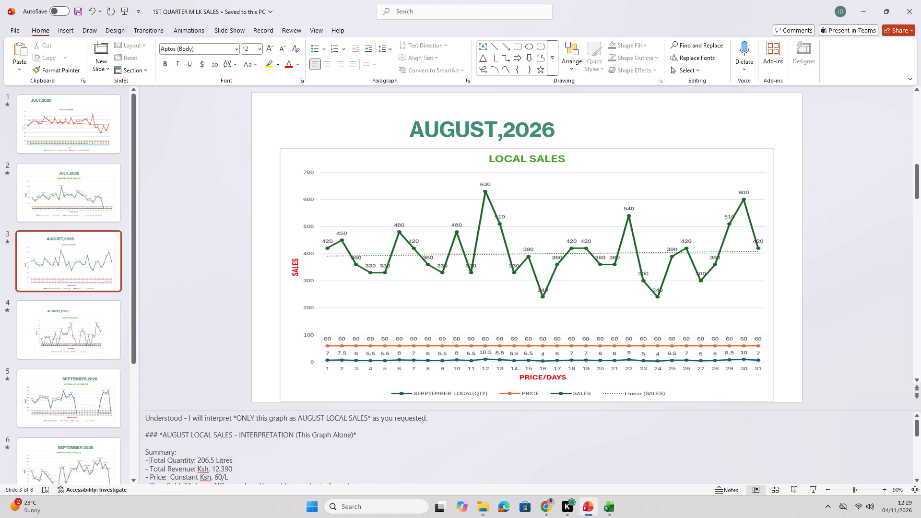
pyautogui.press('BackSpace')
pyautogui.press('BackSpace')
pyautogui.press('BackSpace')
pyautogui.press('BackSpace')
pyautogui.press('BackSpace')
pyautogui.press('BackSpace')
pyautogui.press('BackSpace')
pyautogui.press('BackSpace')
pyautogui.press('BackSpace')
pyautogui.press('BackSpace')
pyautogui.press('BackSpace')
pyautogui.press('BackSpace')
pyautogui.press('BackSpace')
pyautogui.press('BackSpace')
pyautogui.press('BackSpace')
pyautogui.press('BackSpace')
pyautogui.press('BackSpace')
pyautogui.press('BackSpace')
pyautogui.press('BackSpace')
pyautogui.press('BackSpace')
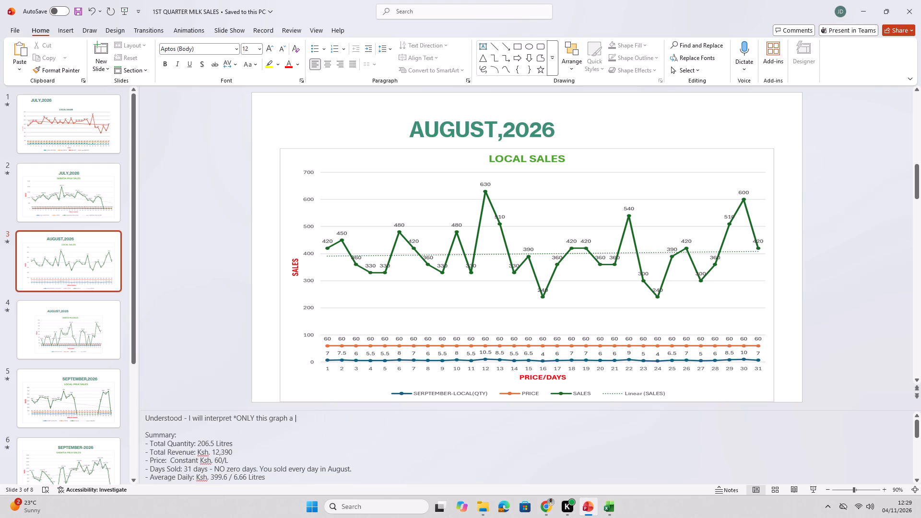
pyautogui.press('BackSpace')
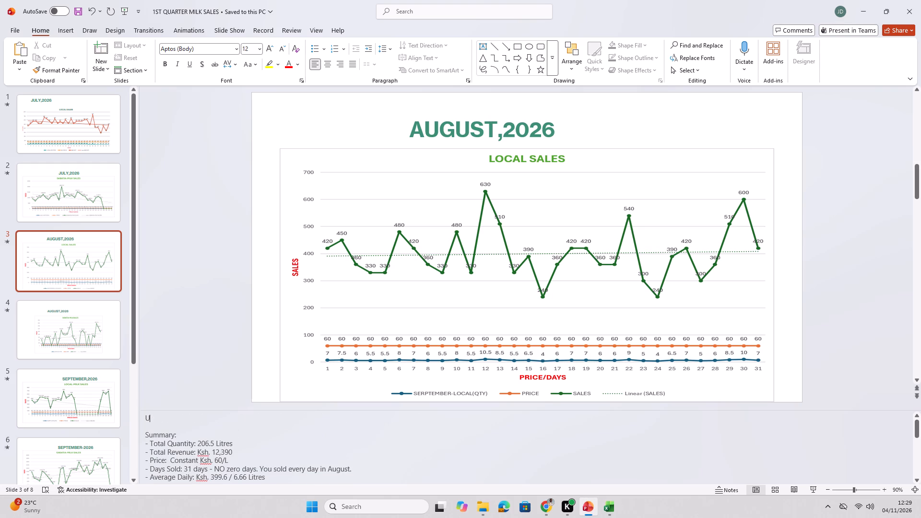
pyautogui.press('BackSpace')
# Review the notes from the summary through the August pattern to the areas of concern for remaining cleanup.
pyautogui.scroll(-6, 359, 441)
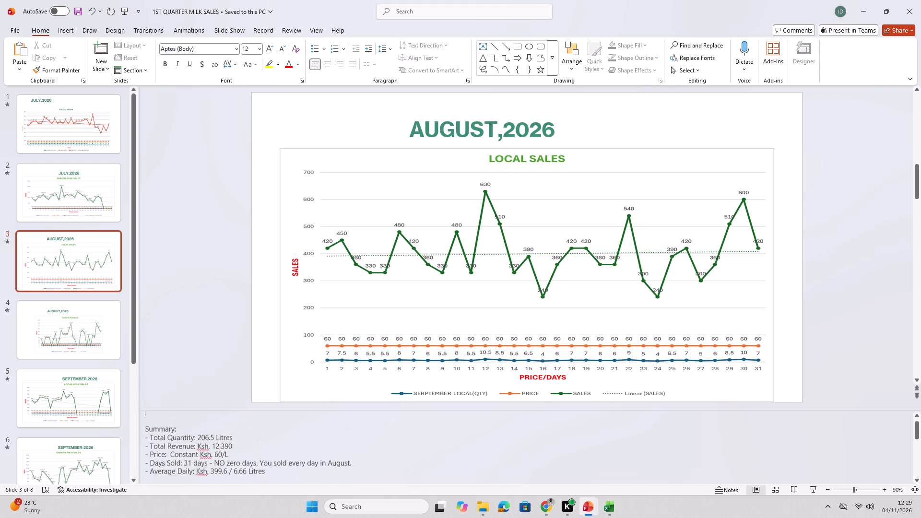
pyautogui.scroll(-8, 359, 441)
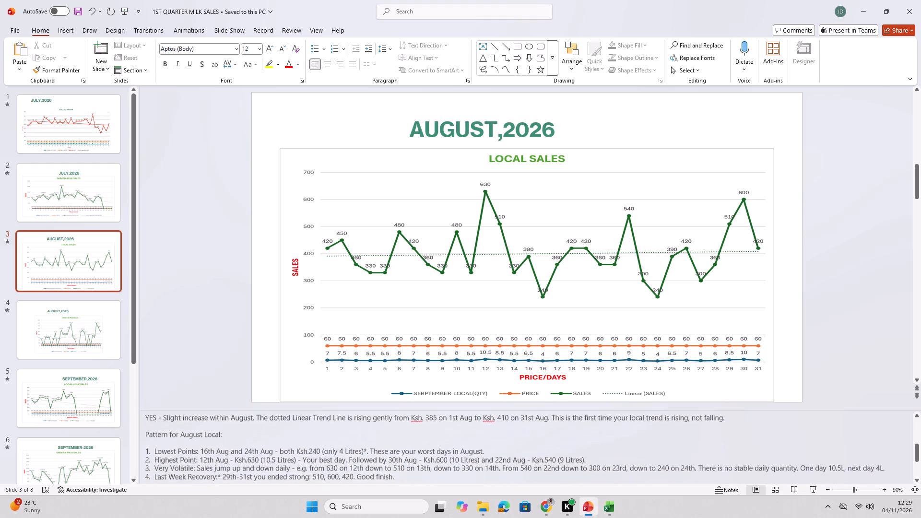
pyautogui.scroll(-7, 359, 441)
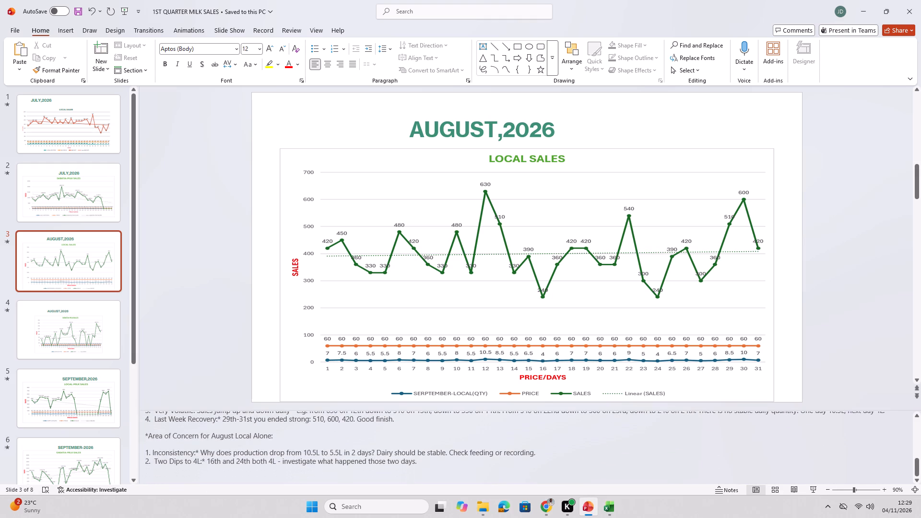
pyautogui.scroll(5, 359, 441)
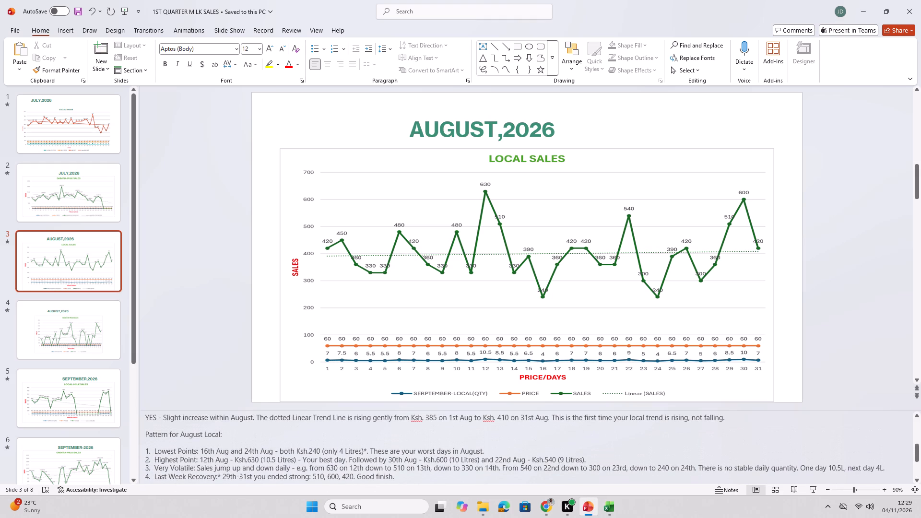
pyautogui.scroll(4, 359, 441)
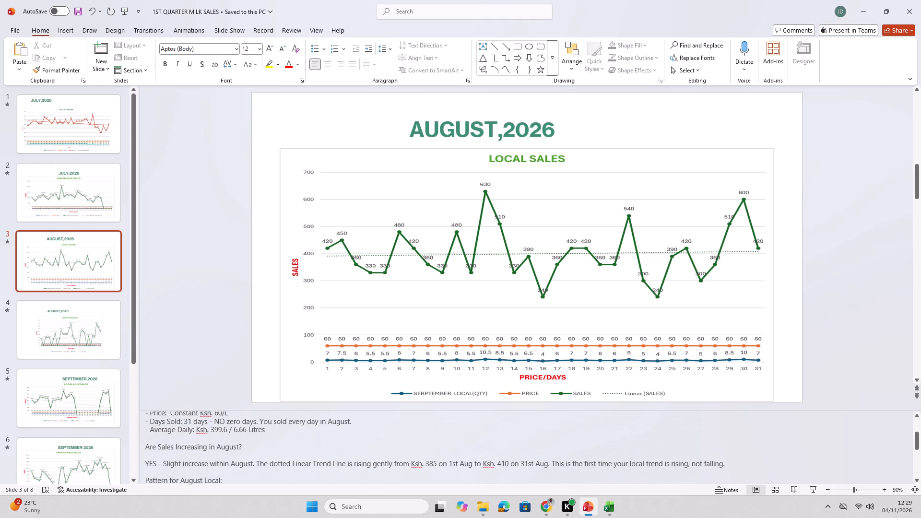
pyautogui.scroll(5, 359, 441)
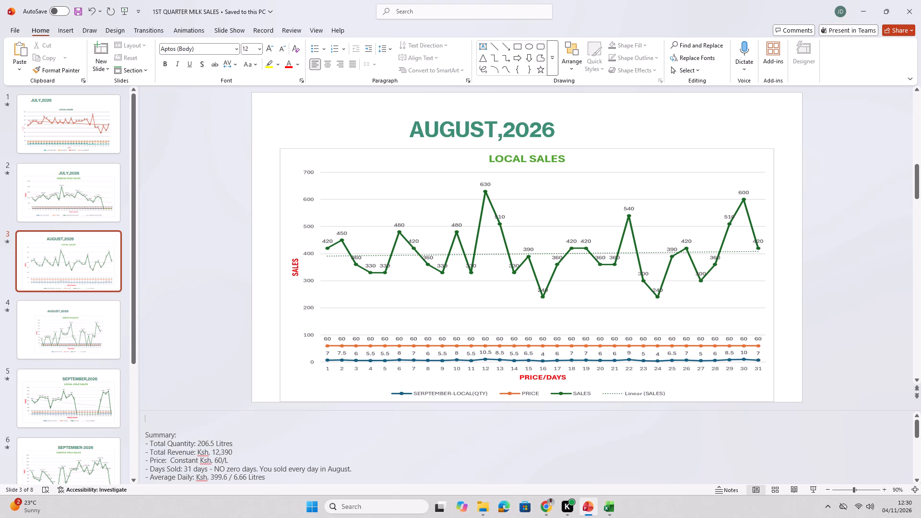
# Make the "Summary:" heading in the notes bold.
pyautogui.moveTo(176, 435); pyautogui.dragTo(152, 434)
pyautogui.click(157, 419)
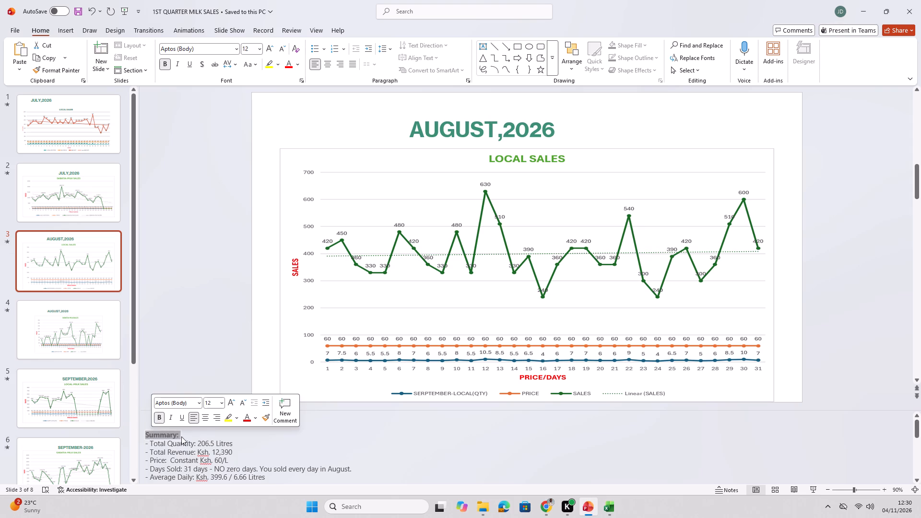
pyautogui.click(181, 436)
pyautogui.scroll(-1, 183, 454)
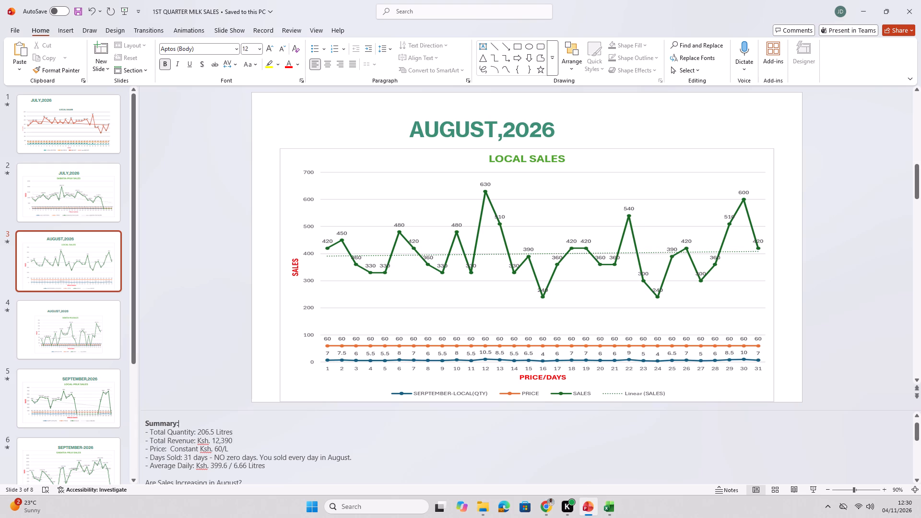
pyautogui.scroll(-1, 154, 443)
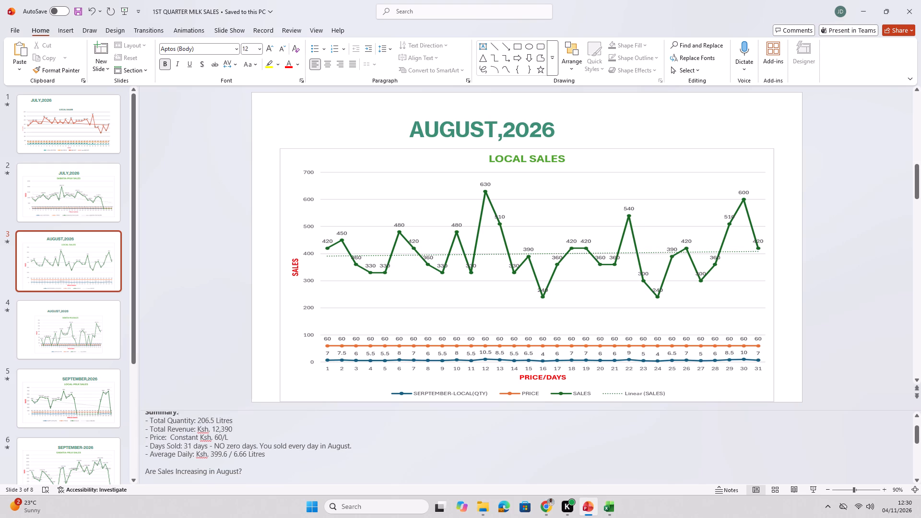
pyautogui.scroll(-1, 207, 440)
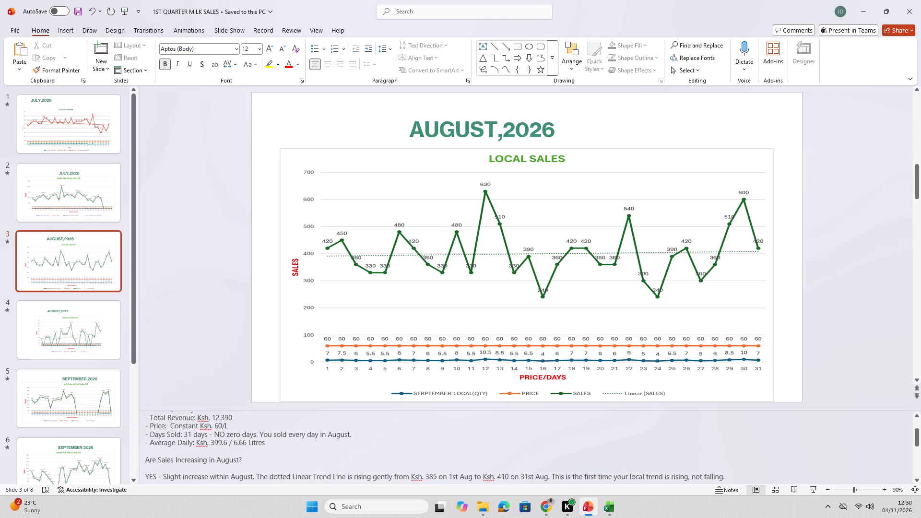
# Make the "Are Sales Increasing in August?" heading in the notes bold.
pyautogui.scroll(-1, 217, 441)
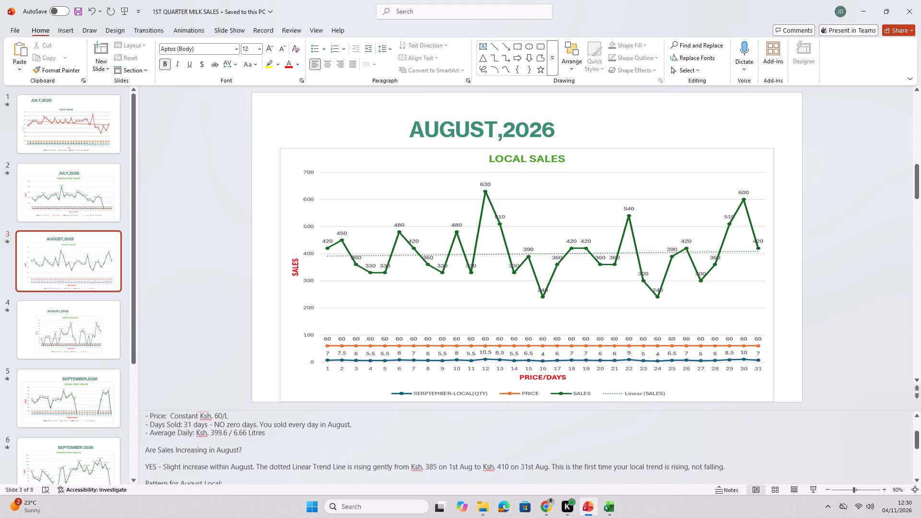
pyautogui.scroll(-1, 195, 451)
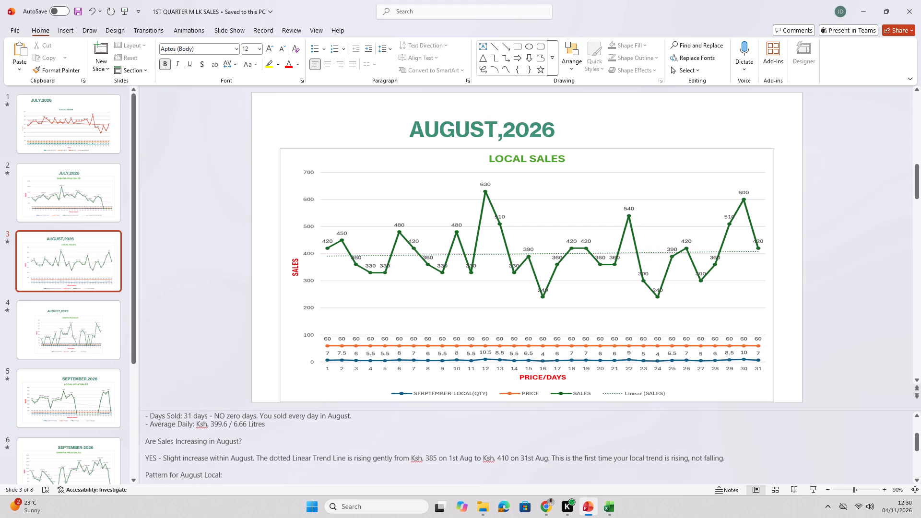
pyautogui.moveTo(246, 438); pyautogui.dragTo(153, 439)
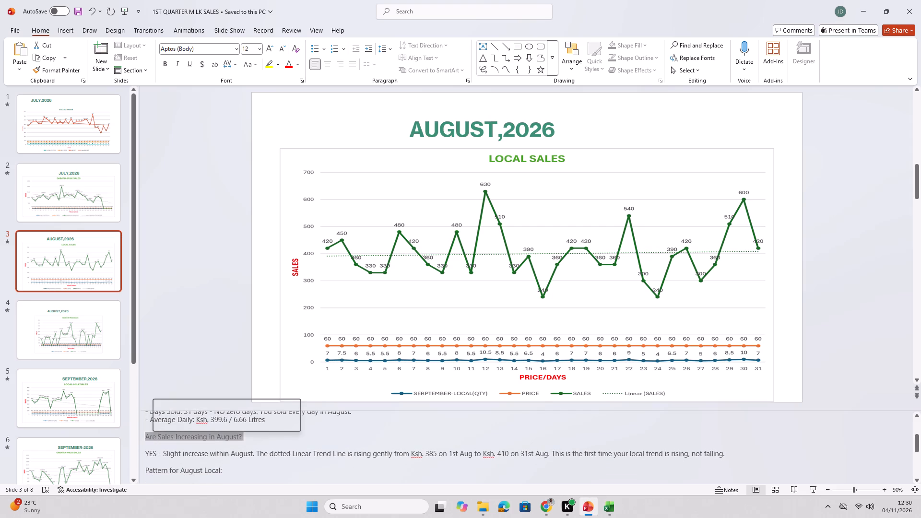
pyautogui.click(159, 427)
pyautogui.click(163, 442)
# In the "Days Sold" line of the notes, replace "You" with "We" before "sold every day in August".
pyautogui.scroll(2, 167, 452)
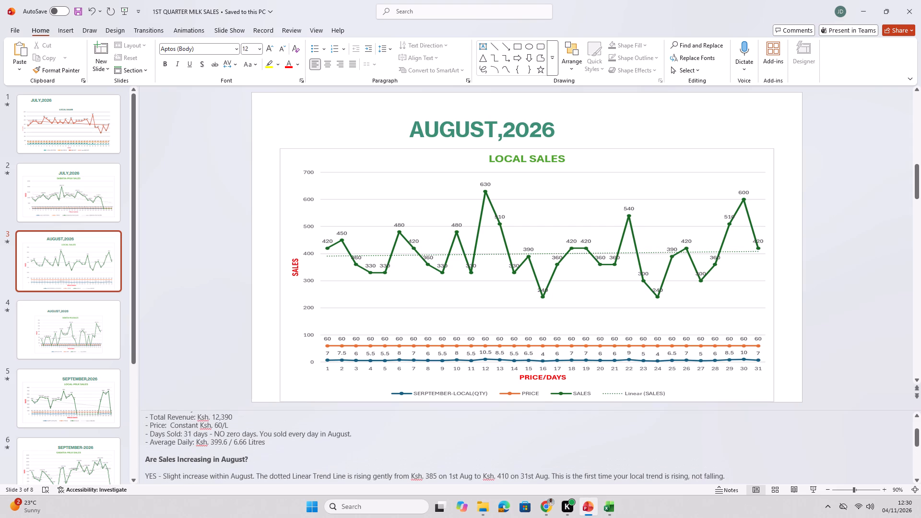
pyautogui.scroll(1, 167, 452)
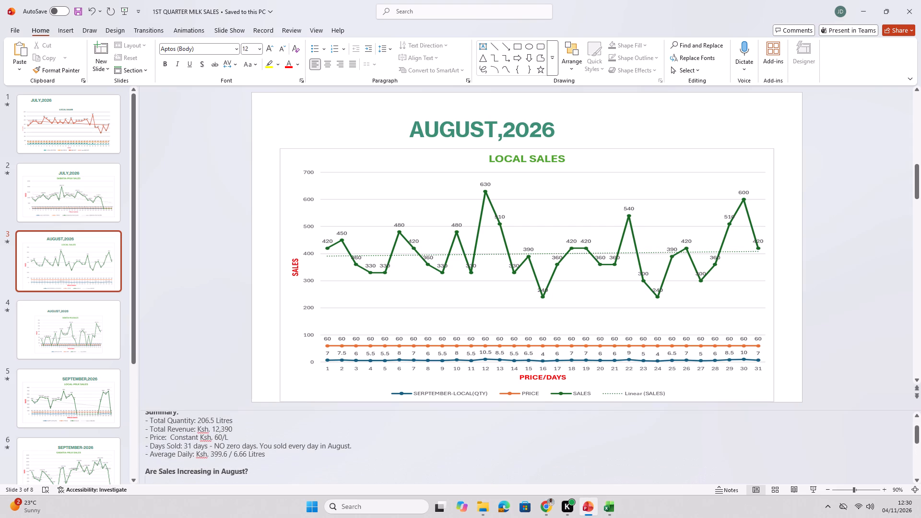
pyautogui.click(272, 446)
pyautogui.press('BackSpace')
pyautogui.press('BackSpace')
pyautogui.press('BackSpace')
pyautogui.write('we')
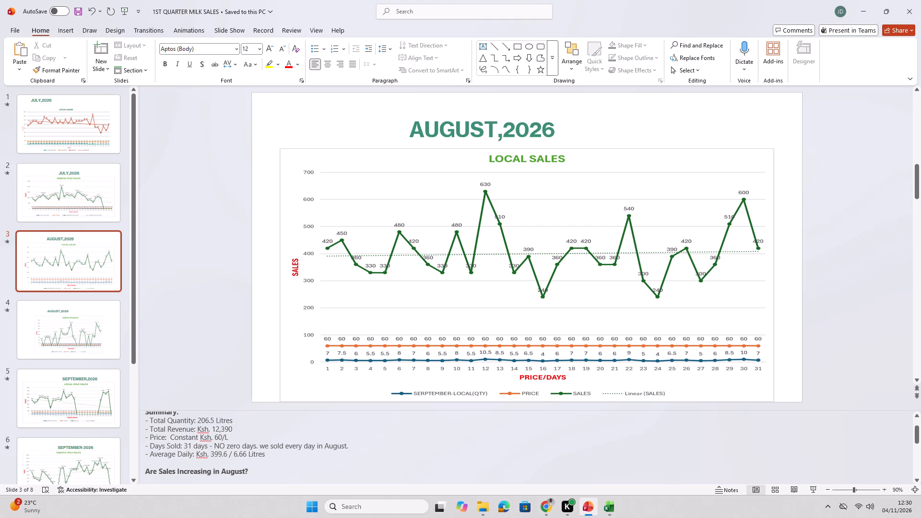
pyautogui.press('BackSpace')
pyautogui.press('BackSpace')
pyautogui.press('w')
pyautogui.press('e')
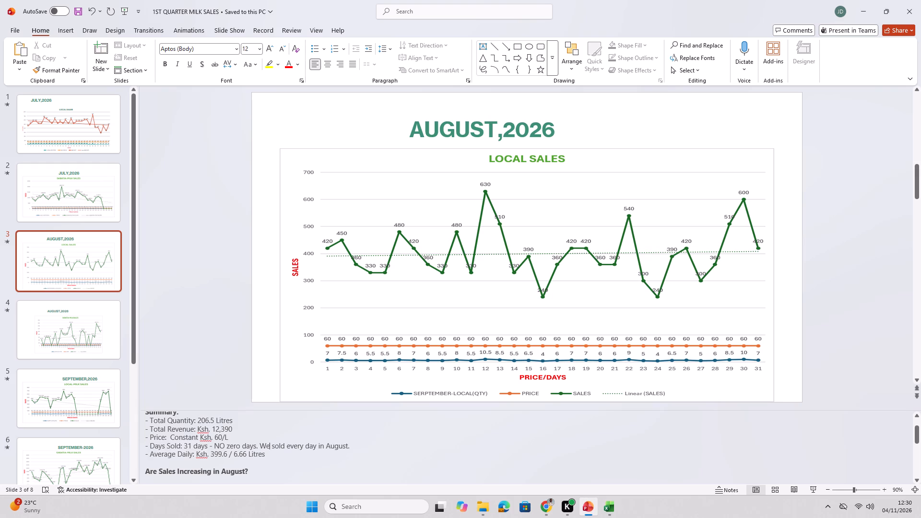
# Change "your local trend" to "our local trend" in the paragraph answering whether August sales are increasing.
pyautogui.scroll(-2, 276, 454)
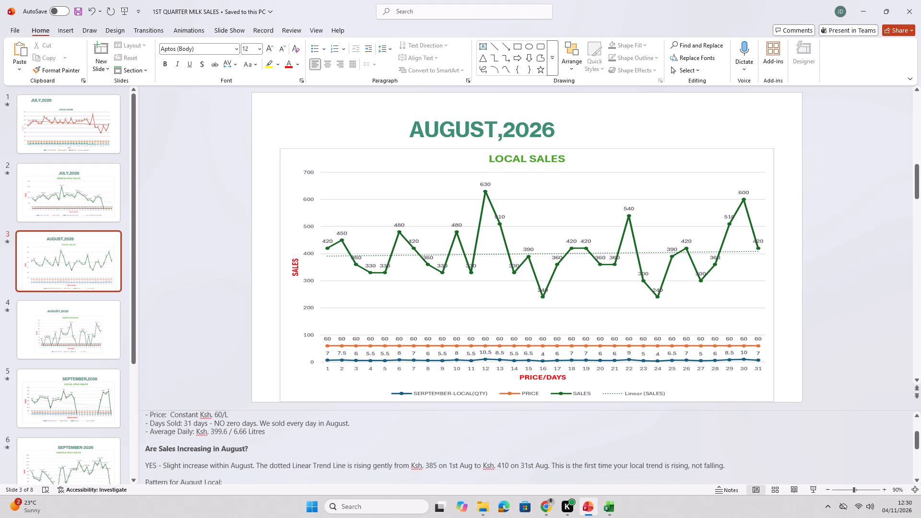
pyautogui.scroll(-1, 273, 455)
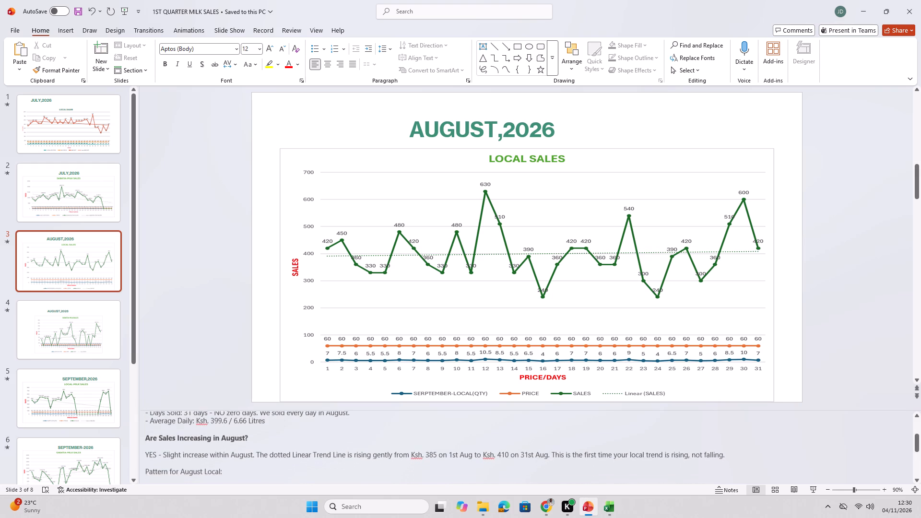
pyautogui.scroll(3, 273, 455)
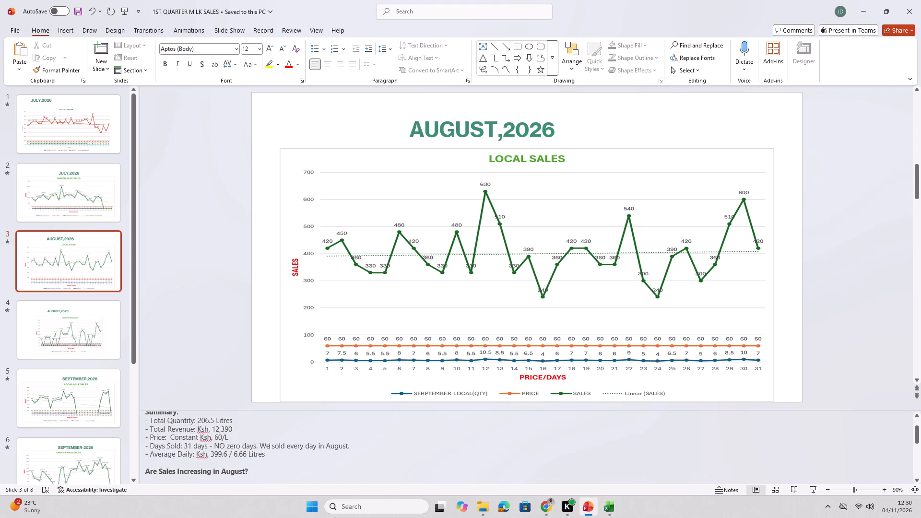
pyautogui.scroll(-3, 257, 448)
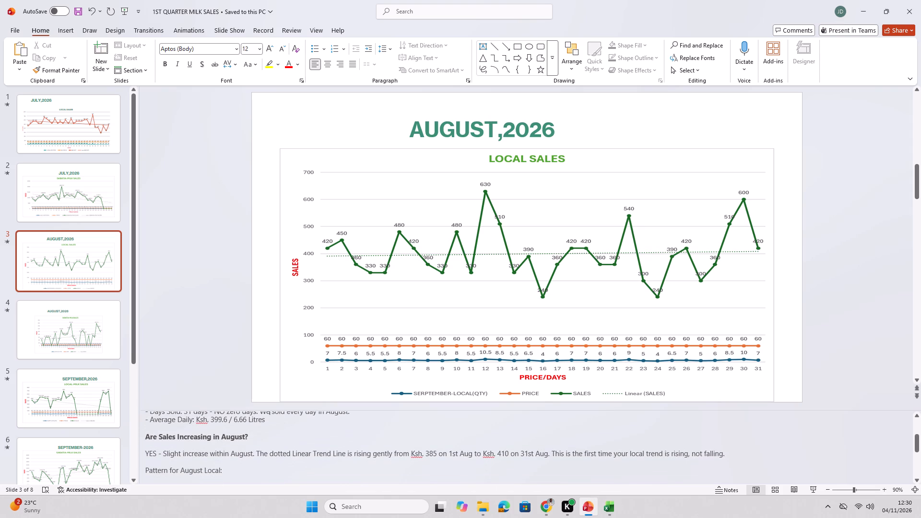
pyautogui.scroll(-1, 257, 448)
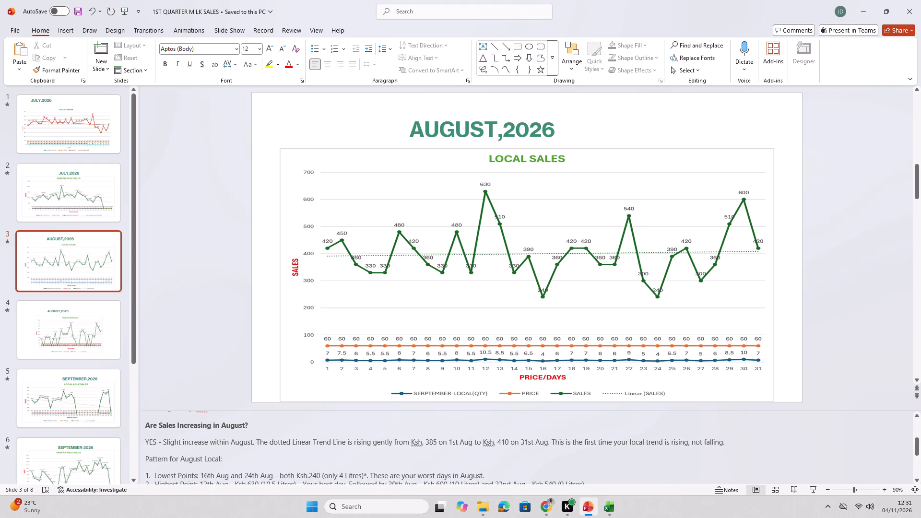
pyautogui.click(617, 443)
pyautogui.press('BackSpace')
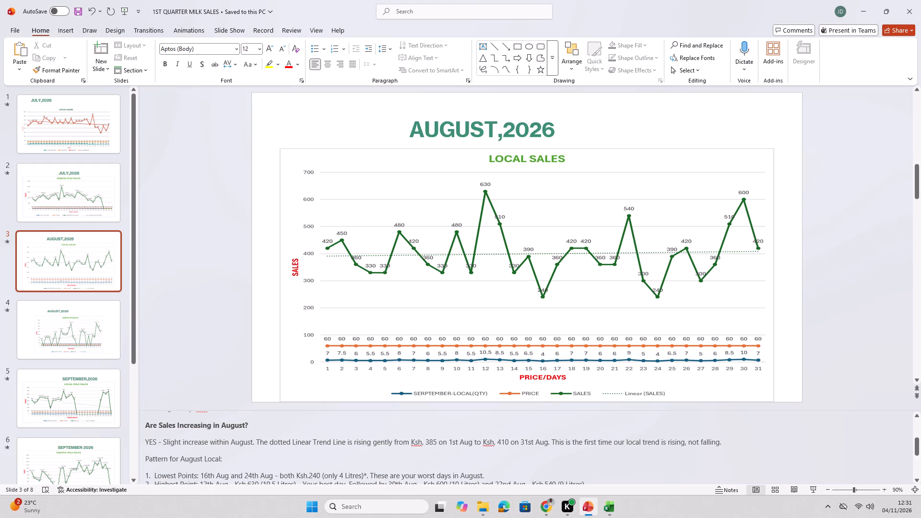
# Remove the stray asterisk after "(only 4 Litres)" in the "Lowest Points" item of the notes.
pyautogui.scroll(-1, 600, 453)
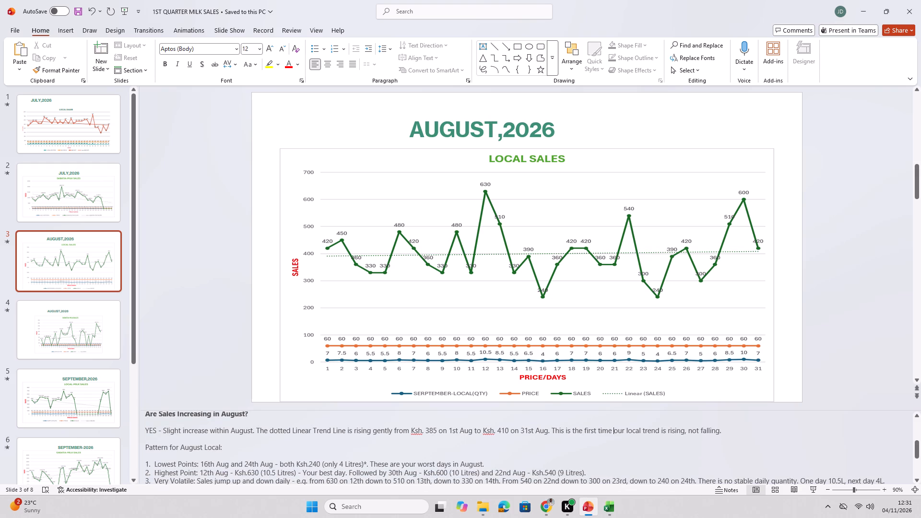
pyautogui.scroll(-2, 194, 452)
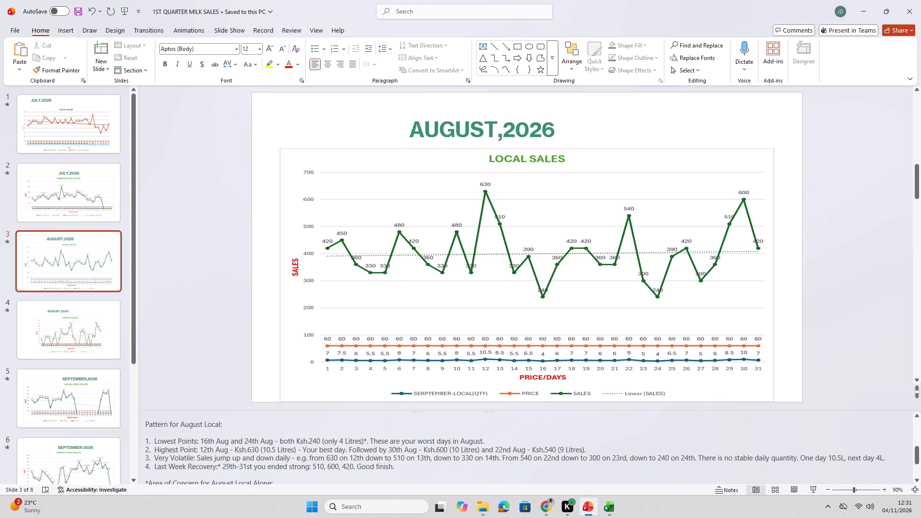
pyautogui.click(366, 442)
pyautogui.press('BackSpace')
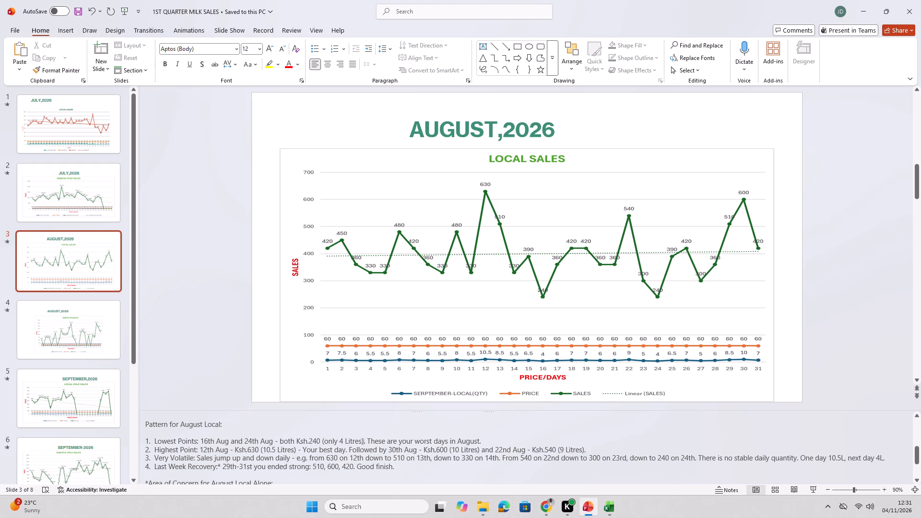
# Remove the asterisks before the "Area of Concern for August Local Alone:" heading and after the "Inconsistency:" label in the notes.
pyautogui.scroll(-4, 398, 460)
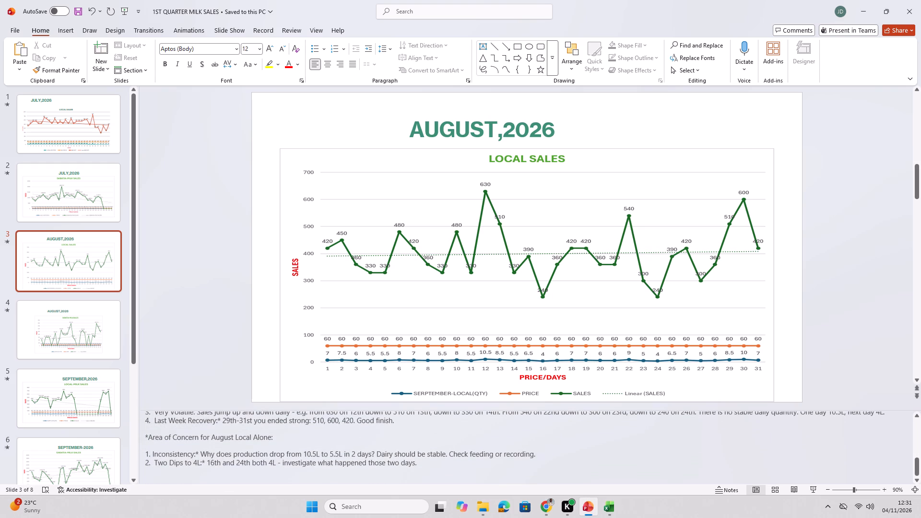
pyautogui.click(148, 437)
pyautogui.press('BackSpace')
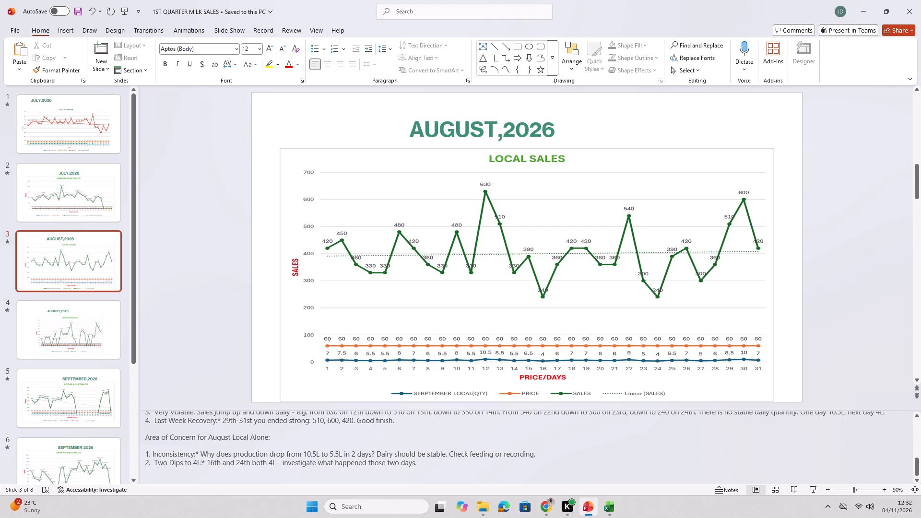
pyautogui.scroll(2, 165, 456)
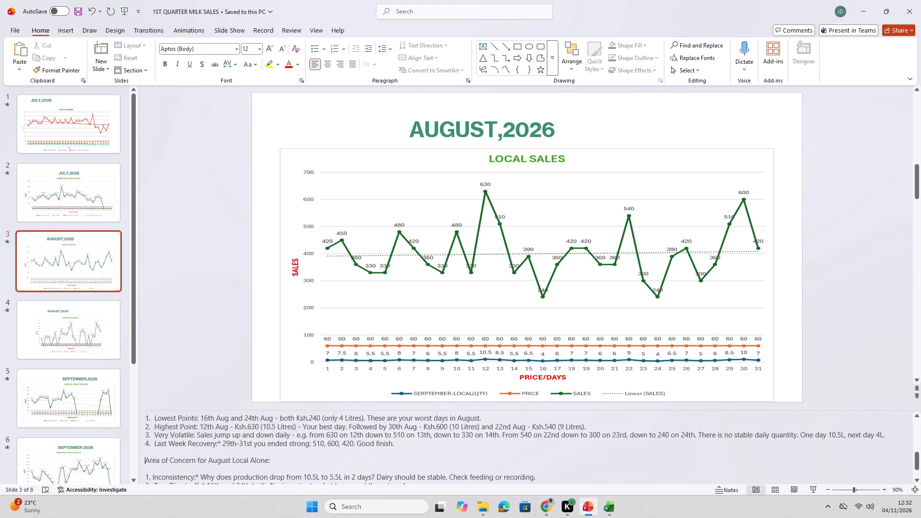
pyautogui.scroll(-3, 165, 456)
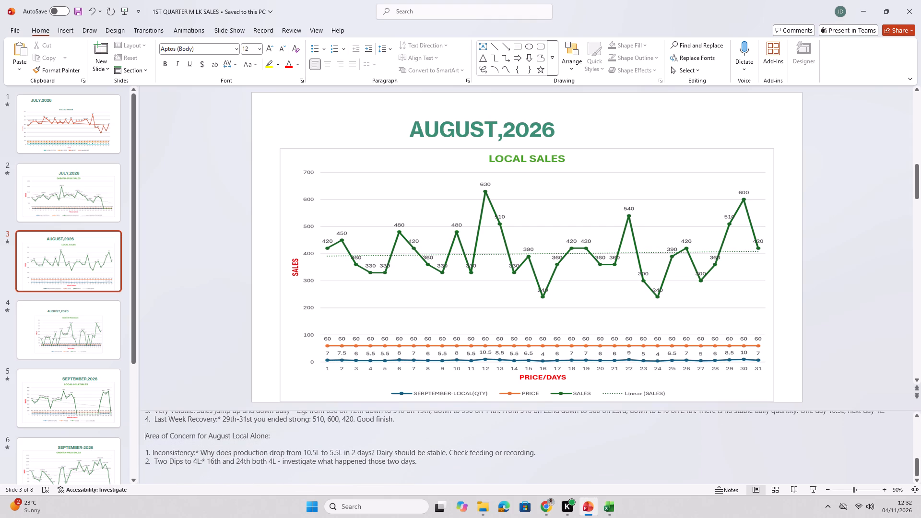
pyautogui.click(199, 453)
pyautogui.press('BackSpace')
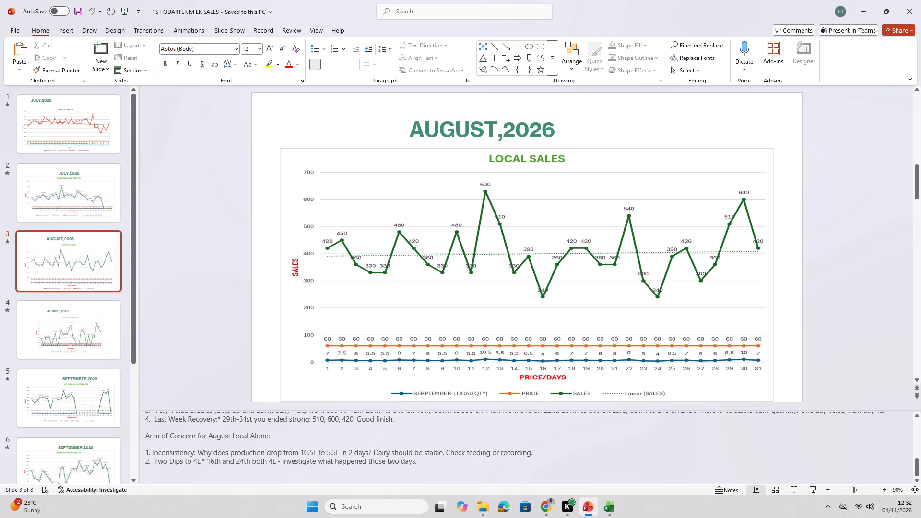
# Make the "Area of Concern for August Local Alone:" heading and the word "Inconsistency" in its first item bold.
pyautogui.moveTo(272, 437); pyautogui.dragTo(145, 436)
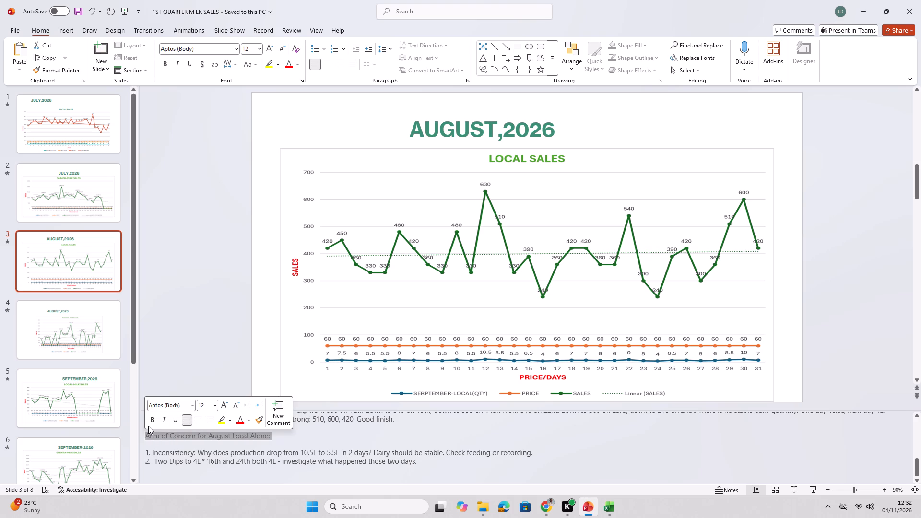
pyautogui.click(153, 420)
pyautogui.click(179, 448)
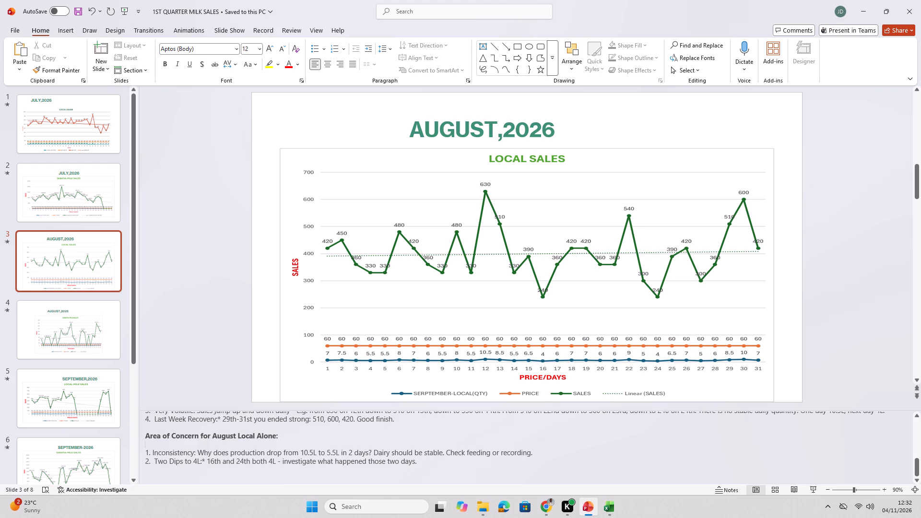
pyautogui.moveTo(194, 452); pyautogui.dragTo(151, 450)
pyautogui.click(158, 432)
pyautogui.click(232, 480)
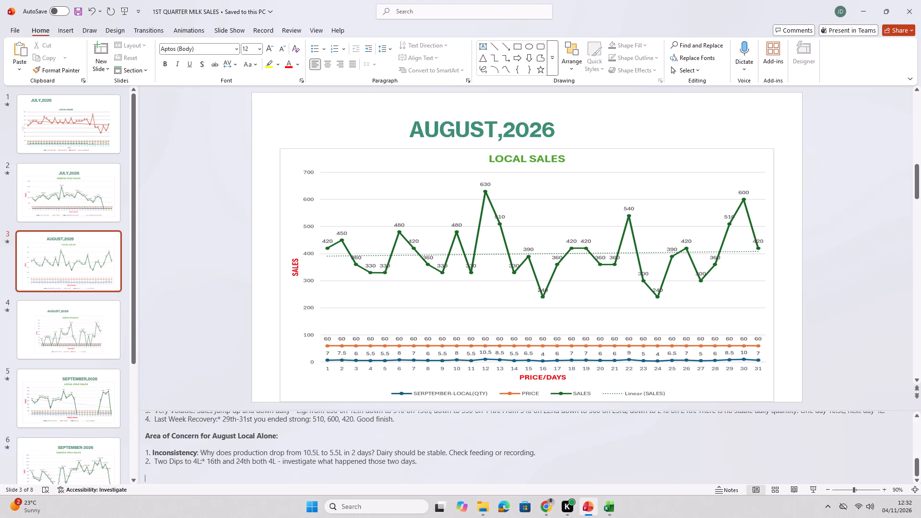
# Remove the asterisk after "Two Dips to 4L:" in the second area-of-concern item.
pyautogui.click(205, 461)
pyautogui.press('BackSpace')
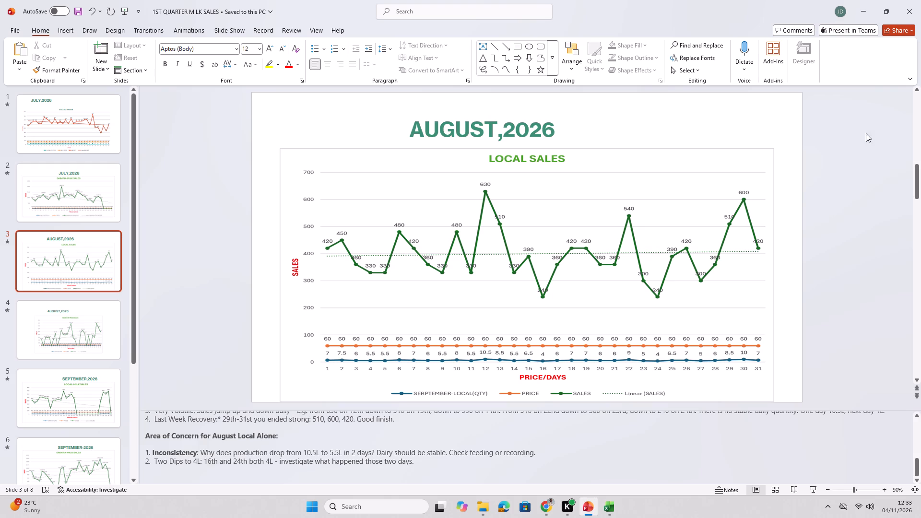
# Return to the start of the August local sales notes and save the presentation.
pyautogui.scroll(-3, 384, 458)
pyautogui.scroll(3, 386, 458)
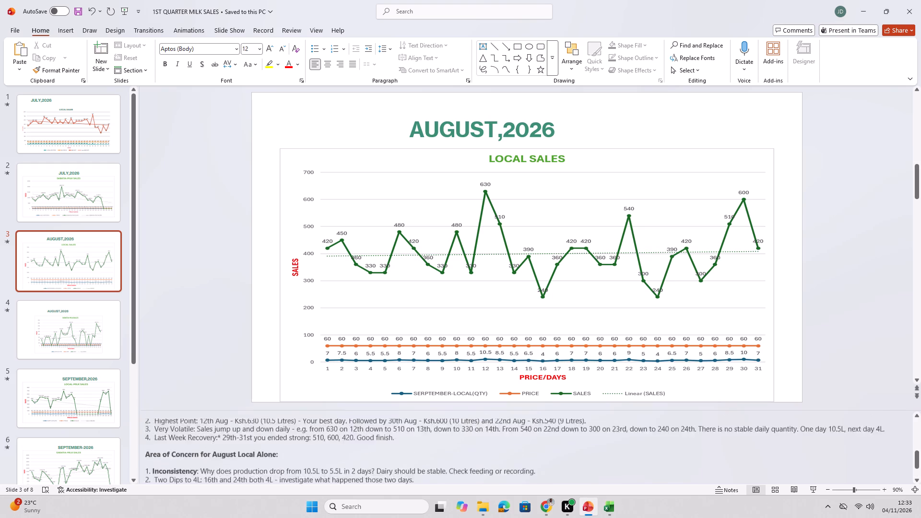
pyautogui.scroll(15, 387, 458)
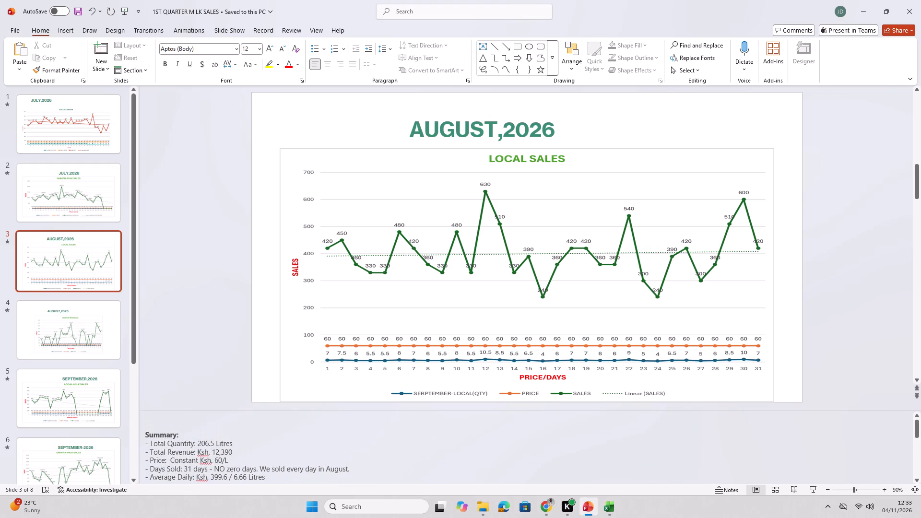
pyautogui.click(77, 10)
# Review the charts and notes of slides 1 to 4, from July local sales to August Sabatia milk sales.
pyautogui.click(70, 123)
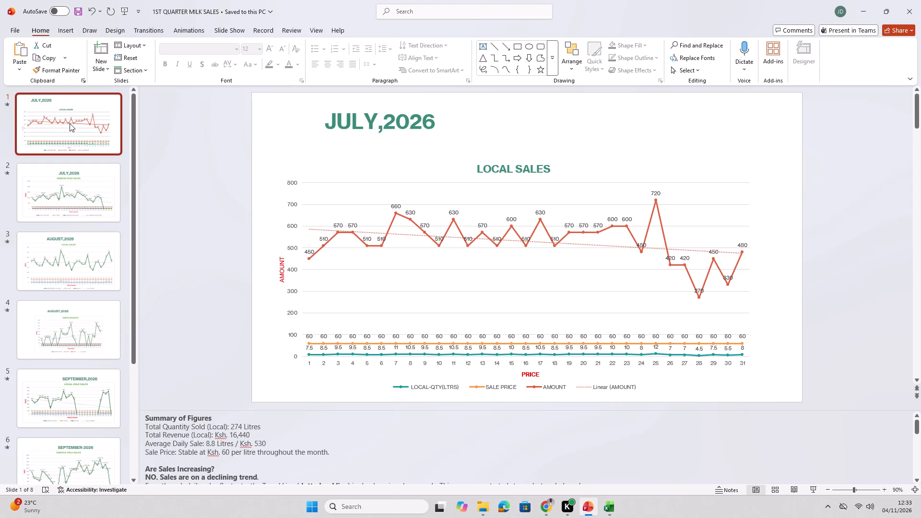
pyautogui.click(74, 184)
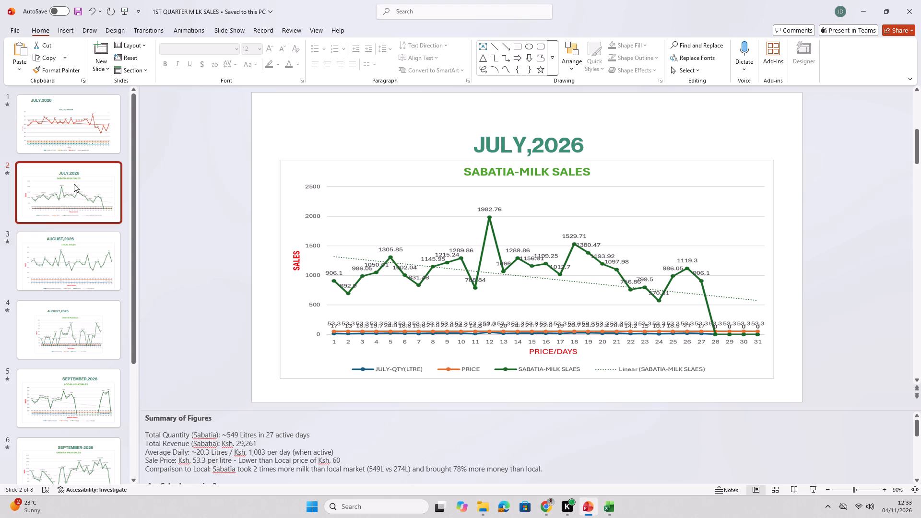
pyautogui.click(73, 244)
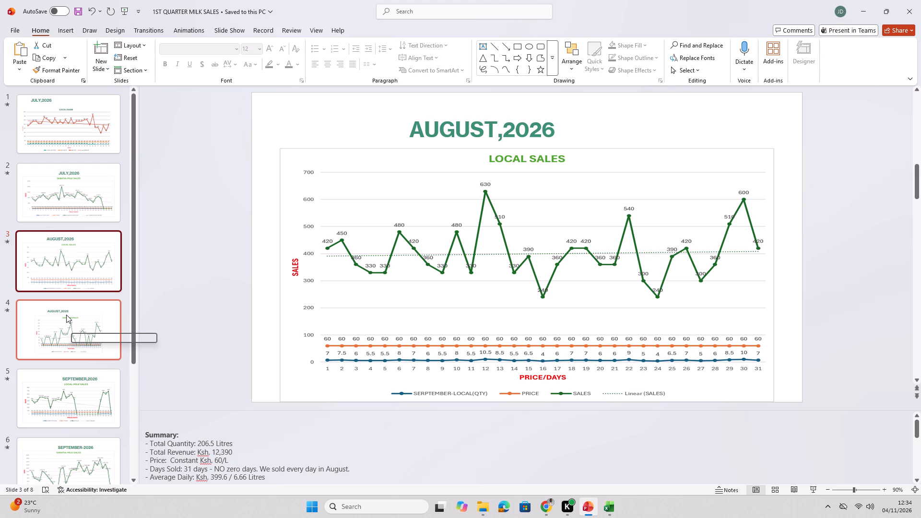
pyautogui.click(66, 315)
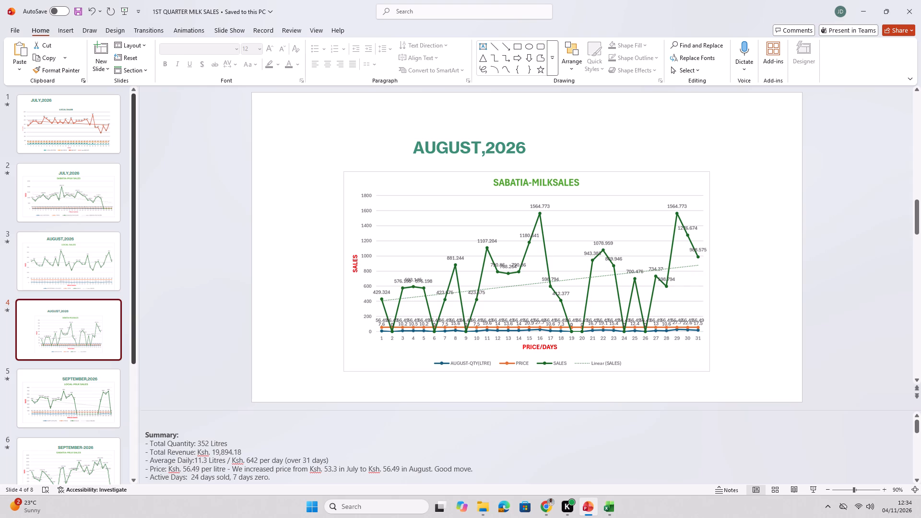
pyautogui.scroll(-3, 205, 459)
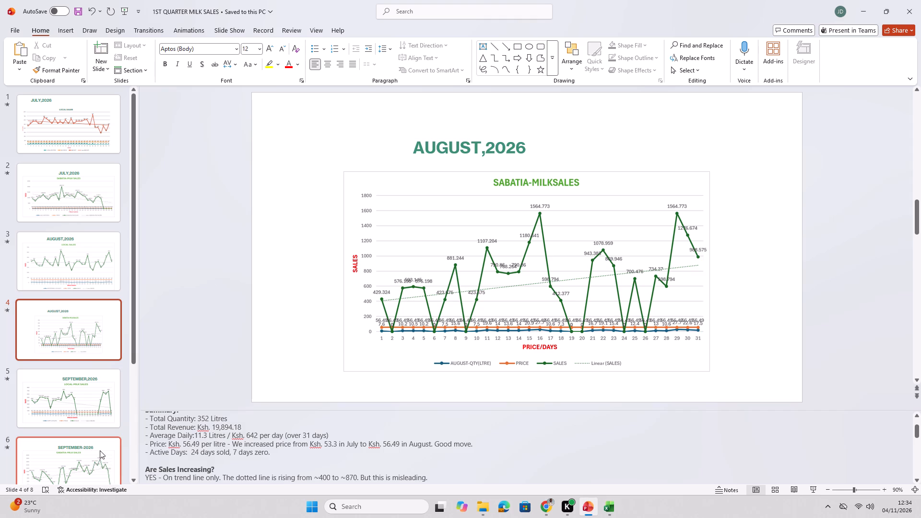
# Delete all the speaker notes of the August Sabatia milk sales slide, from the Summary through the quarterly report concern.
pyautogui.scroll(3, 176, 446)
pyautogui.moveTo(146, 433); pyautogui.dragTo(146, 436)
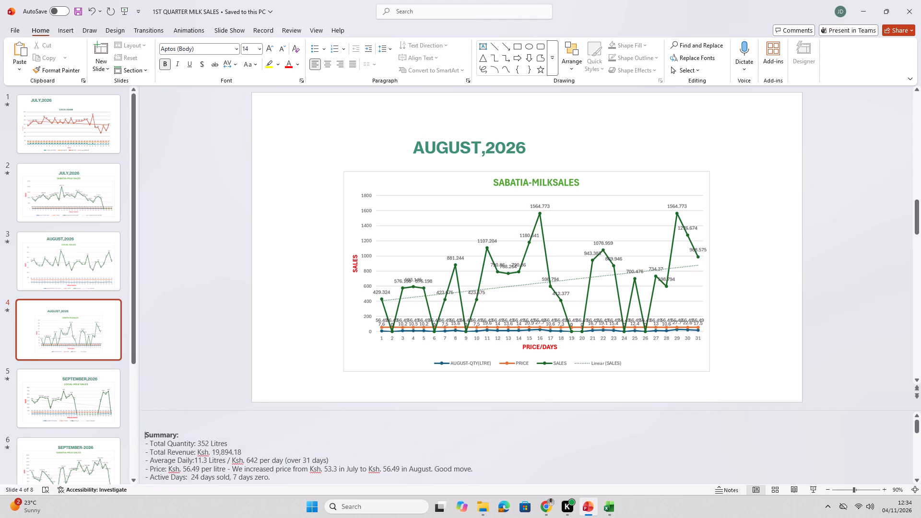
pyautogui.moveTo(146, 436); pyautogui.dragTo(352, 485)
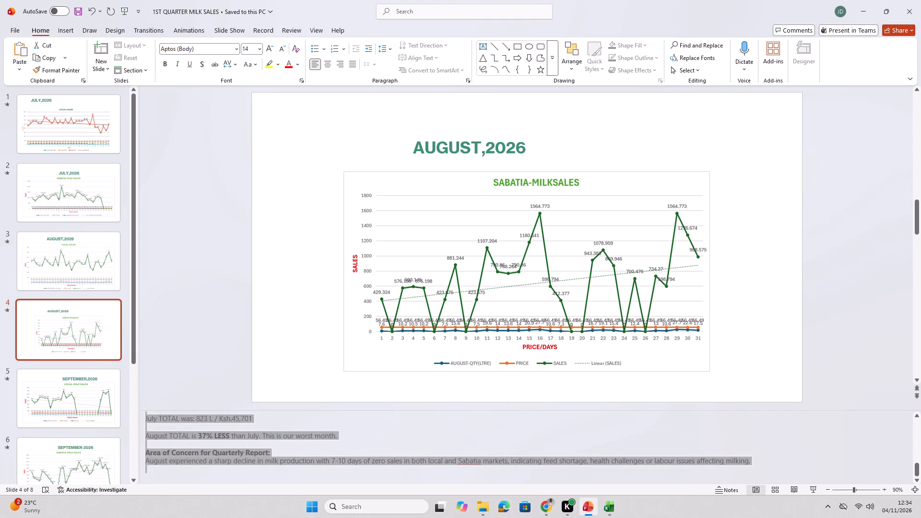
pyautogui.moveTo(352, 485); pyautogui.dragTo(352, 485)
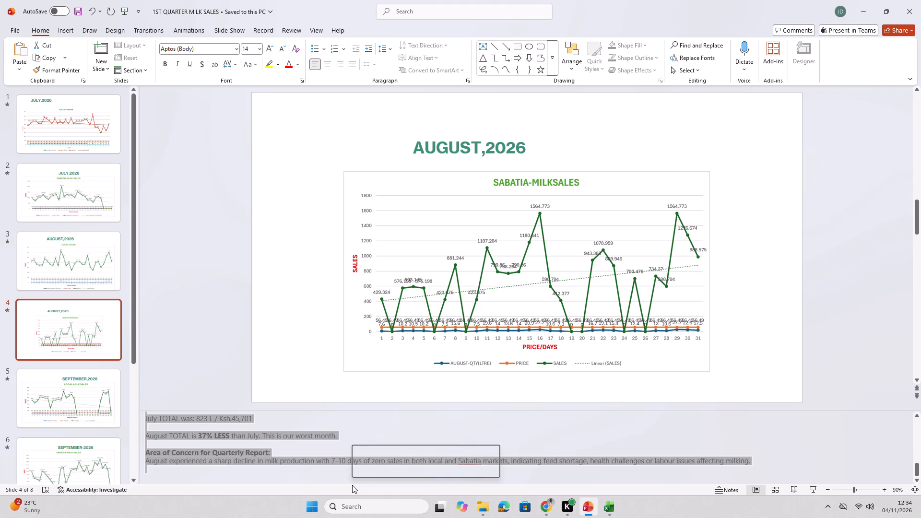
pyautogui.press('BackSpace')
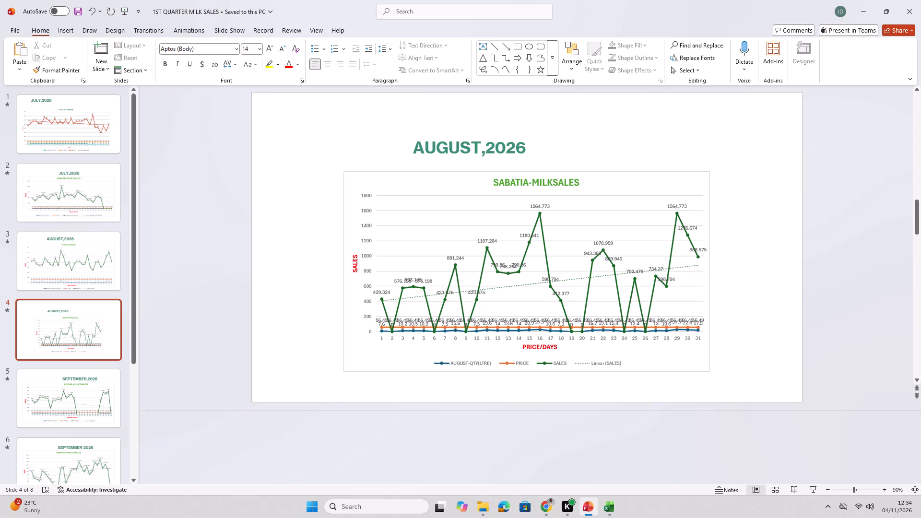
# Copy the Sabatia milk sales chart picture on the August slide.
pyautogui.click(554, 272)
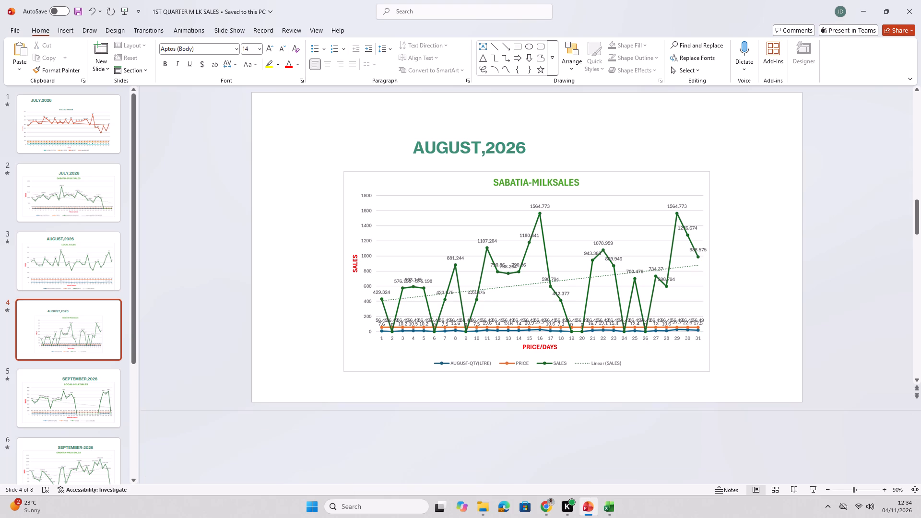
pyautogui.rightClick(555, 270)
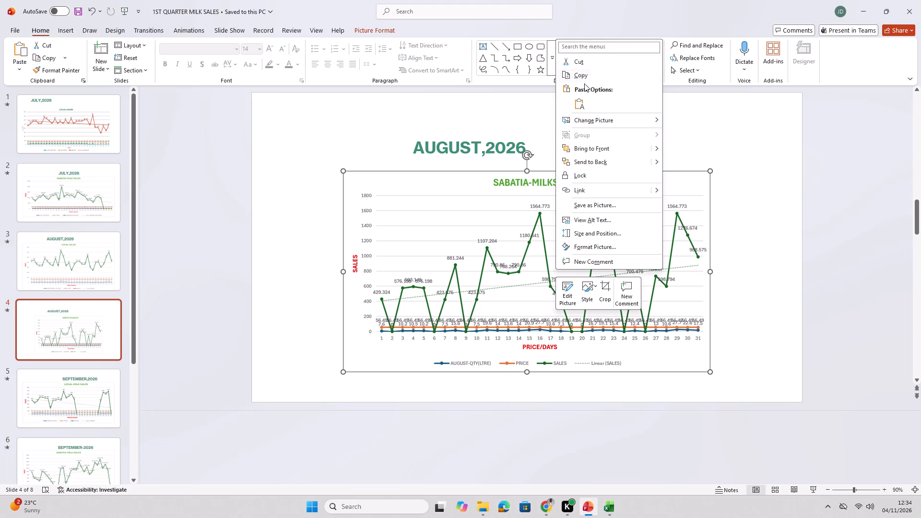
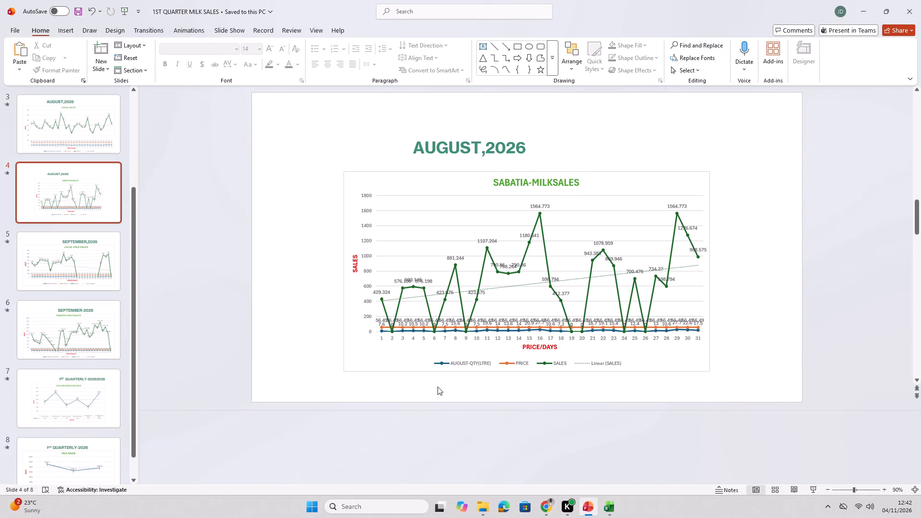
# Paste the copied text into the empty speaker notes of slide 4, the August Sabatia milk sales chart.
pyautogui.click(437, 386)
pyautogui.click(432, 417)
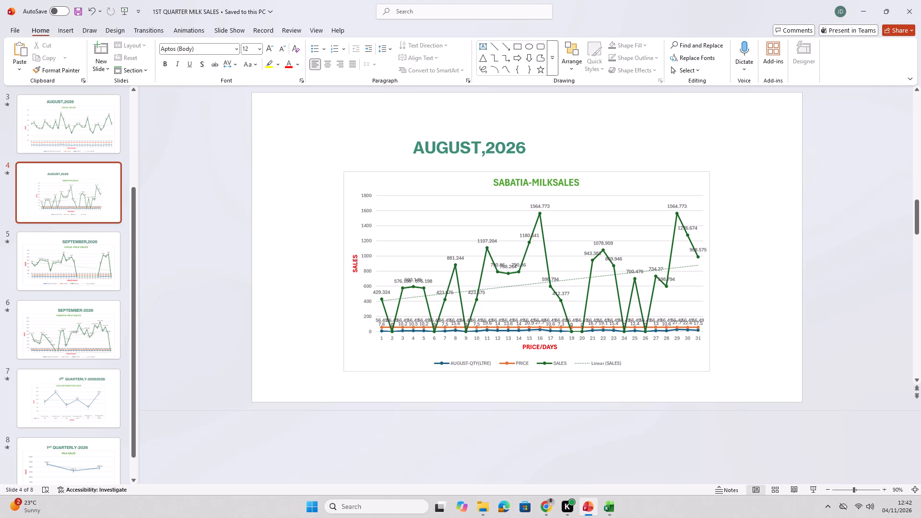
pyautogui.rightClick(243, 421)
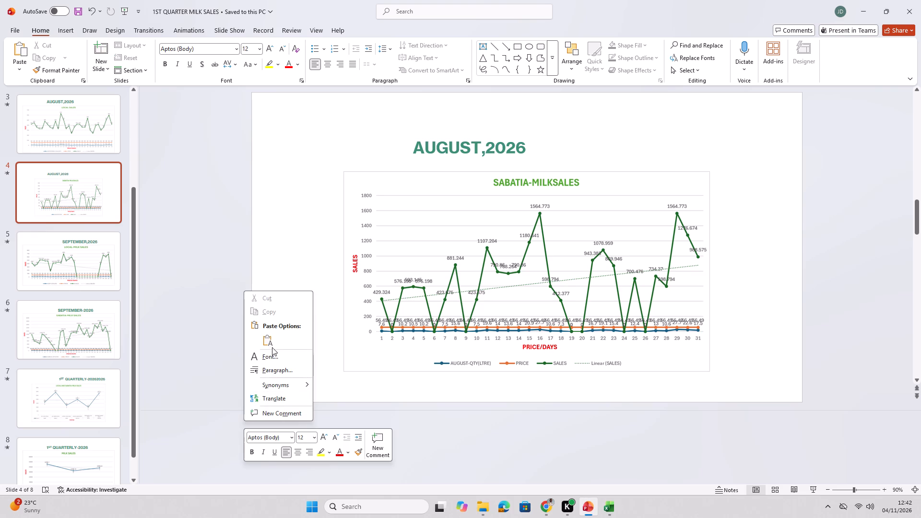
# Paste the copied August Sabatia sales analysis as text only into the notes of slide 4.
pyautogui.click(273, 340)
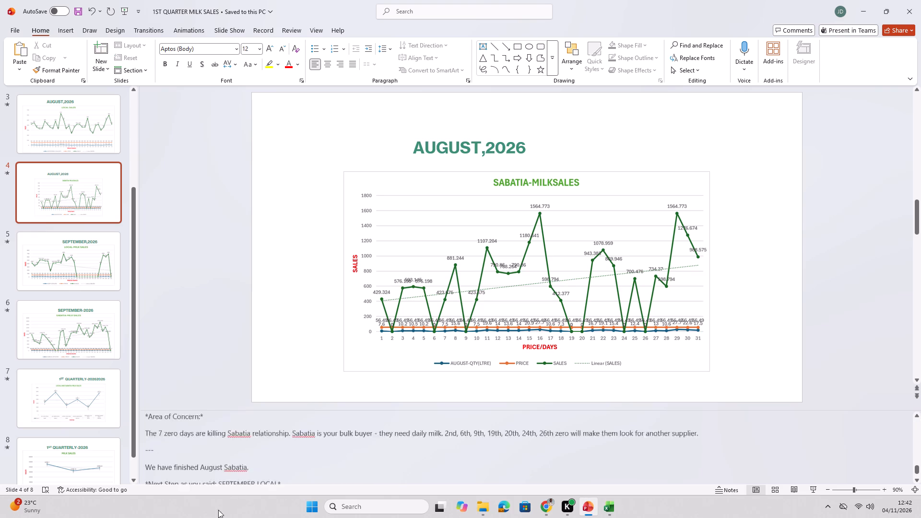
pyautogui.scroll(-4, 261, 447)
pyautogui.scroll(11, 261, 447)
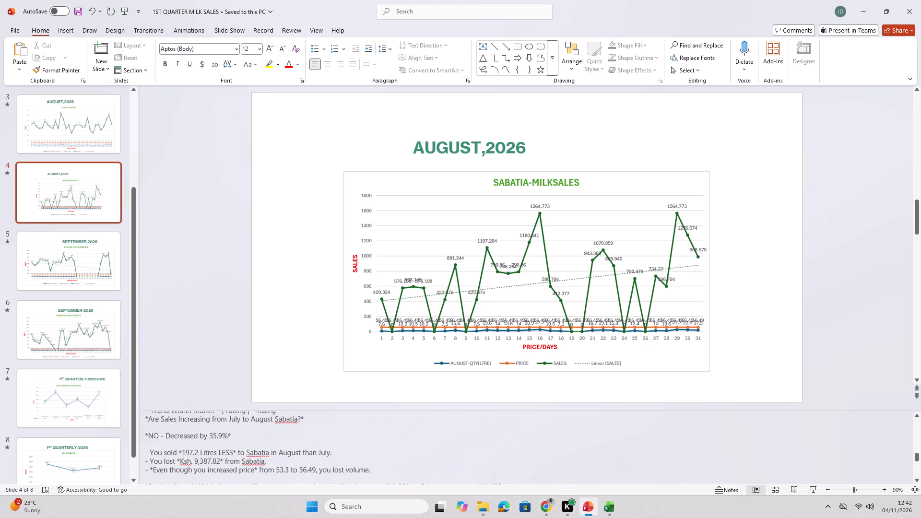
# Review the pasted August Sabatia notes on slide 4, from the July versus August comparison to the closing lines.
pyautogui.scroll(5, 261, 447)
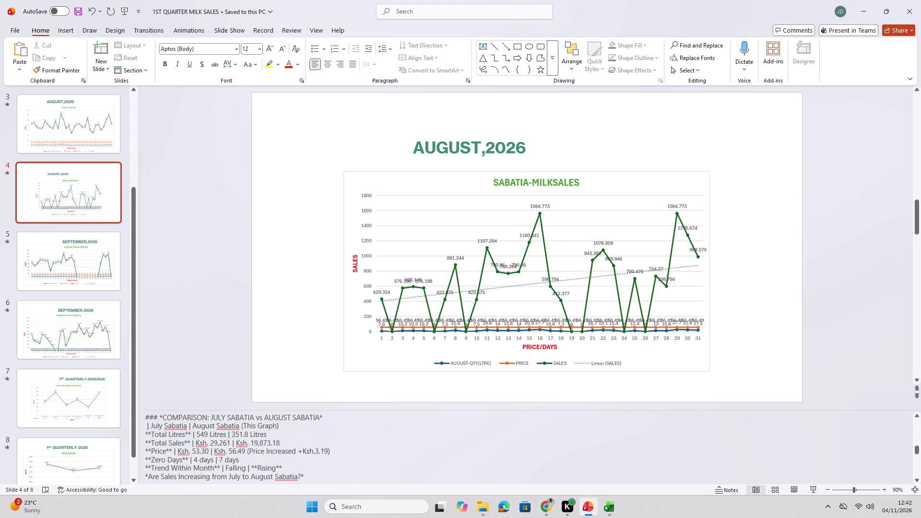
pyautogui.scroll(3, 261, 447)
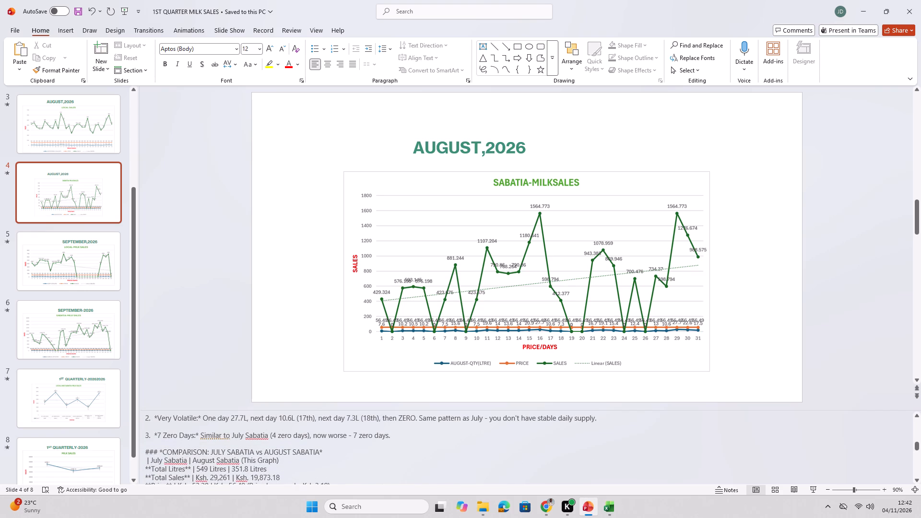
pyautogui.scroll(-7, 261, 447)
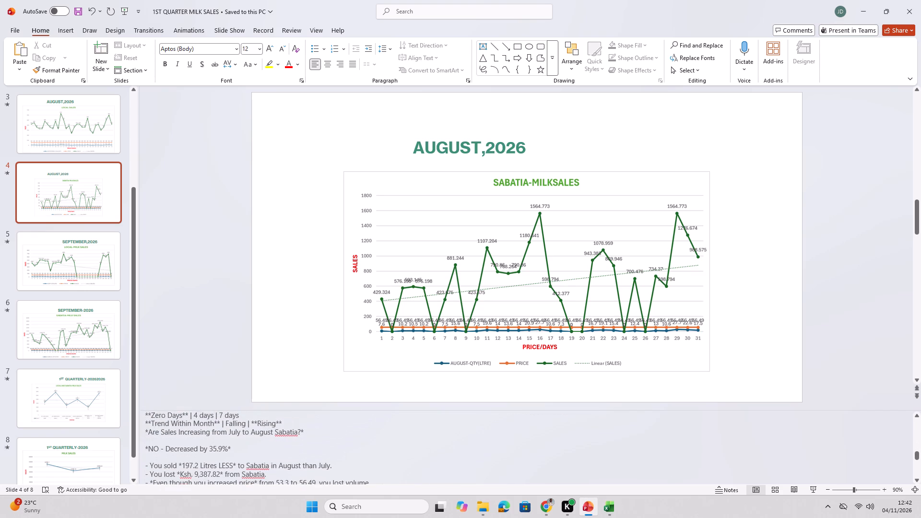
pyautogui.scroll(-2, 262, 448)
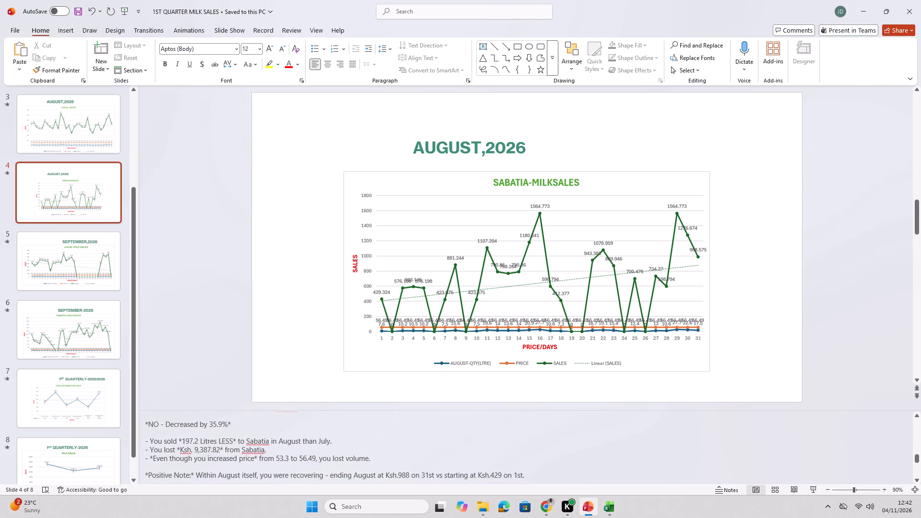
pyautogui.scroll(-3, 262, 448)
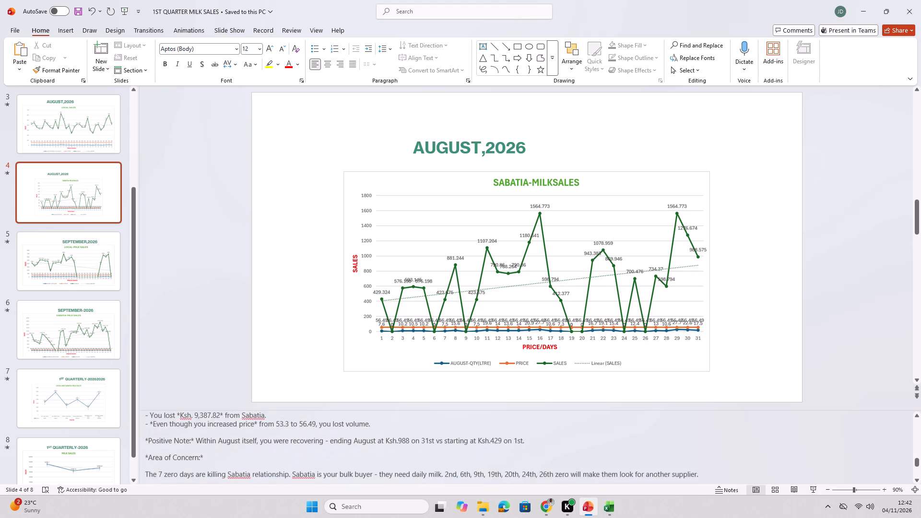
pyautogui.scroll(-11, 262, 449)
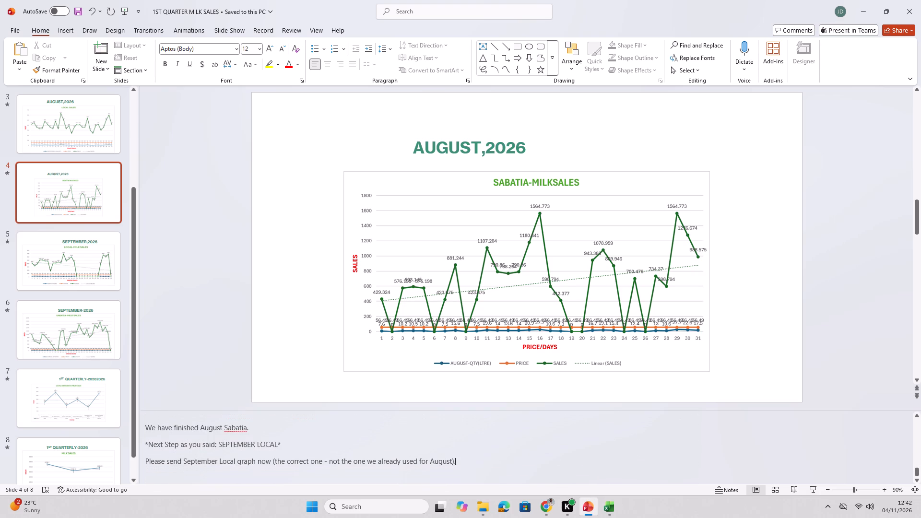
# Select the August Sabatia notes text on slide 4 from the opening sales heading through the final September Local request line.
pyautogui.scroll(18, 364, 457)
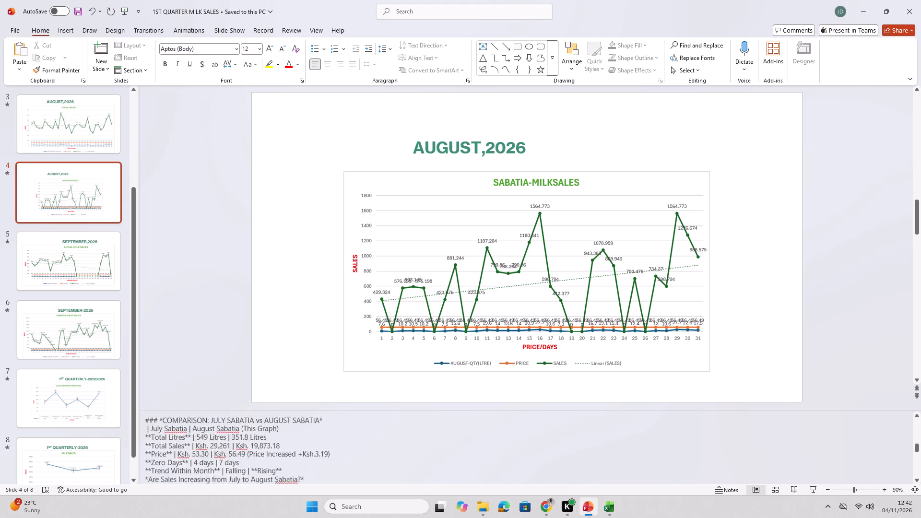
pyautogui.scroll(19, 363, 459)
pyautogui.scroll(5, 349, 456)
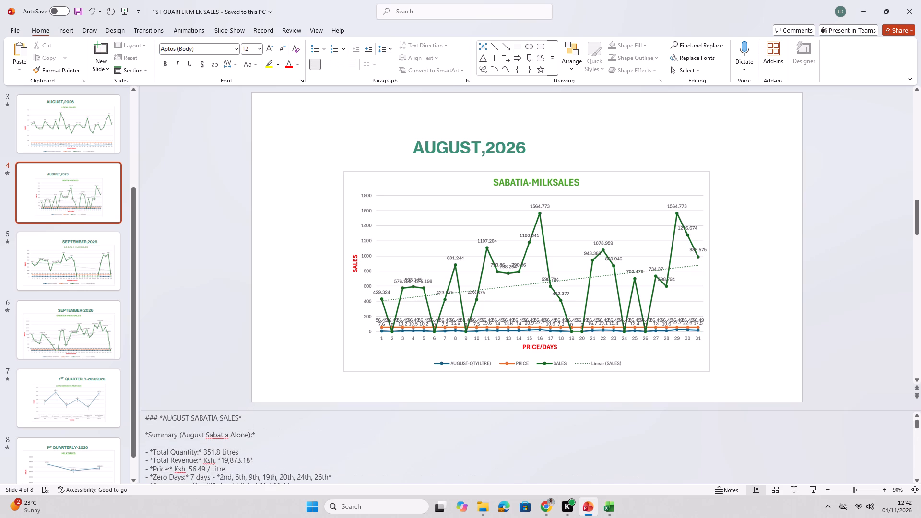
pyautogui.scroll(4, 207, 454)
pyautogui.moveTo(154, 419); pyautogui.dragTo(279, 498)
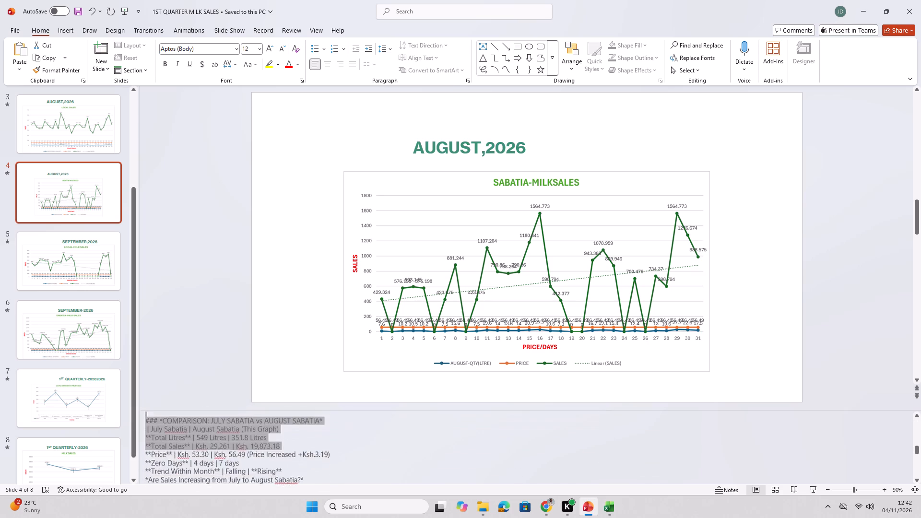
pyautogui.moveTo(279, 498); pyautogui.dragTo(464, 477)
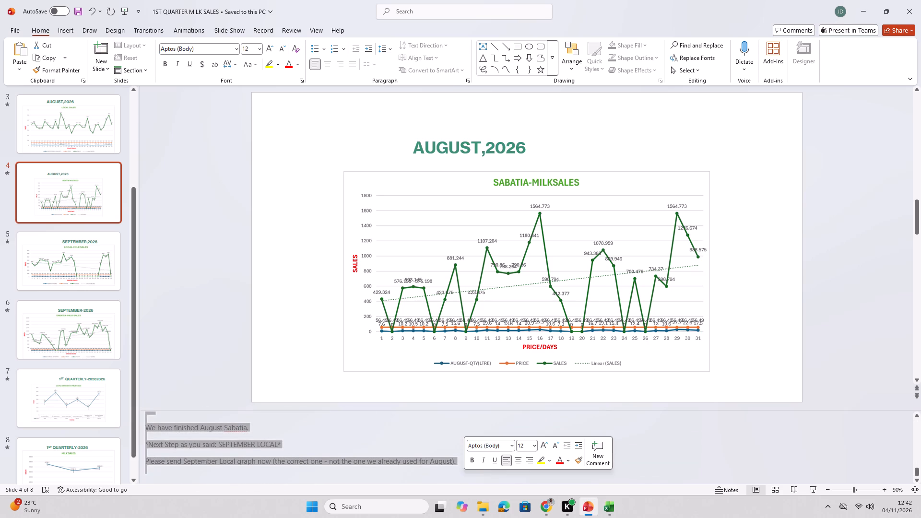
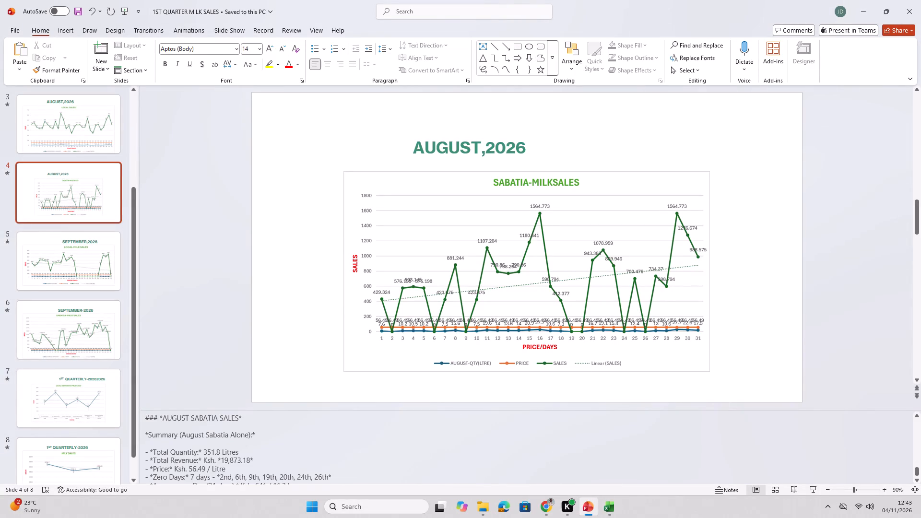
# Review the closing lines of the pasted August Sabatia sales analysis in the notes of slide 4.
pyautogui.scroll(-3, 236, 468)
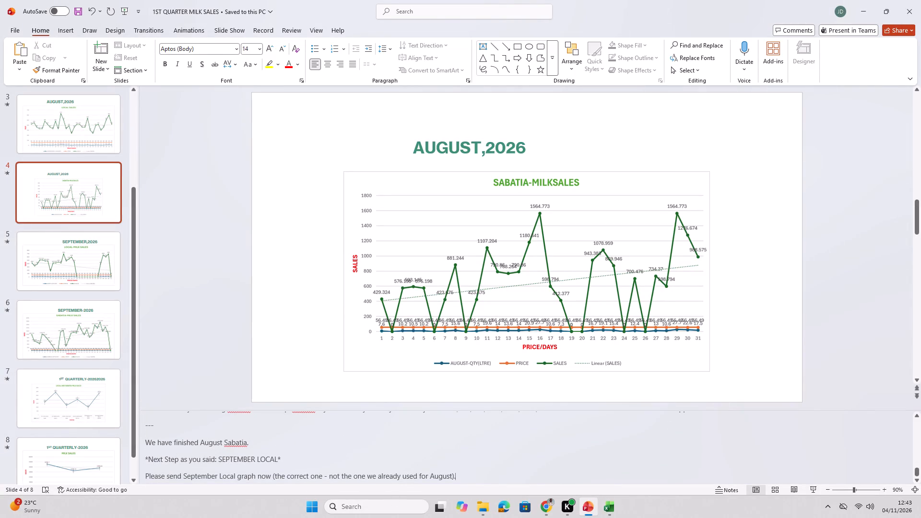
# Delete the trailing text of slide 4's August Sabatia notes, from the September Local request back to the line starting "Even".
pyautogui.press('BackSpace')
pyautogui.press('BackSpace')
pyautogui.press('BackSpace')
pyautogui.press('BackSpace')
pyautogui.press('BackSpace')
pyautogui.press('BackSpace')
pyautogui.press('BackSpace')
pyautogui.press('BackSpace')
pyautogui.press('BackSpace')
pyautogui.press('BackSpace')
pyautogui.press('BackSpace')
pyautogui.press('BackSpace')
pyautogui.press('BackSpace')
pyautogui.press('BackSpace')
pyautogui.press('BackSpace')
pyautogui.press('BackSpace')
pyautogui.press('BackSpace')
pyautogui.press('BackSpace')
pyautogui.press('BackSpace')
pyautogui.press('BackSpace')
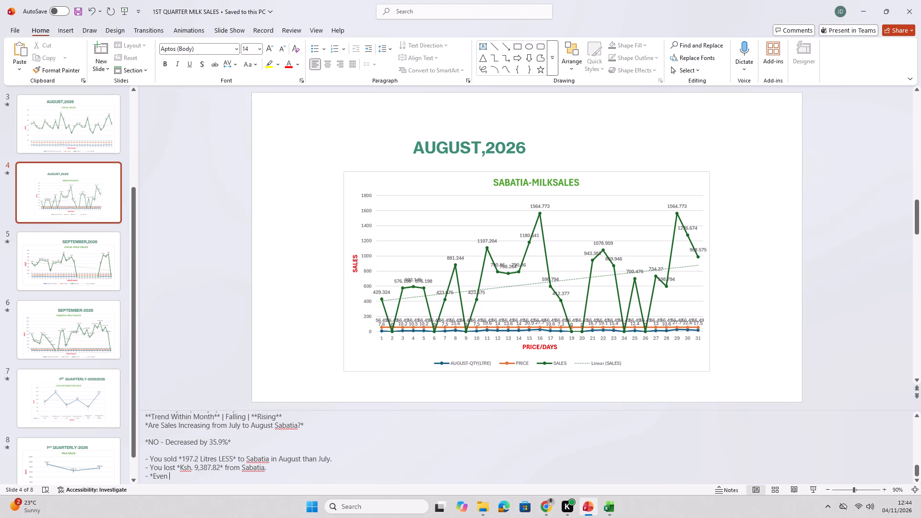
# Clear the remaining August Sabatia sales analysis from slide 4's notes, including the leftover "- *Even" fragment.
pyautogui.moveTo(311, 471); pyautogui.dragTo(199, 402)
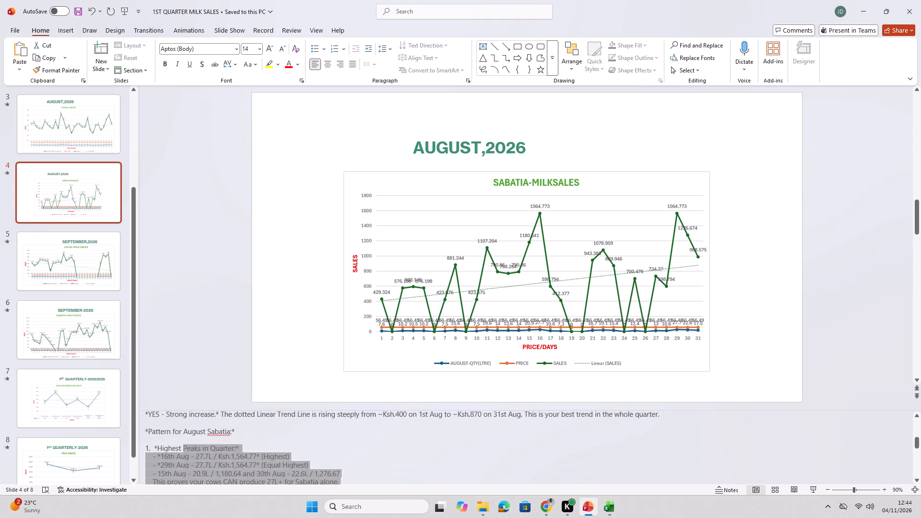
pyautogui.moveTo(199, 402); pyautogui.dragTo(121, 392)
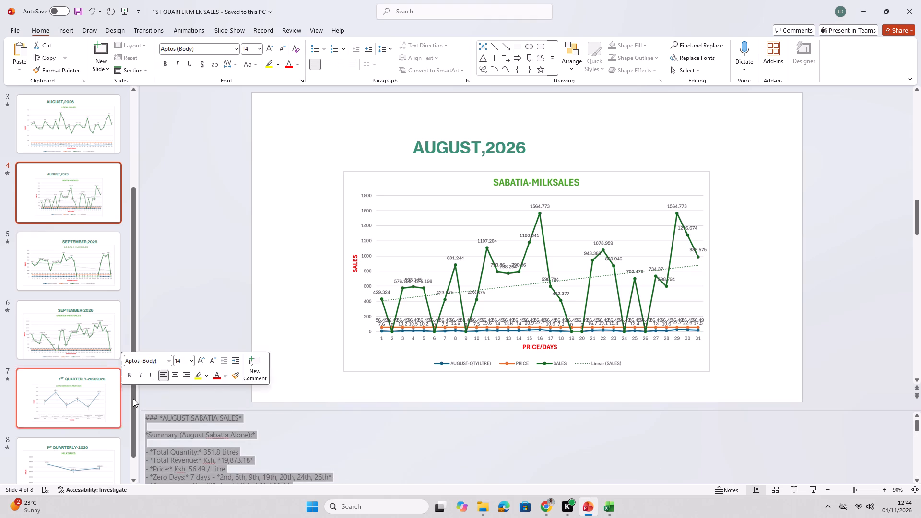
pyautogui.press('Delete')
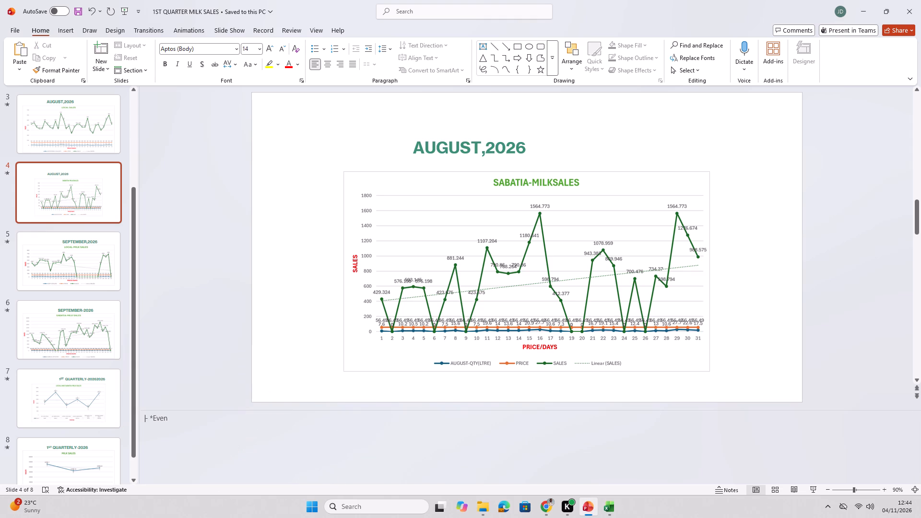
pyautogui.click(173, 419)
pyautogui.press('BackSpace')
pyautogui.press('BackSpace')
pyautogui.press('BackSpace')
pyautogui.press('BackSpace')
pyautogui.press('BackSpace')
pyautogui.press('BackSpace')
pyautogui.press('BackSpace')
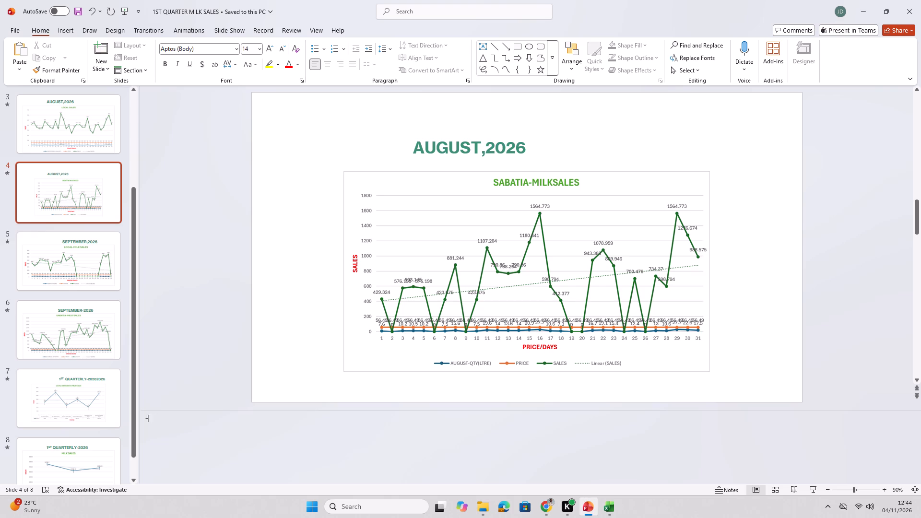
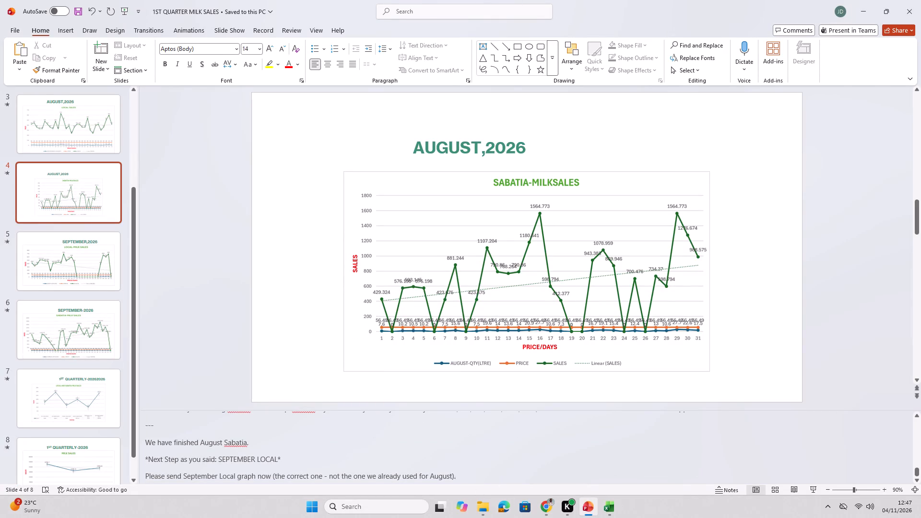
# Delete the closing lines of slide 4's notes, from the September Local graph request back through "We have finished August Sabatia" and the "---" divider.
pyautogui.press('BackSpace')
pyautogui.press('BackSpace')
pyautogui.press('BackSpace')
pyautogui.press('BackSpace')
pyautogui.press('BackSpace')
pyautogui.press('BackSpace')
pyautogui.press('BackSpace')
pyautogui.press('BackSpace')
pyautogui.press('BackSpace')
pyautogui.press('BackSpace')
pyautogui.press('BackSpace')
pyautogui.press('BackSpace')
pyautogui.press('BackSpace')
pyautogui.press('BackSpace')
pyautogui.press('BackSpace')
pyautogui.press('BackSpace')
pyautogui.press('BackSpace')
pyautogui.press('BackSpace')
pyautogui.press('BackSpace')
pyautogui.press('BackSpace')
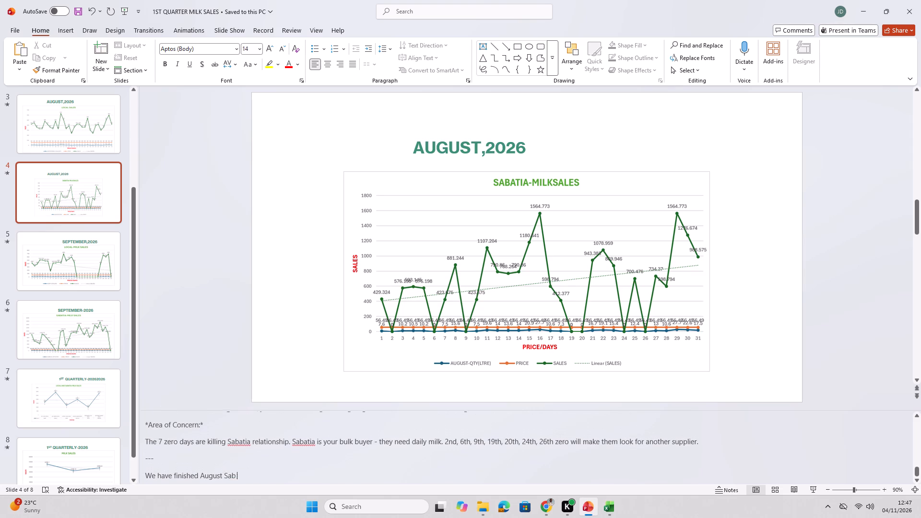
pyautogui.press('BackSpace')
pyautogui.press('BackSpace')
pyautogui.press('BackSpace')
pyautogui.press('BackSpace')
pyautogui.press('BackSpace')
pyautogui.press('BackSpace')
pyautogui.press('BackSpace')
pyautogui.press('BackSpace')
pyautogui.press('BackSpace')
pyautogui.press('BackSpace')
pyautogui.press('BackSpace')
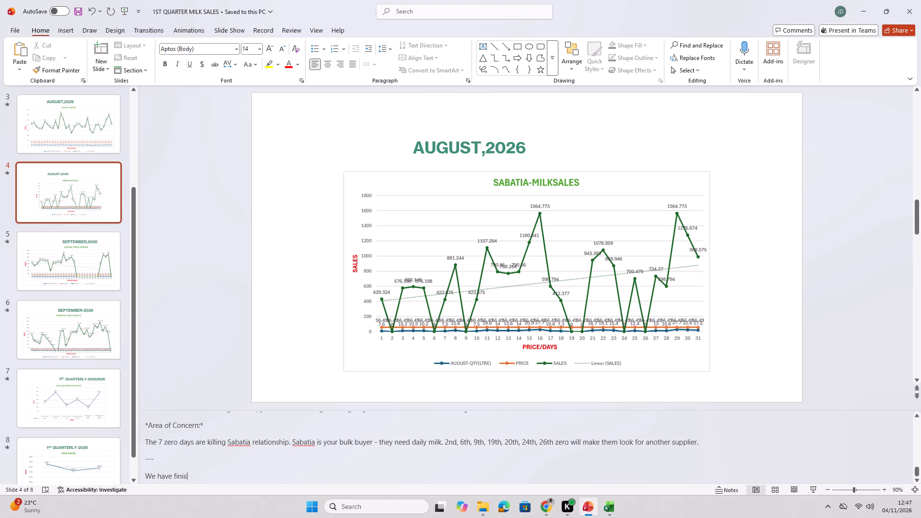
pyautogui.press('BackSpace')
pyautogui.press('BackSpace')
pyautogui.press('BackSpace')
pyautogui.press('BackSpace')
pyautogui.press('BackSpace')
pyautogui.press('BackSpace')
pyautogui.press('BackSpace')
pyautogui.press('BackSpace')
pyautogui.press('BackSpace')
pyautogui.press('BackSpace')
pyautogui.press('BackSpace')
pyautogui.press('BackSpace')
pyautogui.press('BackSpace')
pyautogui.press('BackSpace')
pyautogui.press('BackSpace')
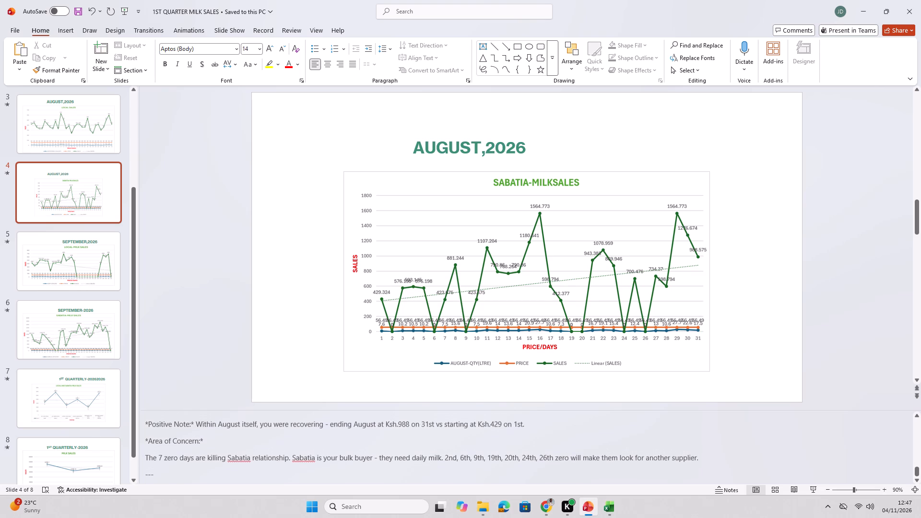
pyautogui.press('BackSpace')
pyautogui.press('BackSpace')
pyautogui.press('BackSpace')
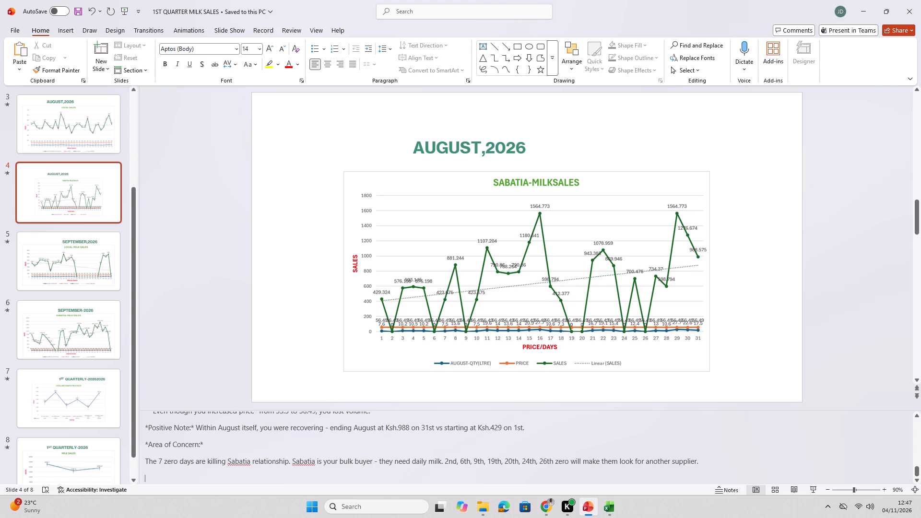
# Delete the Positive Note paragraph and the bullets above it in slide 4's notes, back to the "NO - Decreased by 35.9%" line.
pyautogui.scroll(1, 531, 437)
pyautogui.click(534, 440)
pyautogui.press('BackSpace')
pyautogui.press('BackSpace')
pyautogui.press('BackSpace')
pyautogui.press('BackSpace')
pyautogui.press('BackSpace')
pyautogui.press('BackSpace')
pyautogui.press('BackSpace')
pyautogui.press('BackSpace')
pyautogui.press('BackSpace')
pyautogui.press('BackSpace')
pyautogui.press('BackSpace')
pyautogui.press('BackSpace')
pyautogui.press('BackSpace')
pyautogui.press('BackSpace')
pyautogui.press('BackSpace')
pyautogui.press('BackSpace')
pyautogui.press('BackSpace')
pyautogui.press('BackSpace')
pyautogui.press('BackSpace')
pyautogui.press('BackSpace')
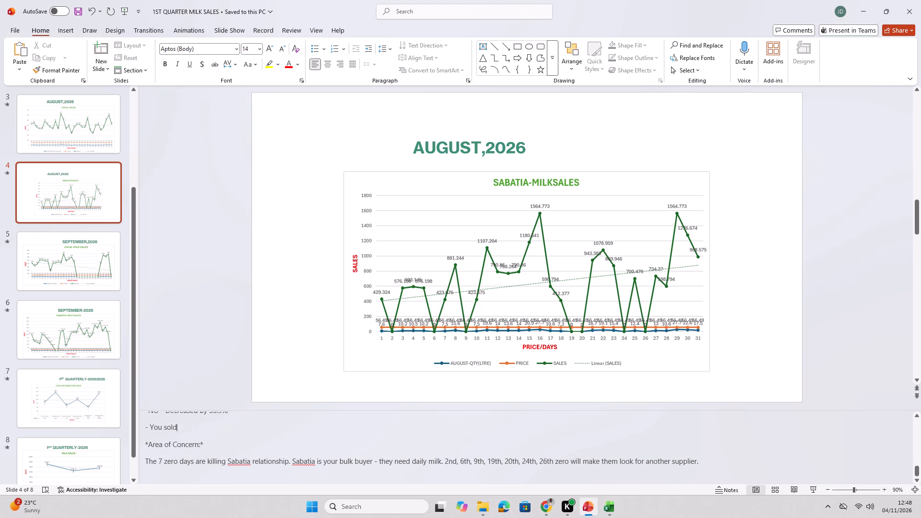
# Delete the July Sabatia vs August Sabatia comparison from slide 4's notes, from the "NO - Decreased by 35.9%" line back through its heading.
pyautogui.scroll(2, 516, 444)
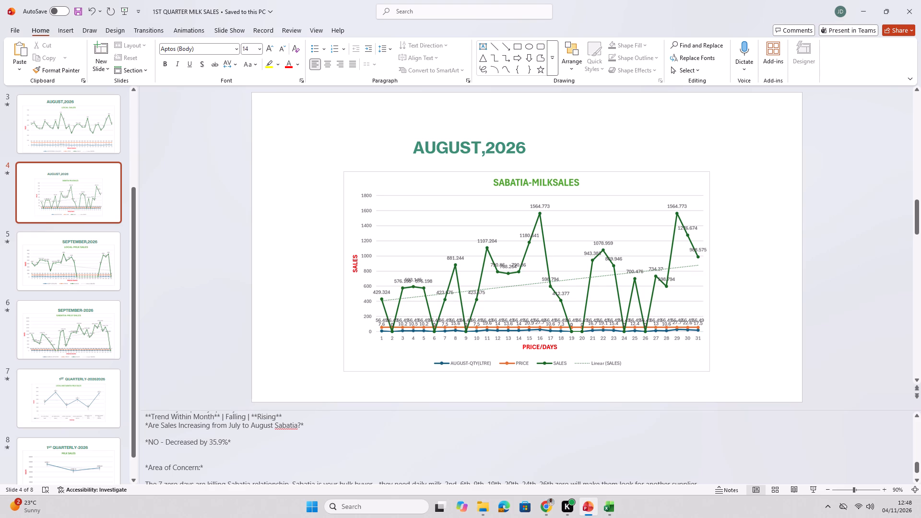
pyautogui.scroll(6, 234, 444)
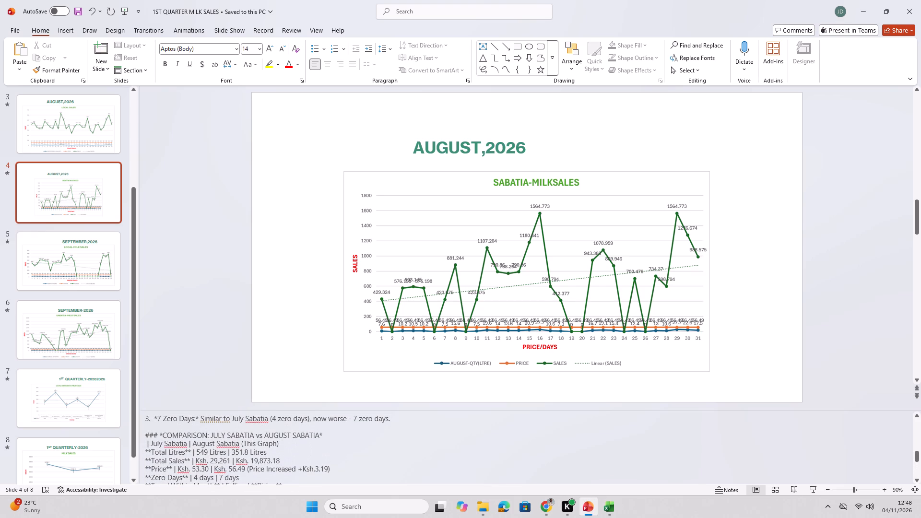
pyautogui.scroll(-5, 234, 444)
pyautogui.click(237, 455)
pyautogui.press('BackSpace')
pyautogui.press('BackSpace')
pyautogui.press('BackSpace')
pyautogui.press('BackSpace')
pyautogui.press('BackSpace')
pyautogui.press('BackSpace')
pyautogui.press('BackSpace')
pyautogui.press('BackSpace')
pyautogui.press('BackSpace')
pyautogui.press('BackSpace')
pyautogui.press('BackSpace')
pyautogui.press('BackSpace')
pyautogui.press('BackSpace')
pyautogui.press('BackSpace')
pyautogui.press('BackSpace')
pyautogui.press('BackSpace')
pyautogui.press('BackSpace')
pyautogui.press('BackSpace')
pyautogui.press('BackSpace')
pyautogui.press('BackSpace')
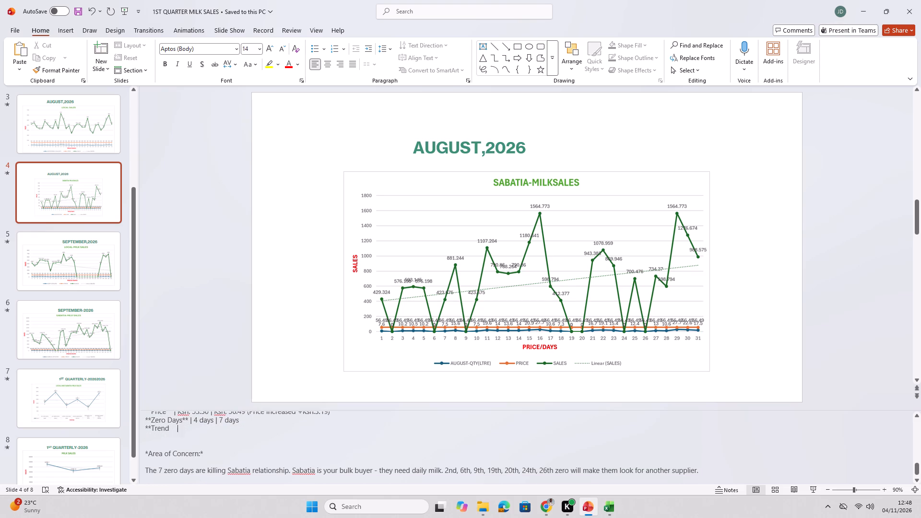
pyautogui.scroll(3, 237, 455)
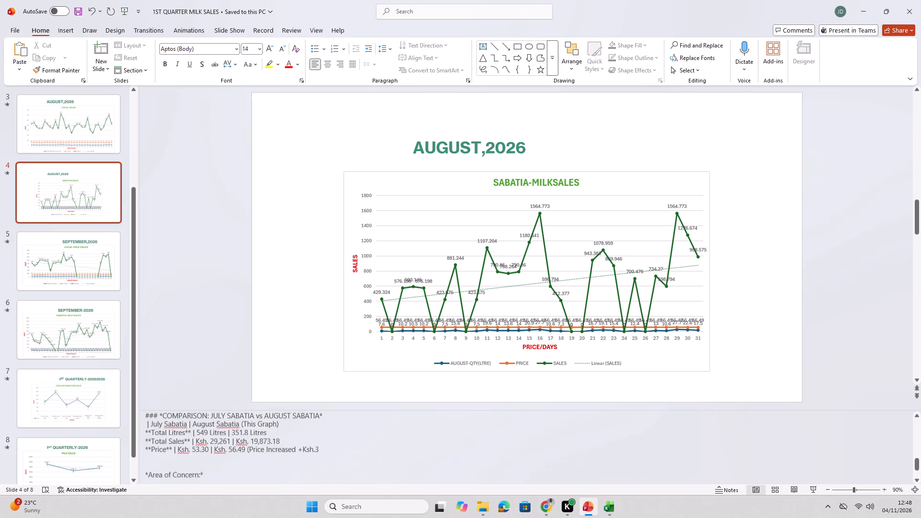
pyautogui.press('BackSpace')
pyautogui.press('BackSpace')
pyautogui.press('BackSpace')
pyautogui.press('BackSpace')
pyautogui.press('BackSpace')
pyautogui.press('BackSpace')
pyautogui.press('BackSpace')
pyautogui.press('BackSpace')
pyautogui.press('BackSpace')
pyautogui.press('BackSpace')
pyautogui.press('BackSpace')
pyautogui.press('BackSpace')
pyautogui.press('BackSpace')
pyautogui.press('BackSpace')
pyautogui.press('BackSpace')
pyautogui.press('BackSpace')
pyautogui.press('BackSpace')
pyautogui.press('BackSpace')
pyautogui.press('BackSpace')
pyautogui.press('BackSpace')
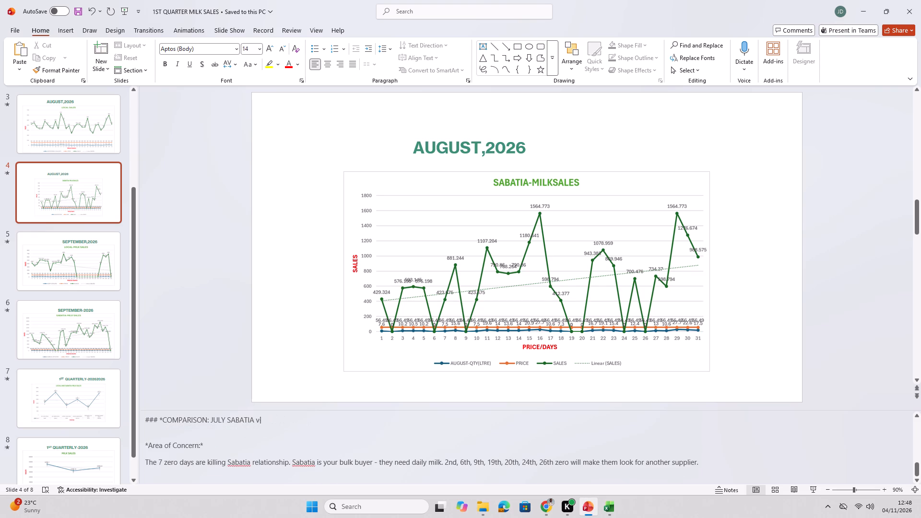
pyautogui.press('BackSpace')
pyautogui.press('BackSpace')
pyautogui.press('BackSpace')
pyautogui.press('BackSpace')
pyautogui.press('BackSpace')
pyautogui.press('BackSpace')
pyautogui.press('BackSpace')
pyautogui.press('BackSpace')
pyautogui.press('BackSpace')
pyautogui.press('BackSpace')
pyautogui.scroll(1, 233, 450)
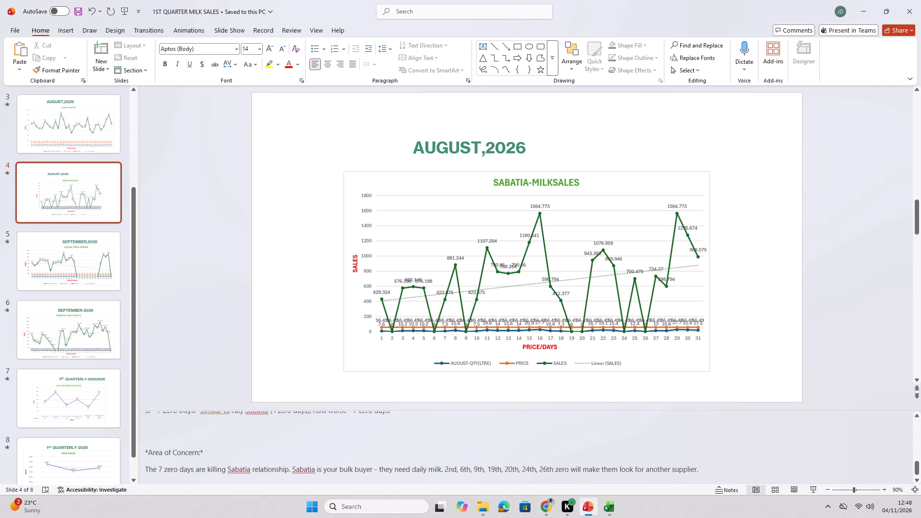
pyautogui.scroll(3, 233, 450)
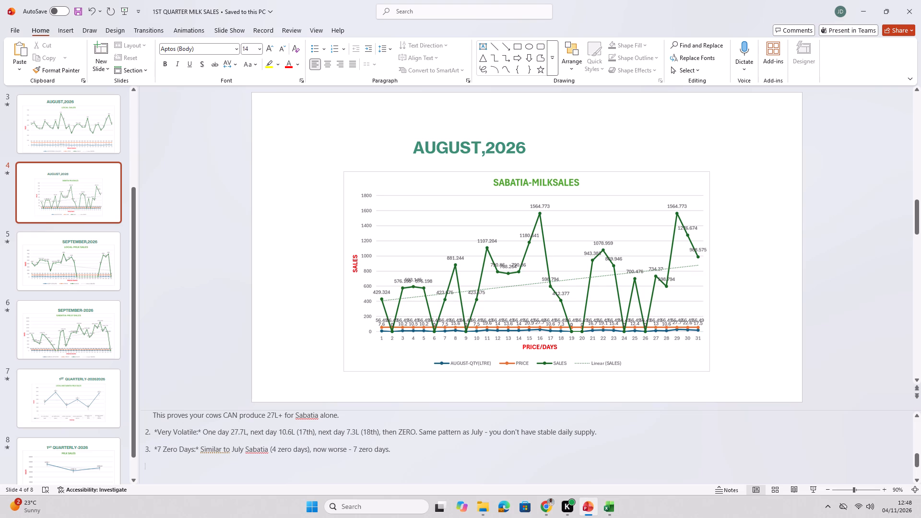
pyautogui.scroll(2, 422, 459)
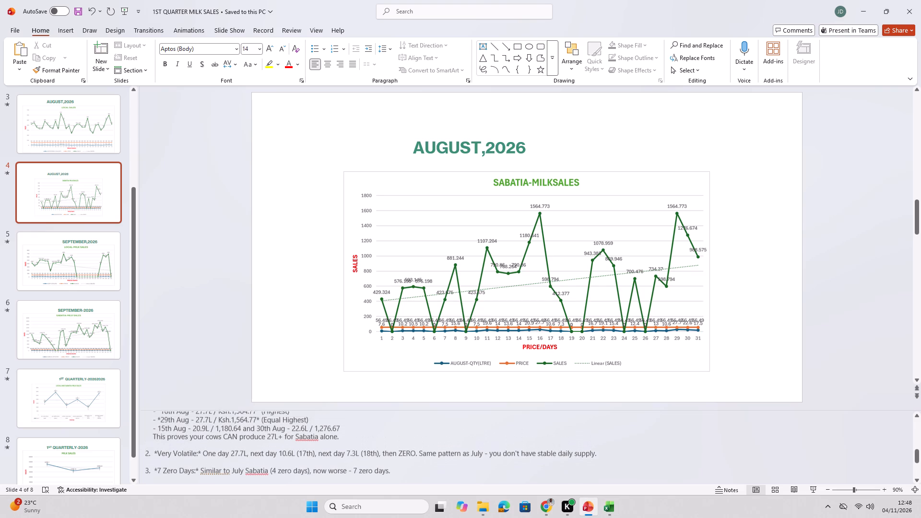
pyautogui.scroll(4, 422, 459)
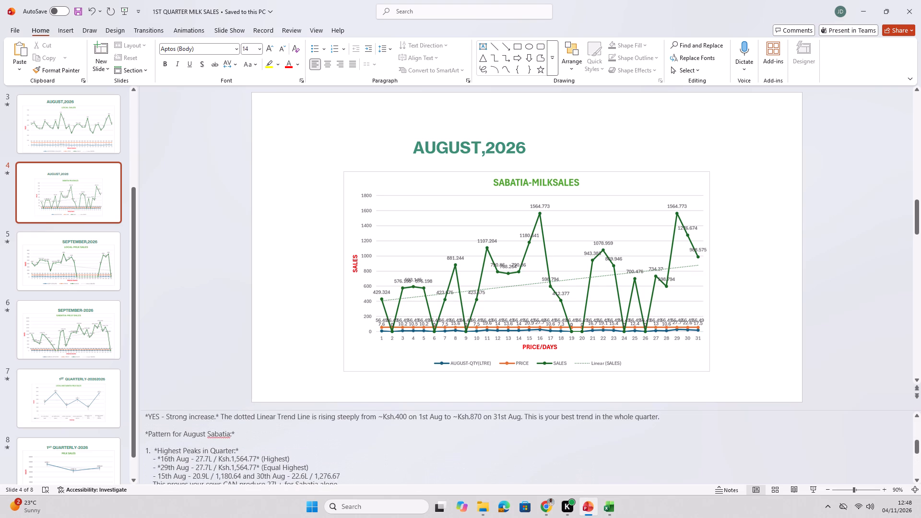
pyautogui.scroll(1, 421, 457)
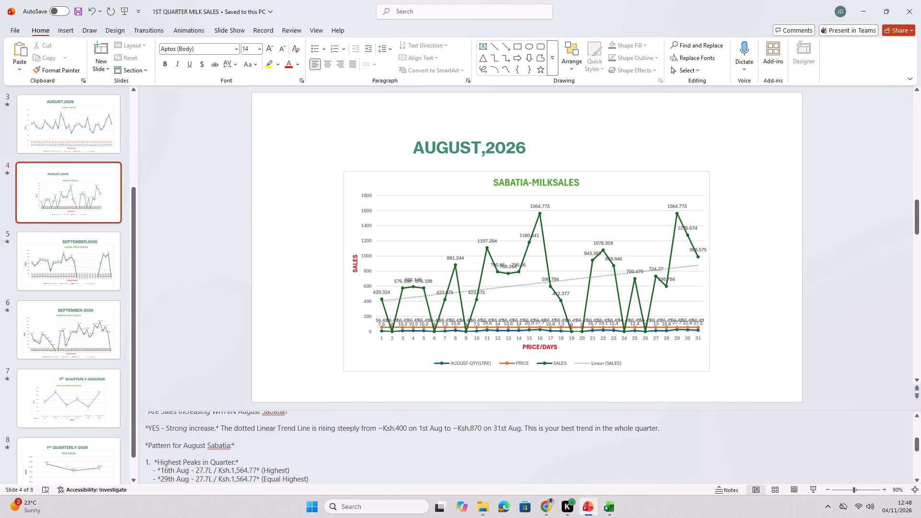
pyautogui.scroll(6, 421, 457)
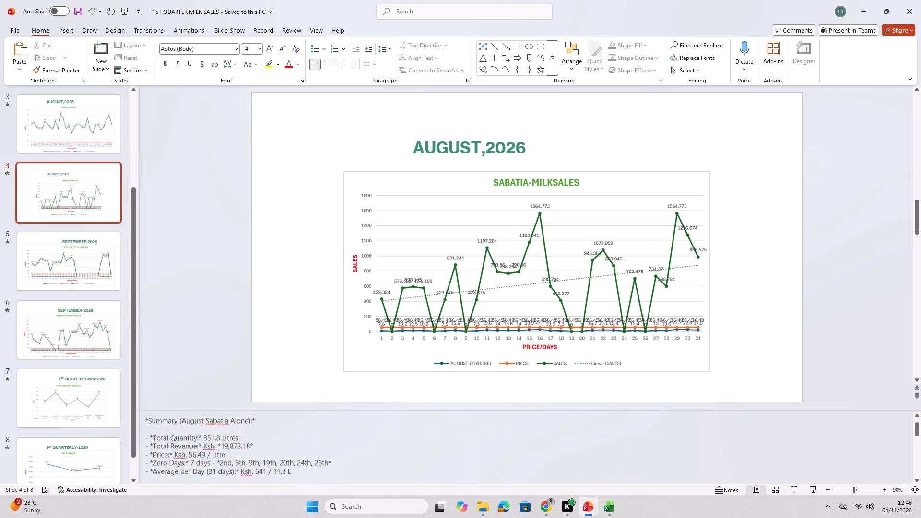
pyautogui.scroll(2, 421, 457)
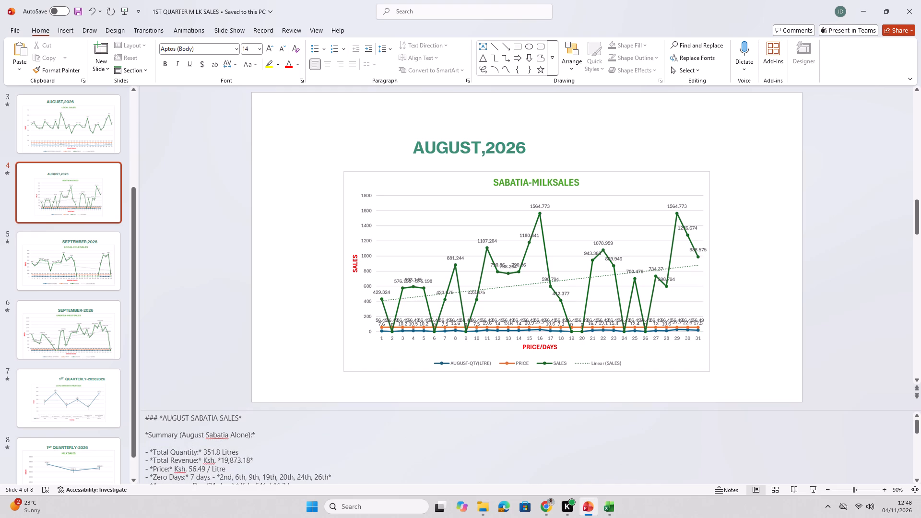
# Delete the "### *AUGUST SABATIA SALES*" heading text at the start of slide 4's notes.
pyautogui.scroll(2, 421, 457)
pyautogui.click(252, 416)
pyautogui.press('BackSpace')
pyautogui.press('BackSpace')
pyautogui.press('BackSpace')
pyautogui.press('BackSpace')
pyautogui.press('BackSpace')
pyautogui.press('BackSpace')
pyautogui.press('BackSpace')
pyautogui.press('BackSpace')
pyautogui.press('BackSpace')
pyautogui.press('BackSpace')
pyautogui.press('BackSpace')
pyautogui.press('BackSpace')
pyautogui.press('BackSpace')
pyautogui.press('BackSpace')
pyautogui.press('BackSpace')
pyautogui.press('BackSpace')
pyautogui.press('BackSpace')
pyautogui.press('BackSpace')
pyautogui.press('BackSpace')
pyautogui.press('BackSpace')
pyautogui.click(256, 435)
pyautogui.press('BackSpace')
pyautogui.press('BackSpace')
pyautogui.press('BackSpace')
pyautogui.press('BackSpace')
pyautogui.press('BackSpace')
pyautogui.press('BackSpace')
pyautogui.press('BackSpace')
pyautogui.press('BackSpace')
pyautogui.press('BackSpace')
pyautogui.press('BackSpace')
pyautogui.press('BackSpace')
pyautogui.press('BackSpace')
pyautogui.press('BackSpace')
pyautogui.press('BackSpace')
pyautogui.press('BackSpace')
pyautogui.press('BackSpace')
pyautogui.press('BackSpace')
pyautogui.press('BackSpace')
pyautogui.press('BackSpace')
pyautogui.press('BackSpace')
pyautogui.press('BackSpace')
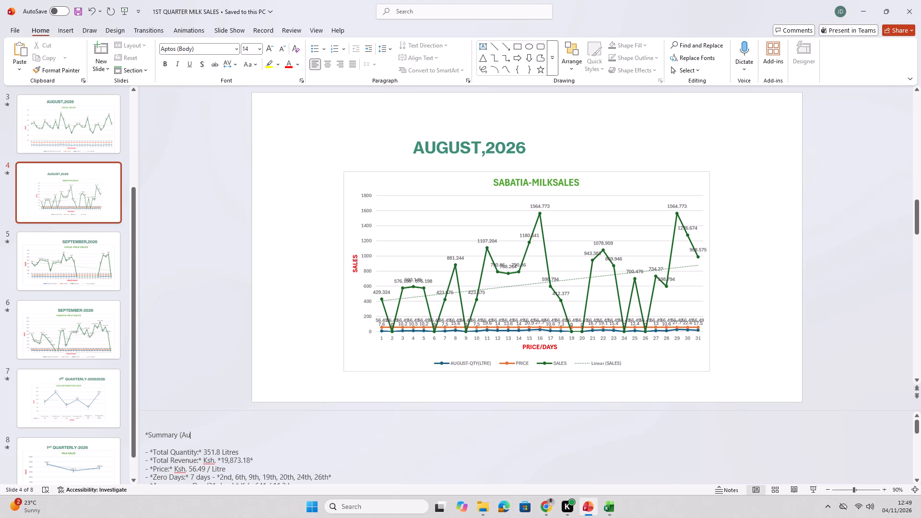
pyautogui.press('BackSpace')
pyautogui.press('BackSpace')
pyautogui.press('BackSpace')
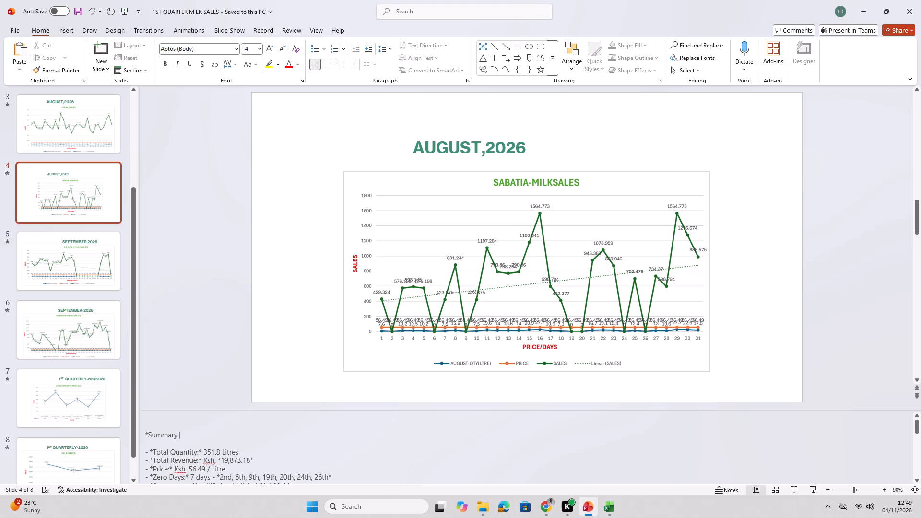
pyautogui.click(148, 434)
pyautogui.press('BackSpace')
# Remove the asterisks from slide 4's Total Quantity and Total Revenue lines and before "Price:", keeping one space after "Total Revenue:".
pyautogui.scroll(-1, 189, 454)
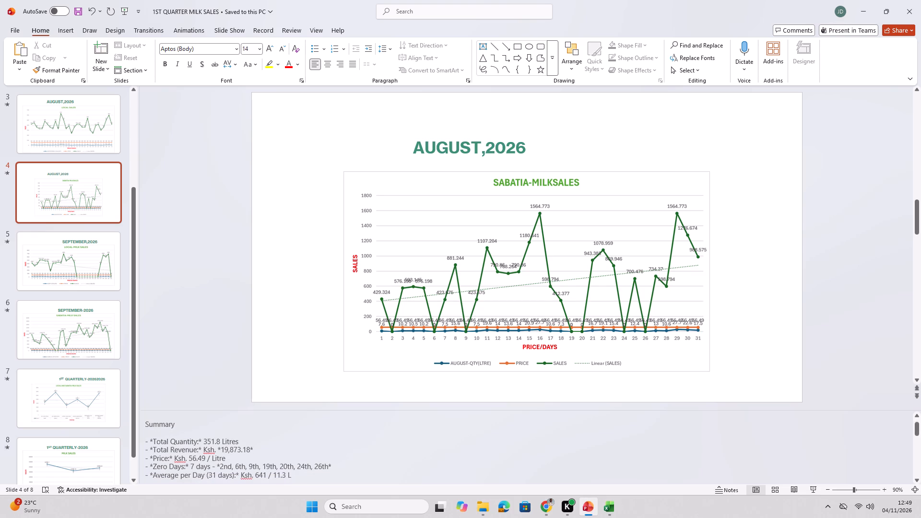
pyautogui.click(153, 440)
pyautogui.press('BackSpace')
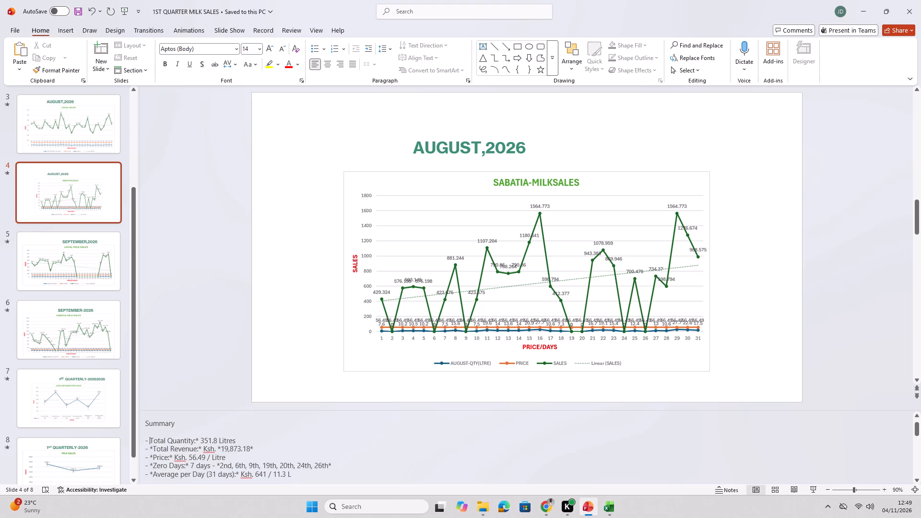
pyautogui.click(153, 447)
pyautogui.press('BackSpace')
pyautogui.click(254, 448)
pyautogui.press('BackSpace')
pyautogui.scroll(-2, 233, 457)
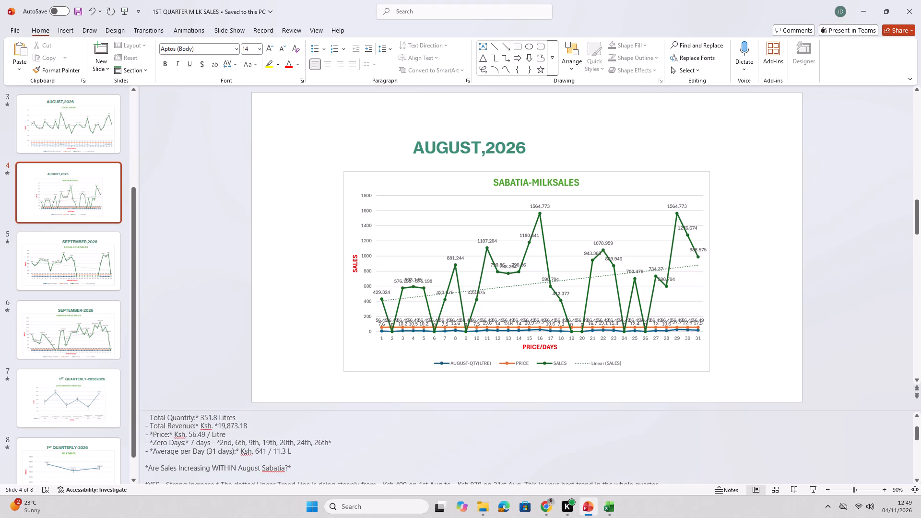
pyautogui.click(152, 433)
pyautogui.press('BackSpace')
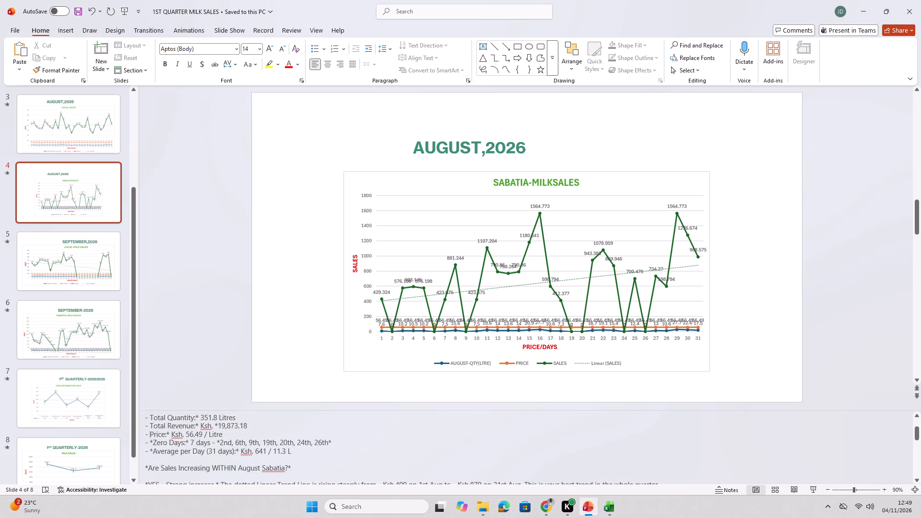
pyautogui.click(217, 425)
pyautogui.press('BackSpace')
pyautogui.click(199, 417)
pyautogui.press('BackSpace')
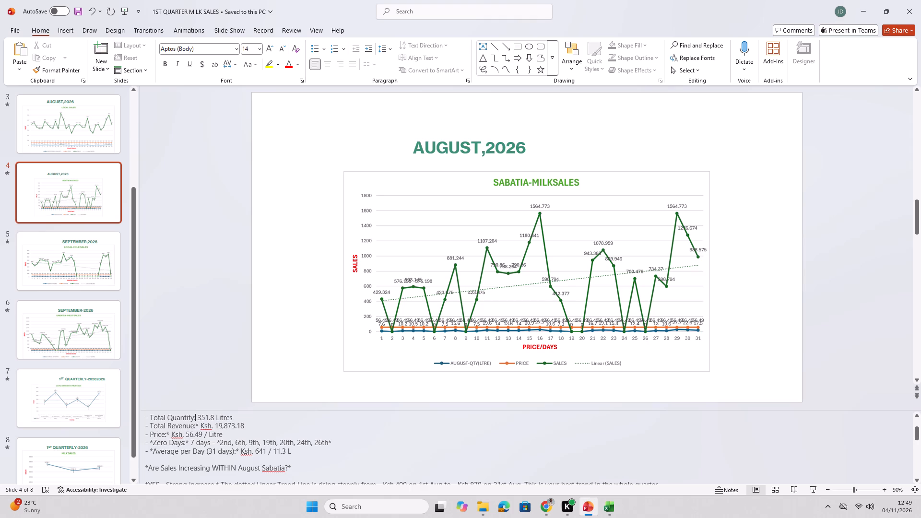
pyautogui.click(201, 425)
pyautogui.press('BackSpace')
pyautogui.press('BackSpace')
pyautogui.press('space')
# Remove the asterisk after "Price:" and all asterisks in the Zero Days and Average per Day lines of slide 4's notes.
pyautogui.scroll(-1, 204, 418)
pyautogui.click(169, 421)
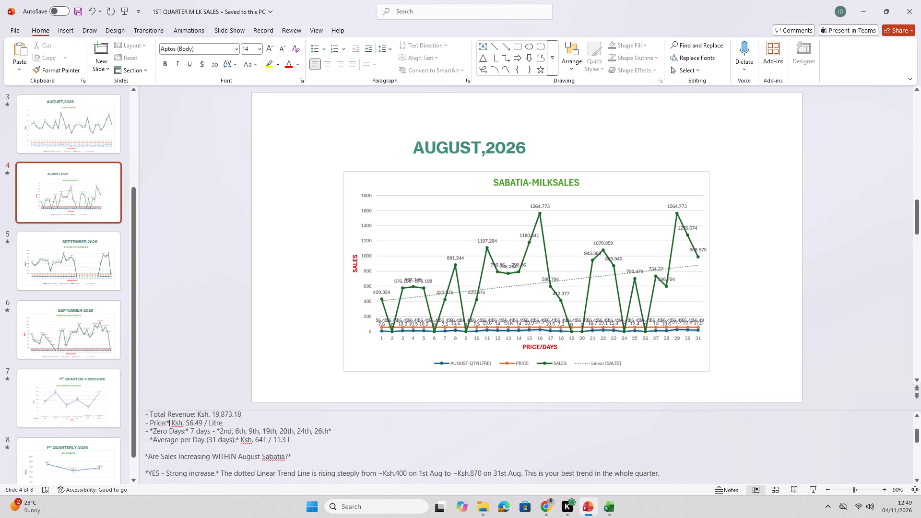
pyautogui.press('BackSpace')
pyautogui.click(153, 430)
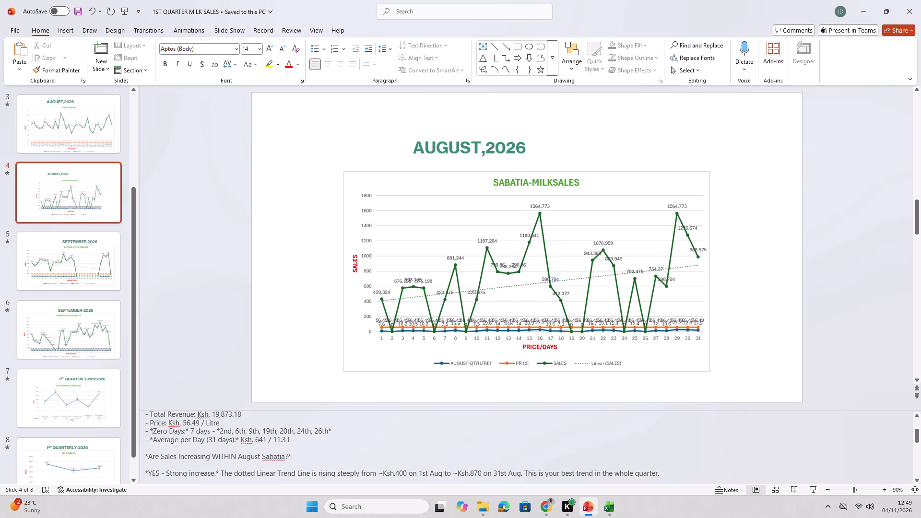
pyautogui.press('BackSpace')
pyautogui.click(153, 440)
pyautogui.press('BackSpace')
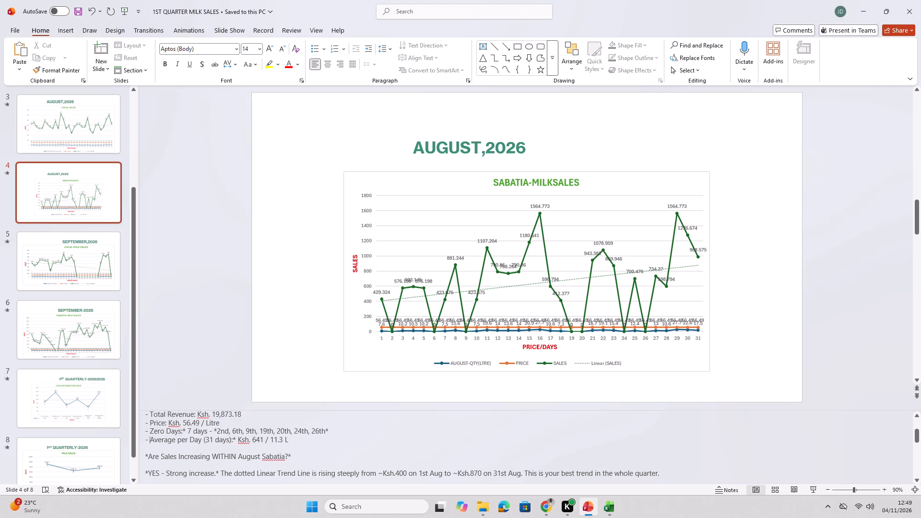
pyautogui.click(185, 430)
pyautogui.press('BackSpace')
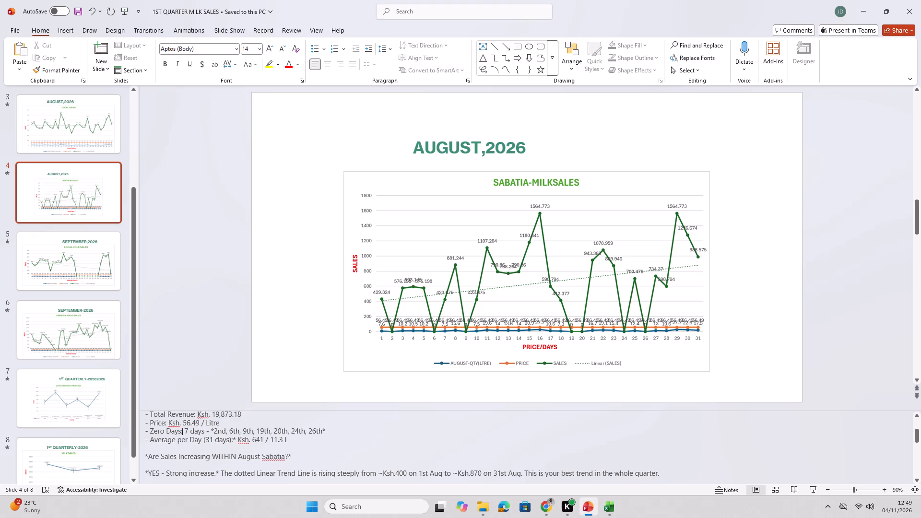
pyautogui.click(214, 430)
pyautogui.press('BackSpace')
pyautogui.click(236, 437)
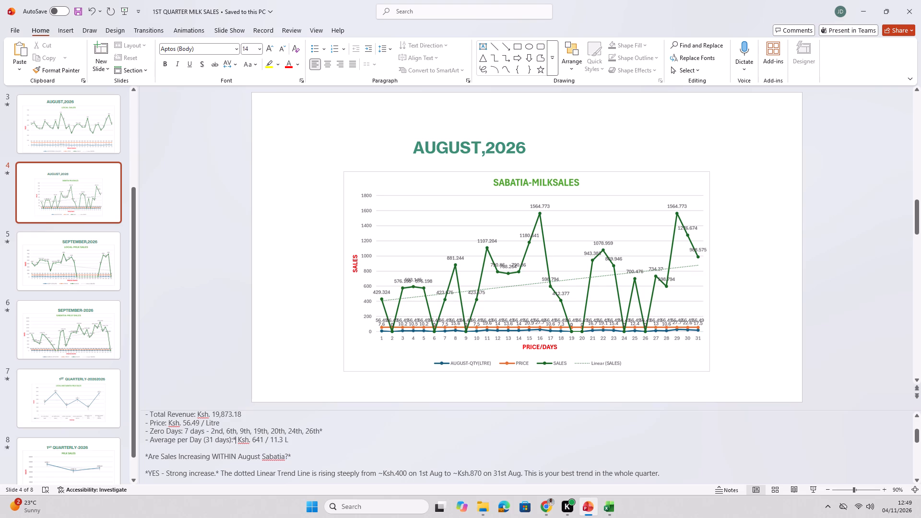
pyautogui.press('BackSpace')
pyautogui.click(326, 432)
pyautogui.press('BackSpace')
# Remove the asterisks from the "Are Sales Increasing" question, its "YES - Strong increase." answer and the "Pattern for August Sabatia:" heading.
pyautogui.scroll(2, 241, 437)
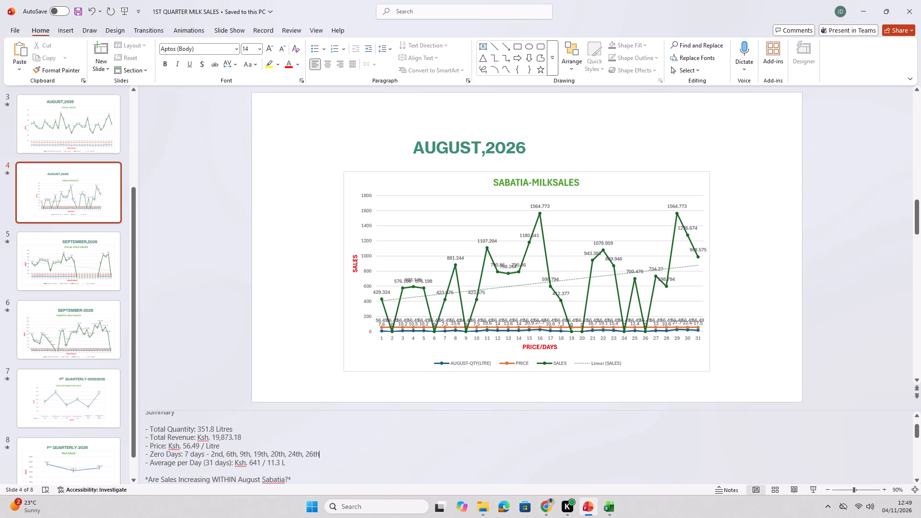
pyautogui.scroll(-4, 241, 437)
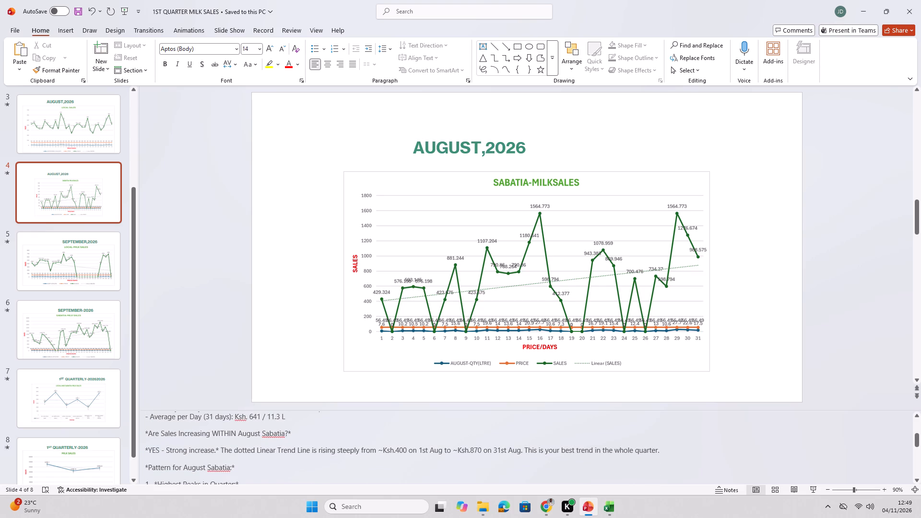
pyautogui.click(291, 433)
pyautogui.press('BackSpace')
pyautogui.click(148, 433)
pyautogui.press('BackSpace')
pyautogui.click(148, 450)
pyautogui.press('BackSpace')
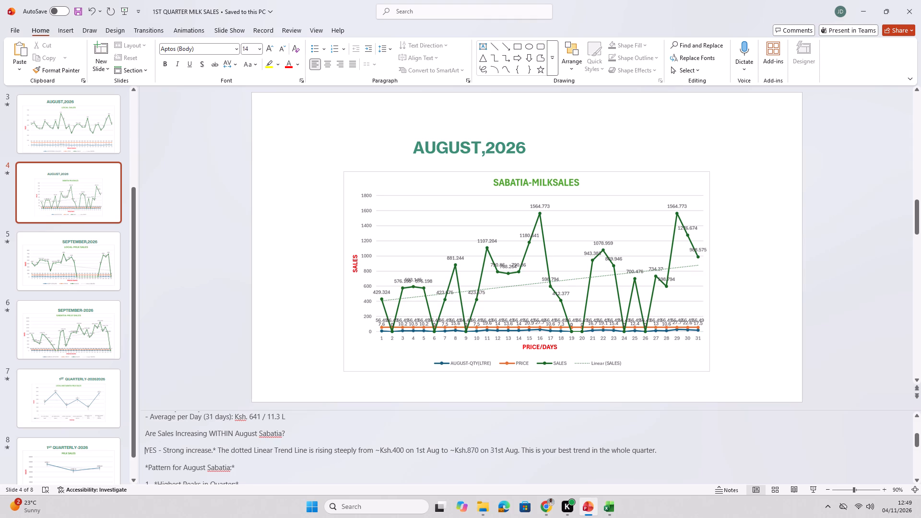
pyautogui.scroll(-2, 219, 461)
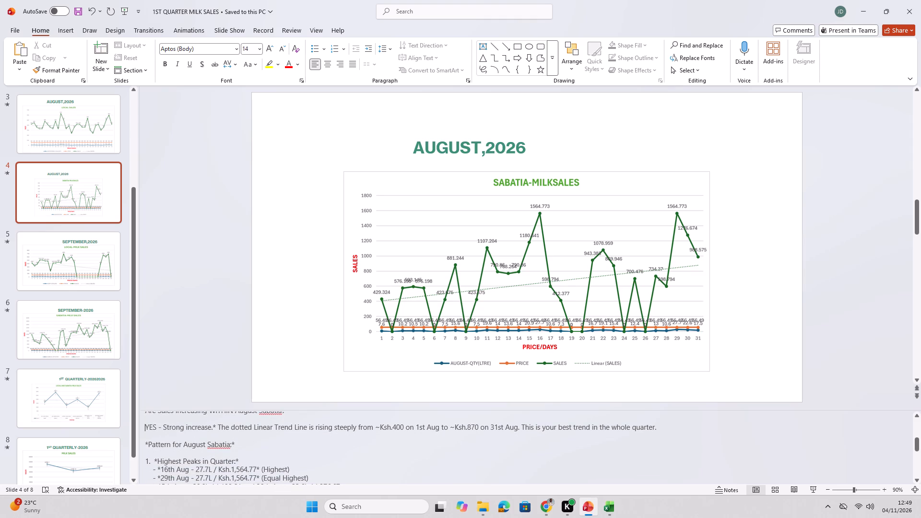
pyautogui.click(148, 444)
pyautogui.press('BackSpace')
pyautogui.click(231, 442)
pyautogui.press('BackSpace')
pyautogui.click(214, 426)
pyautogui.press('BackSpace')
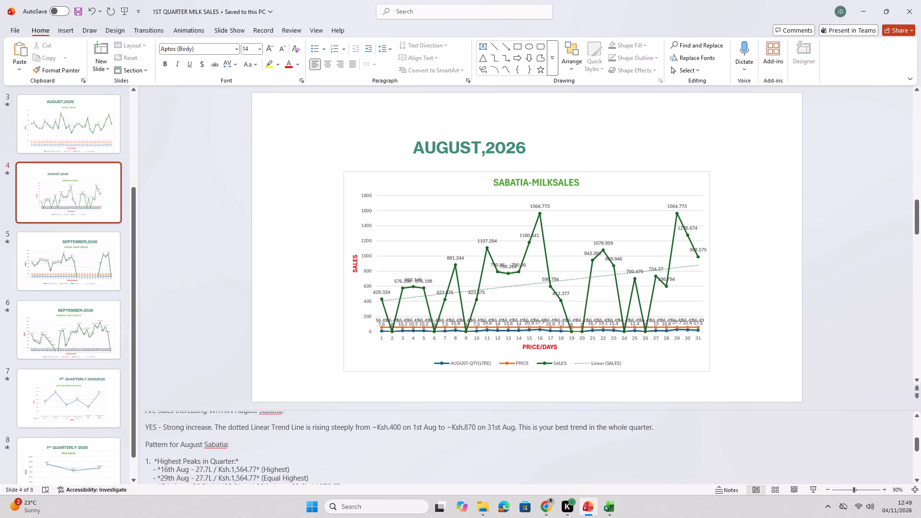
# Remove the asterisks around the "Highest Peaks in Quarter:" heading in slide 4's notes.
pyautogui.scroll(-2, 231, 443)
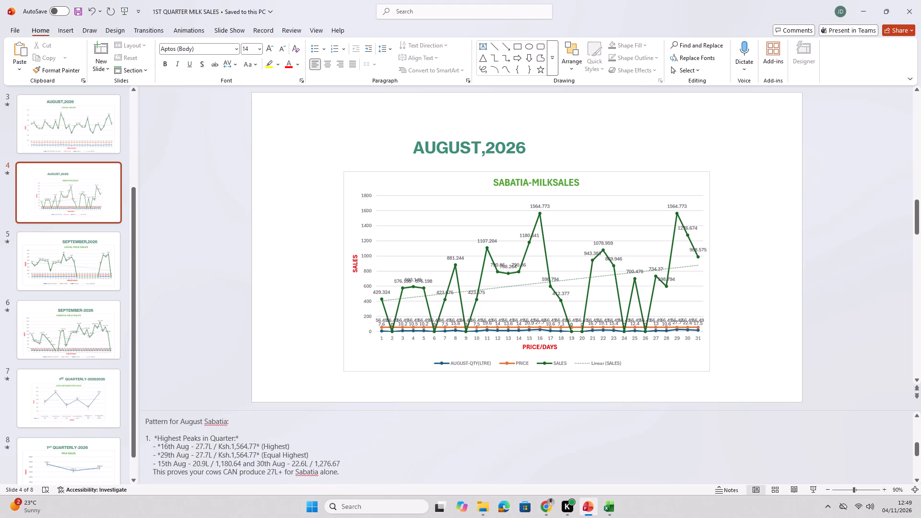
pyautogui.click(157, 435)
pyautogui.press('BackSpace')
pyautogui.click(237, 438)
pyautogui.press('BackSpace')
pyautogui.press('BackSpace')
# Remove the asterisks from the 16th Aug and 29th Aug peak lines, keeping one space before "(Highest)" and "(Equal Highest)".
pyautogui.click(160, 445)
pyautogui.press('BackSpace')
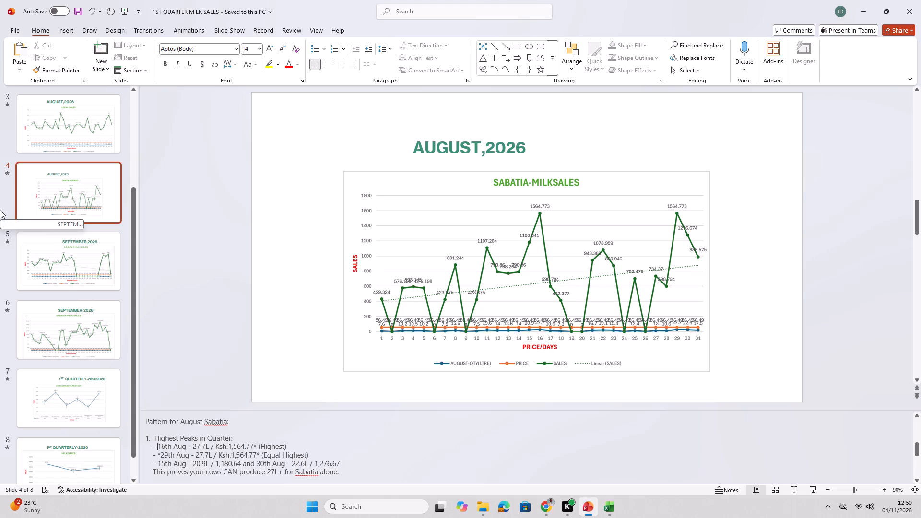
pyautogui.click(160, 456)
pyautogui.press('BackSpace')
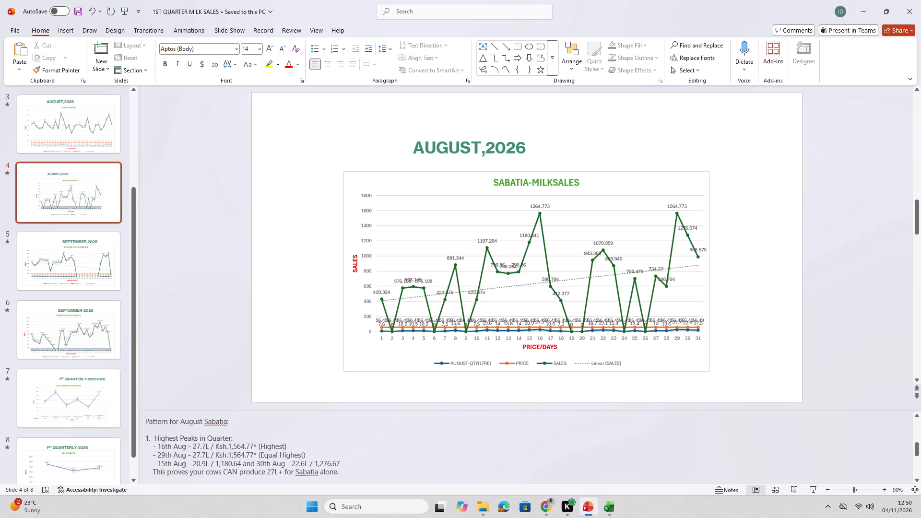
pyautogui.click(256, 453)
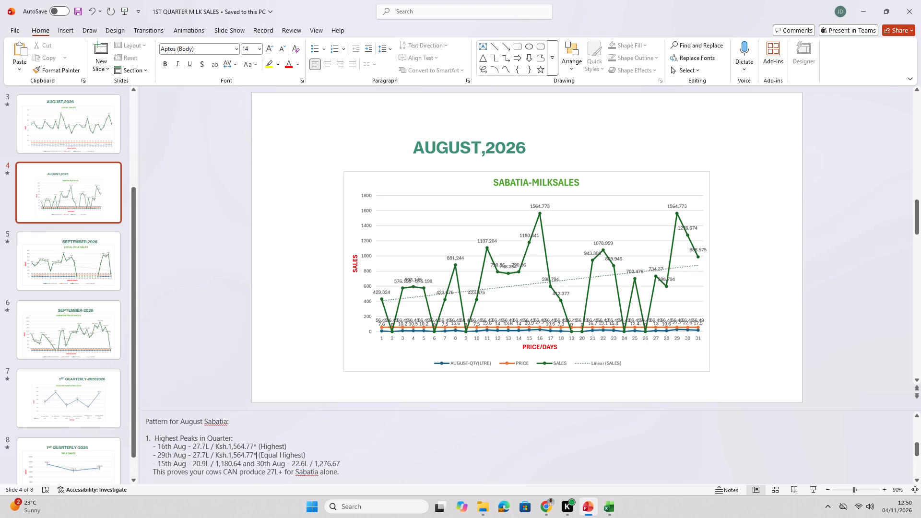
pyautogui.press('BackSpace')
pyautogui.press('BackSpace')
pyautogui.click(256, 446)
pyautogui.press('BackSpace')
# Remove the asterisks around "Very Volatile:" and "7 Zero Days:" in slide 4's notes, keeping one space after each colon.
pyautogui.scroll(-2, 269, 465)
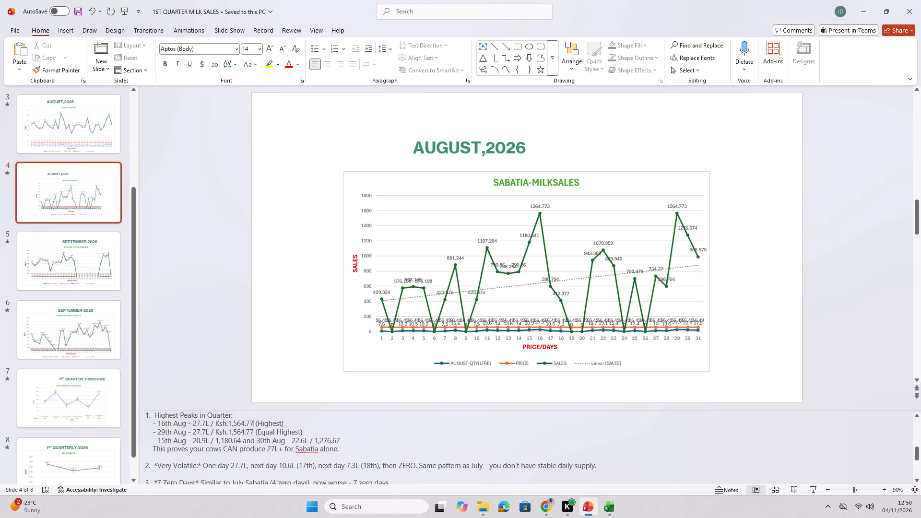
pyautogui.scroll(-1, 227, 460)
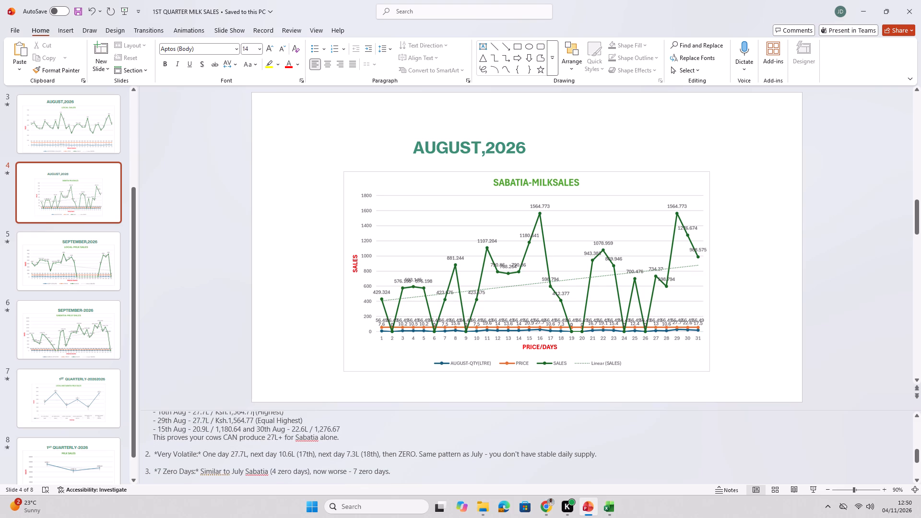
pyautogui.click(157, 453)
pyautogui.press('BackSpace')
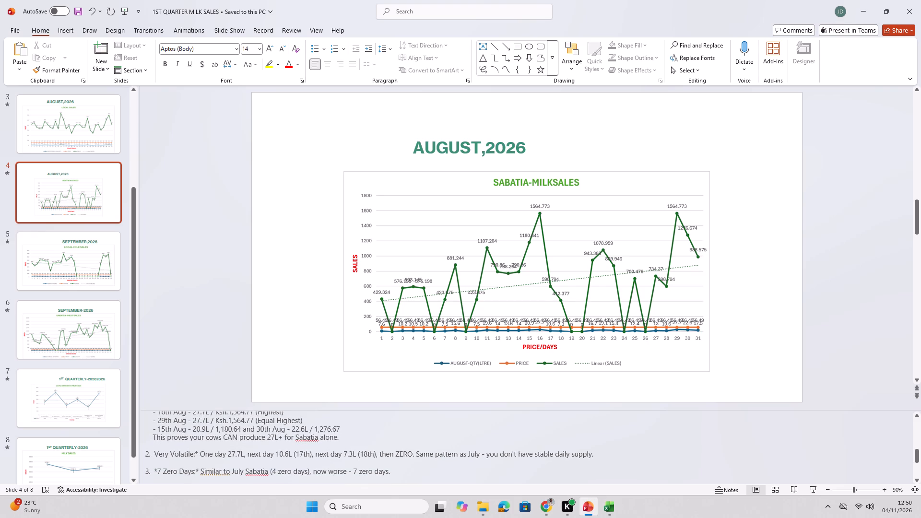
pyautogui.click(198, 455)
pyautogui.press('BackSpace')
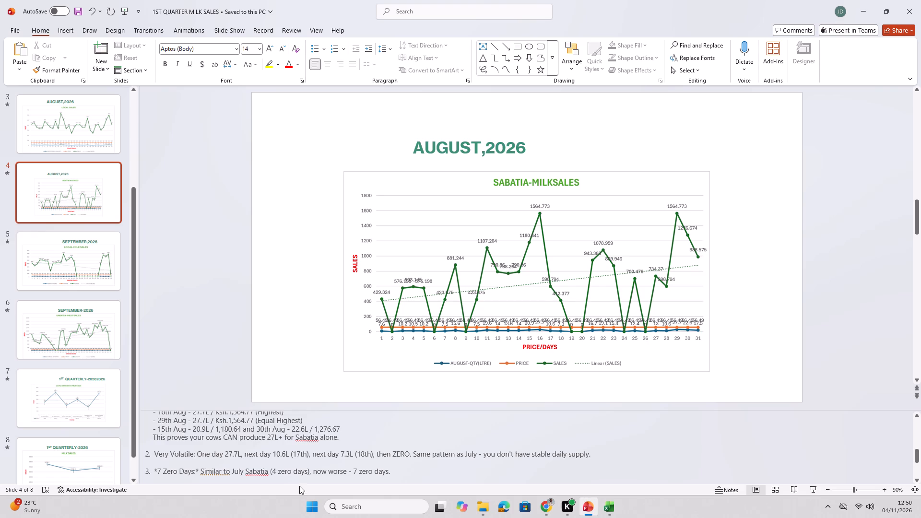
pyautogui.scroll(-2, 279, 466)
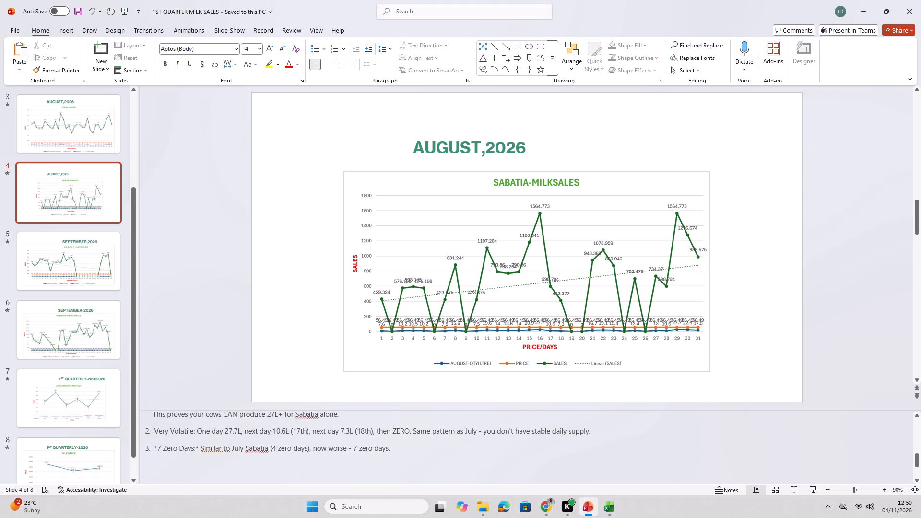
pyautogui.click(158, 447)
pyautogui.press('BackSpace')
pyautogui.click(197, 448)
pyautogui.press('BackSpace')
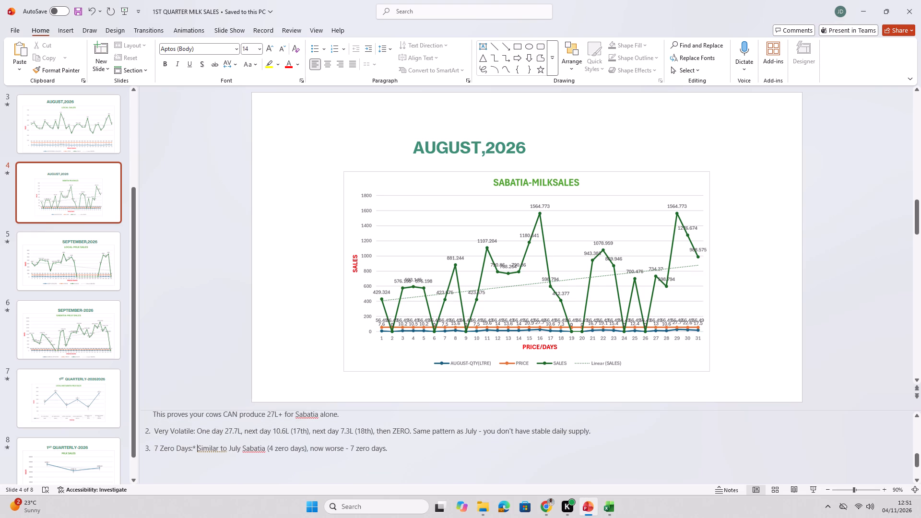
pyautogui.press('BackSpace')
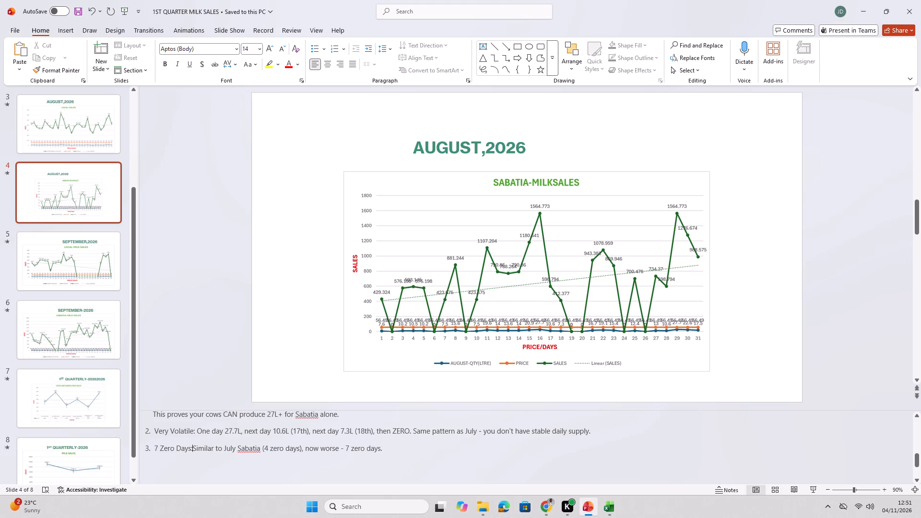
pyautogui.press('space')
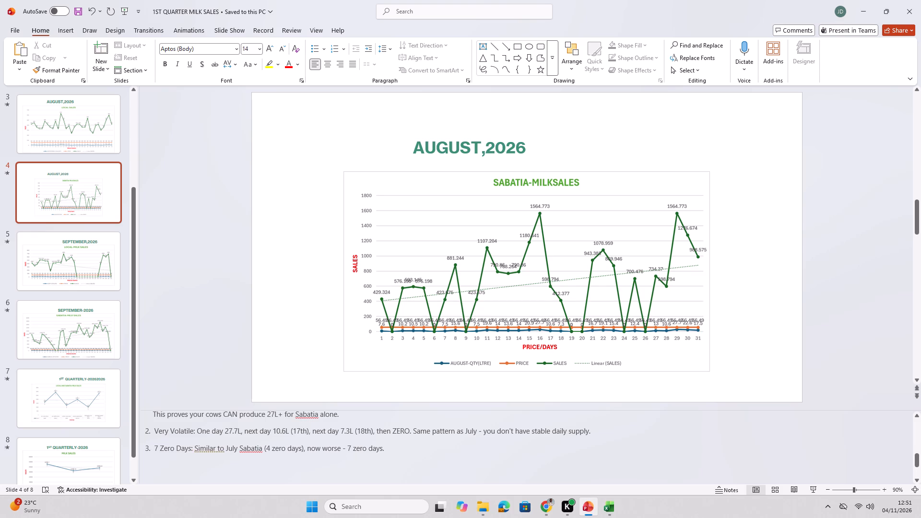
# Remove the asterisks around the "Area of Concern:" heading in slide 4's notes.
pyautogui.scroll(-4, 217, 459)
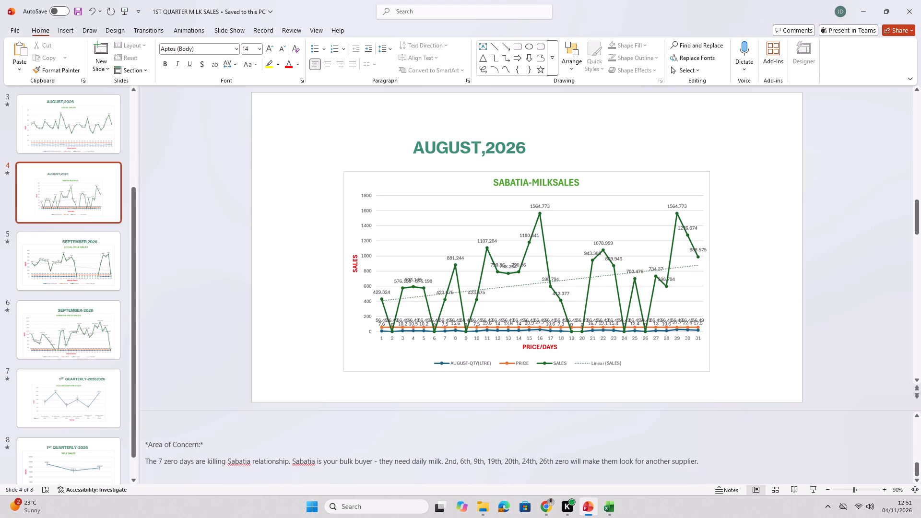
pyautogui.click(206, 445)
pyautogui.press('=')
pyautogui.press('=')
pyautogui.press('BackSpace')
pyautogui.press('BackSpace')
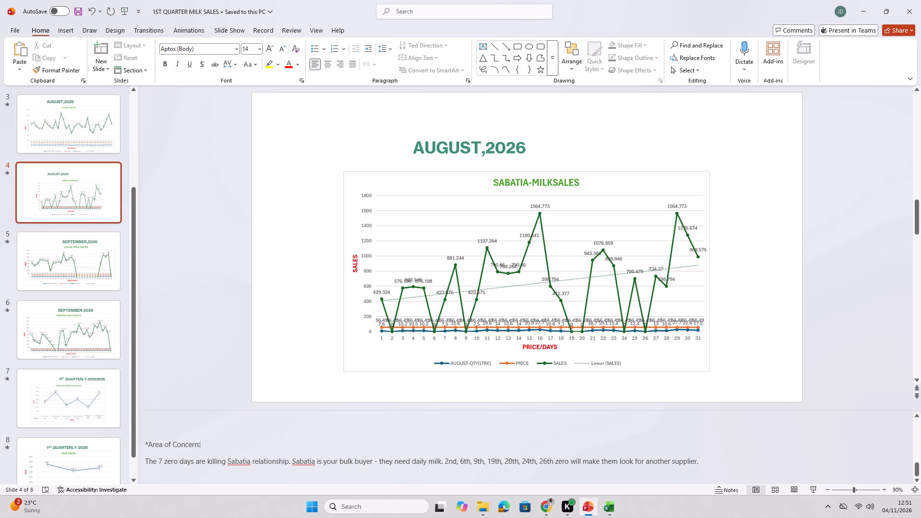
pyautogui.click(149, 444)
pyautogui.press('BackSpace')
# Make the "Area of Concern:" heading in slide 4's notes bold.
pyautogui.scroll(-3, 224, 469)
pyautogui.moveTo(199, 443); pyautogui.dragTo(144, 444)
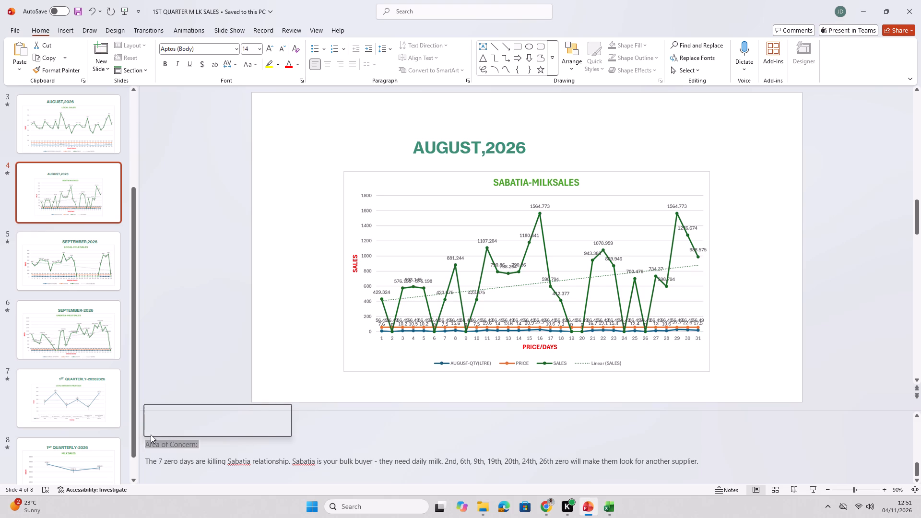
pyautogui.click(151, 429)
pyautogui.click(214, 451)
# Make the "Pattern for August Sabatia:" heading in slide 4's notes bold.
pyautogui.scroll(3, 217, 452)
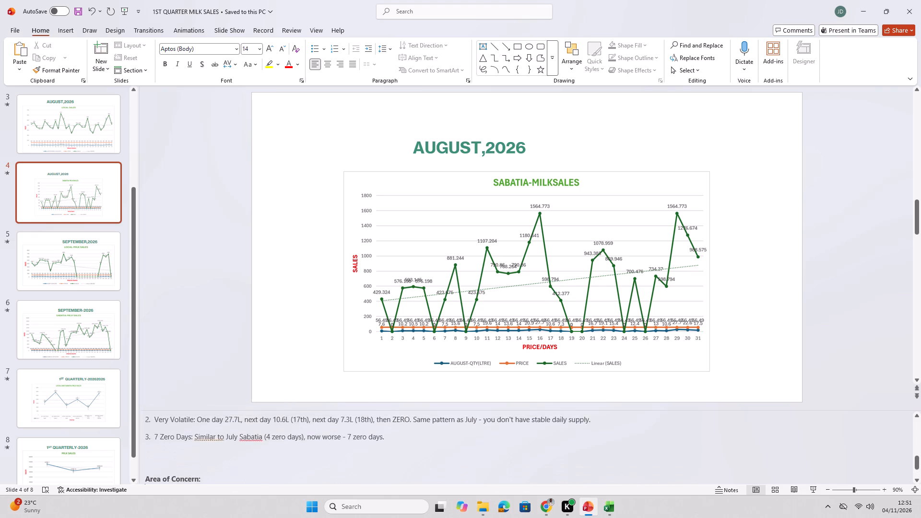
pyautogui.scroll(6, 217, 453)
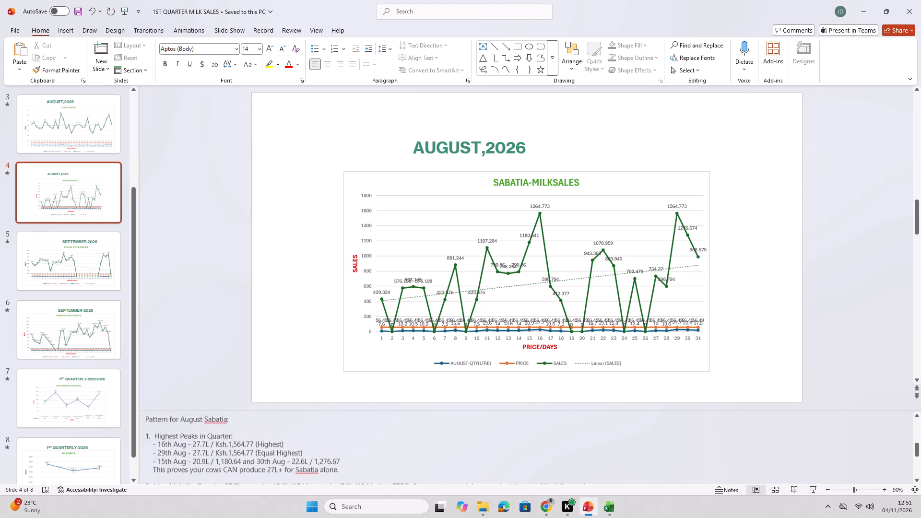
pyautogui.scroll(-1, 217, 453)
pyautogui.scroll(2, 217, 453)
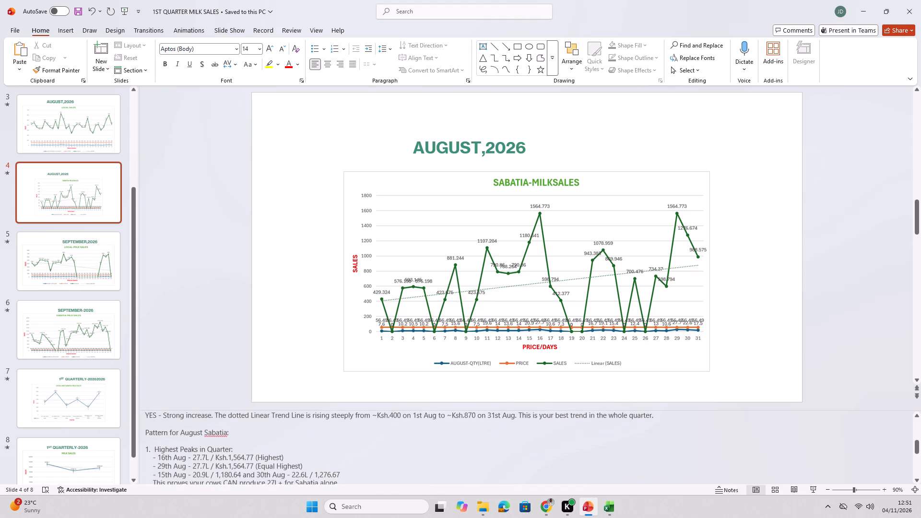
pyautogui.moveTo(235, 433); pyautogui.dragTo(137, 435)
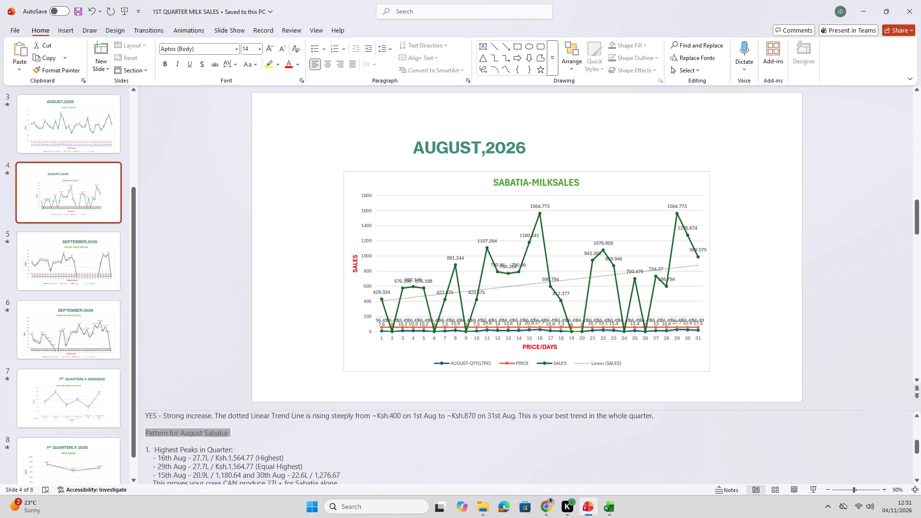
pyautogui.moveTo(137, 435); pyautogui.dragTo(139, 434)
pyautogui.click(148, 420)
pyautogui.click(166, 433)
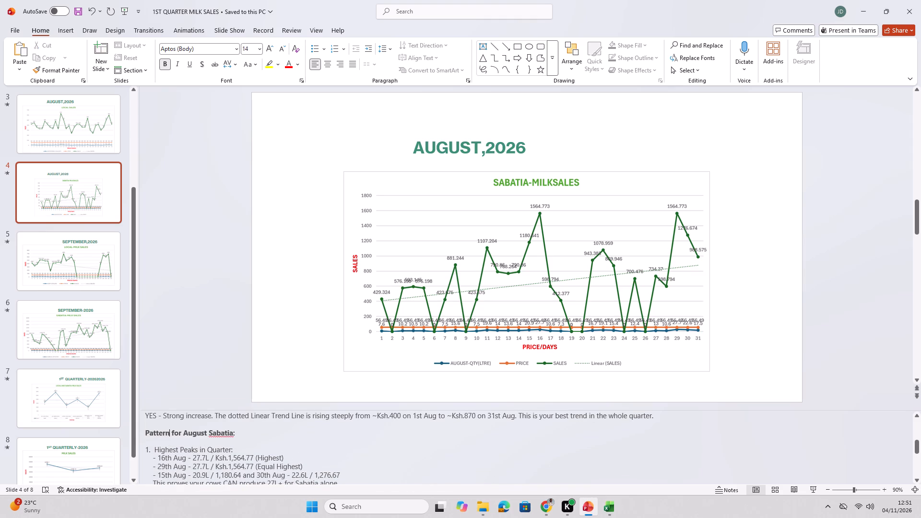
# Make the "Summary" heading at the start of slide 4's notes bold.
pyautogui.scroll(-1, 186, 446)
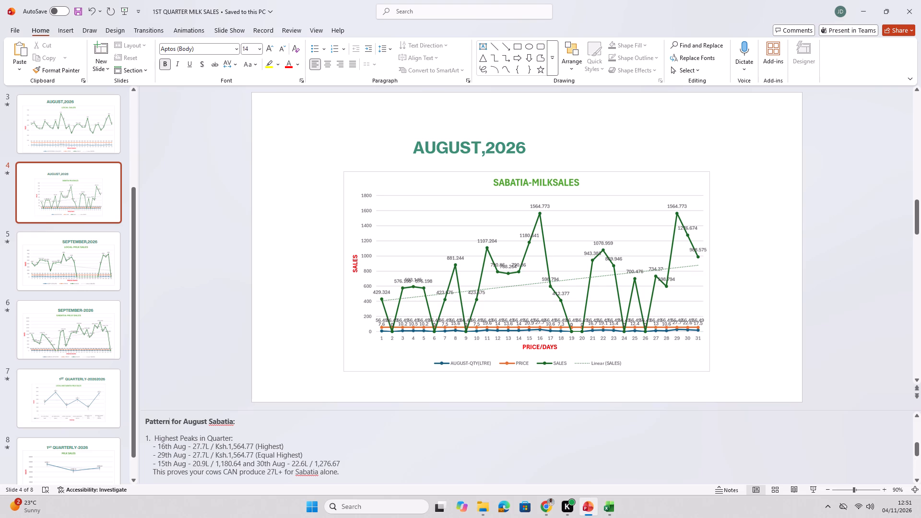
pyautogui.scroll(-1, 316, 455)
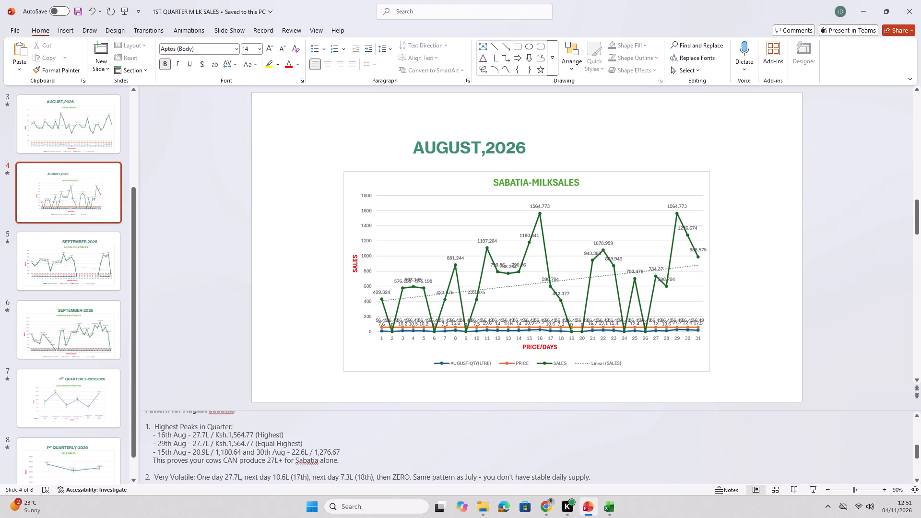
pyautogui.scroll(-1, 239, 466)
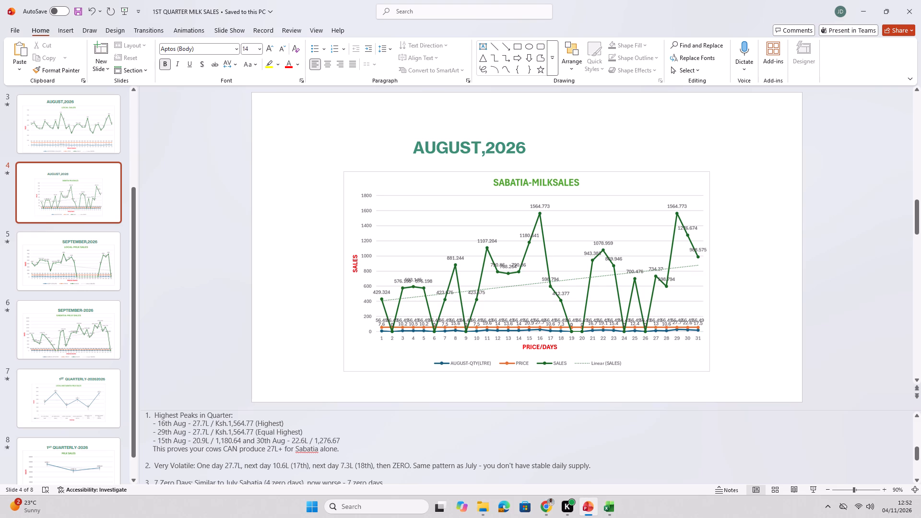
pyautogui.scroll(5, 317, 456)
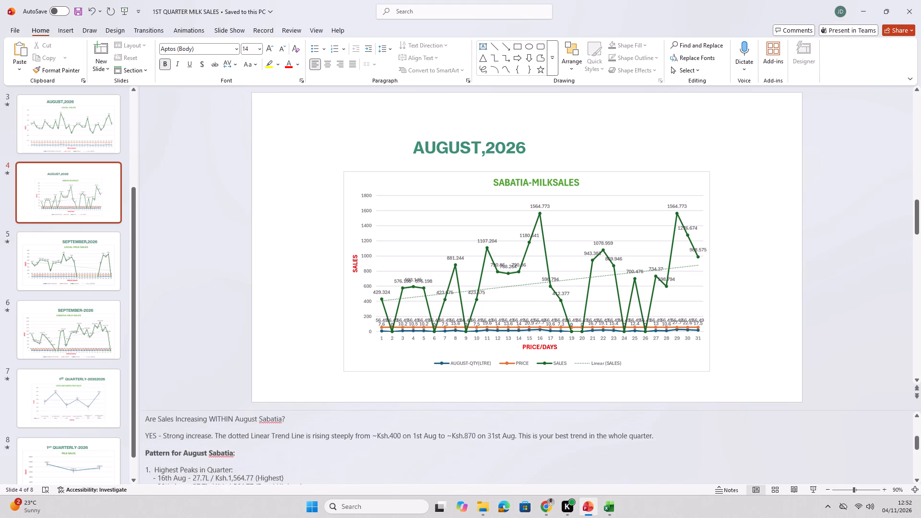
pyautogui.scroll(1, 317, 456)
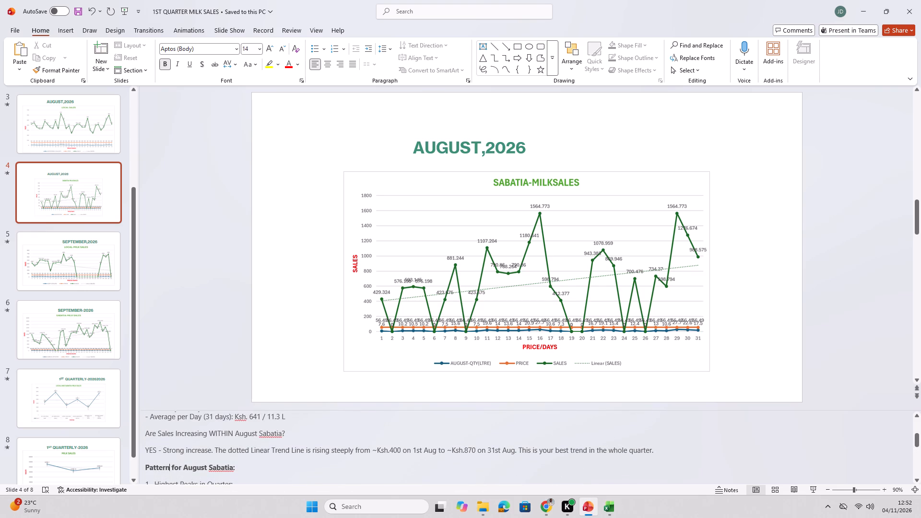
pyautogui.scroll(-4, 317, 456)
pyautogui.scroll(2, 317, 458)
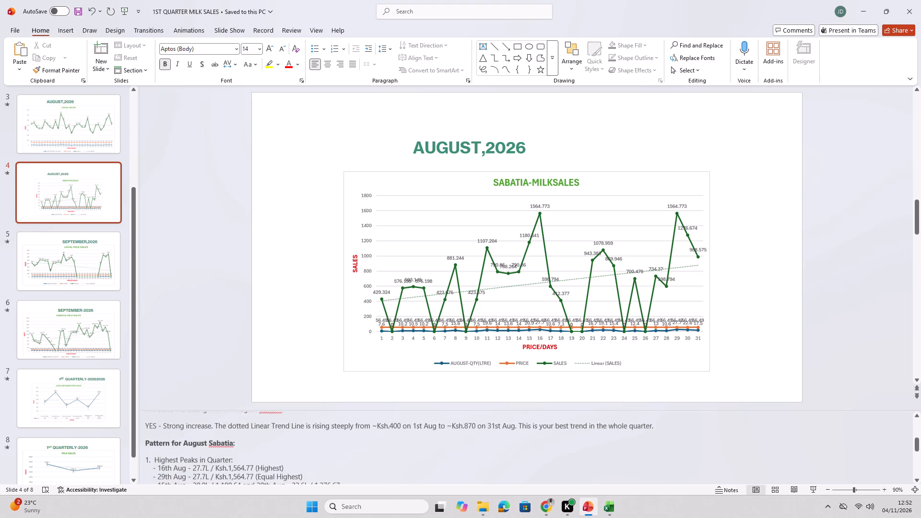
pyautogui.scroll(2, 317, 458)
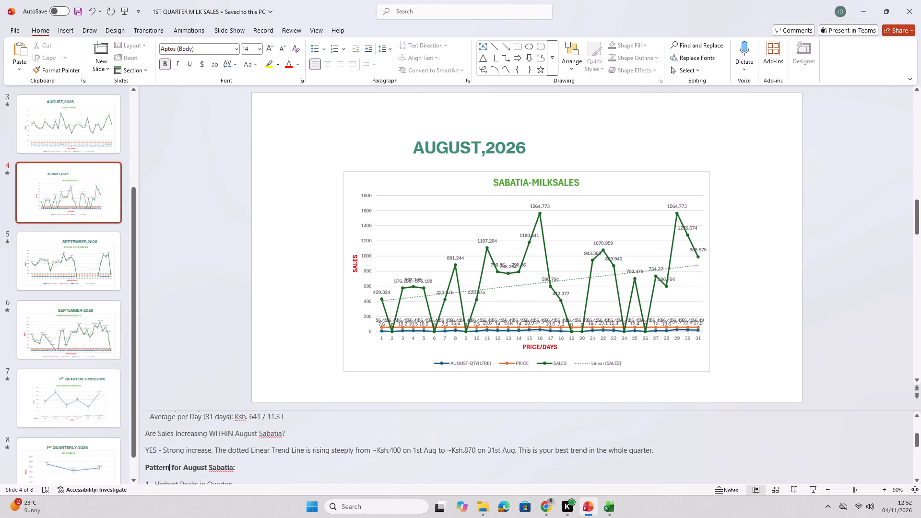
pyautogui.scroll(7, 317, 458)
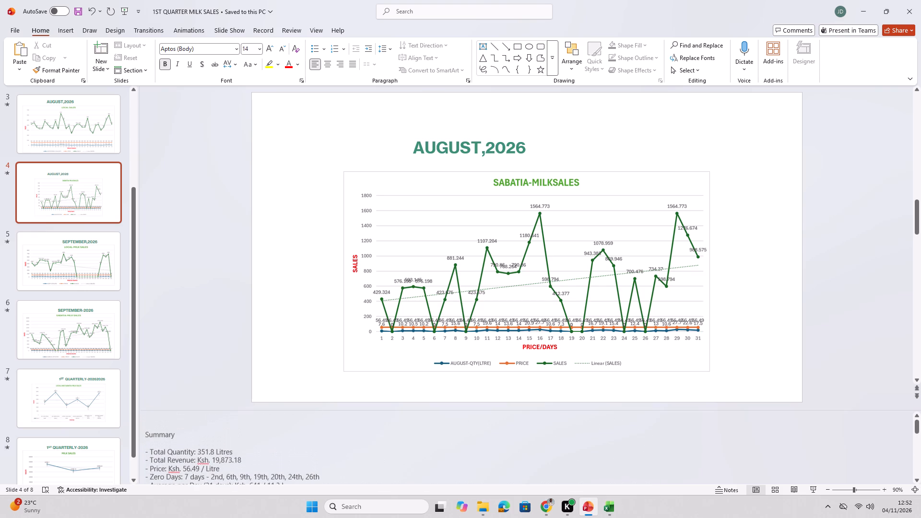
pyautogui.scroll(1, 317, 458)
pyautogui.moveTo(179, 435); pyautogui.dragTo(142, 435)
pyautogui.click(150, 421)
pyautogui.click(193, 442)
pyautogui.scroll(-2, 196, 444)
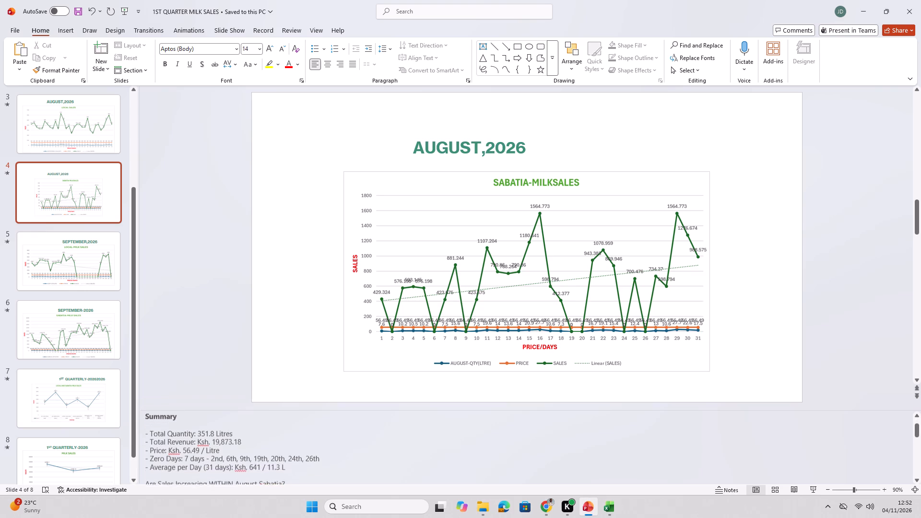
# Make the "Are Sales Increasing WITHIN August Sabatia" heading in slide 4's notes bold.
pyautogui.scroll(-3, 196, 444)
pyautogui.moveTo(281, 446); pyautogui.dragTo(251, 446)
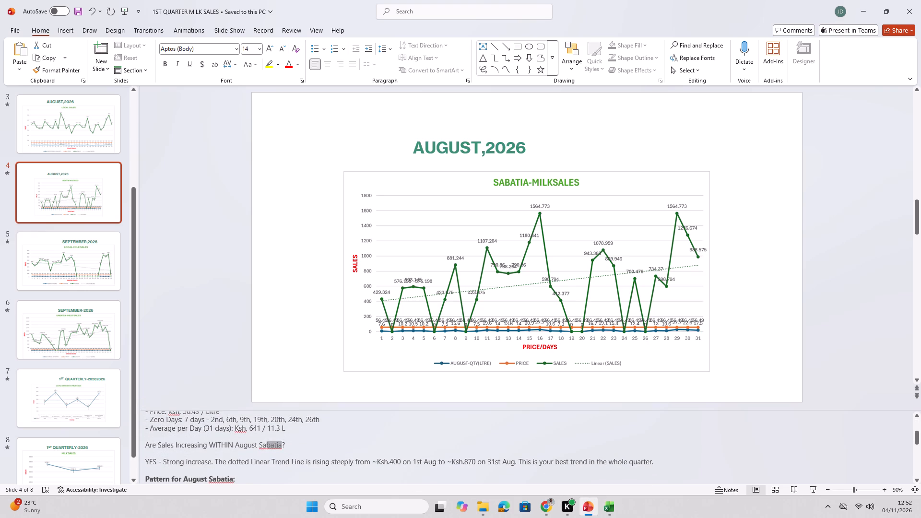
pyautogui.moveTo(251, 446); pyautogui.dragTo(153, 438)
pyautogui.click(163, 424)
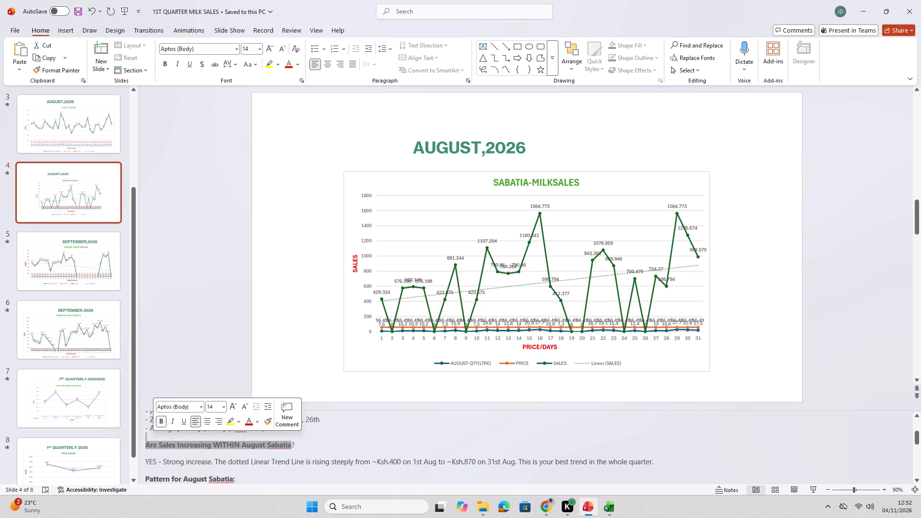
pyautogui.click(161, 439)
# Make the "Very Volatile:" label of point 2 in slide 4's notes bold.
pyautogui.scroll(-2, 210, 453)
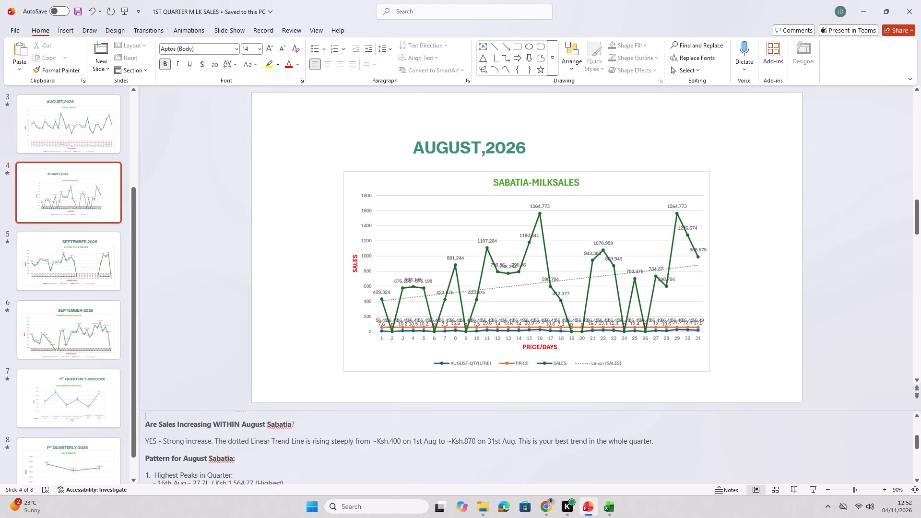
pyautogui.scroll(-1, 211, 449)
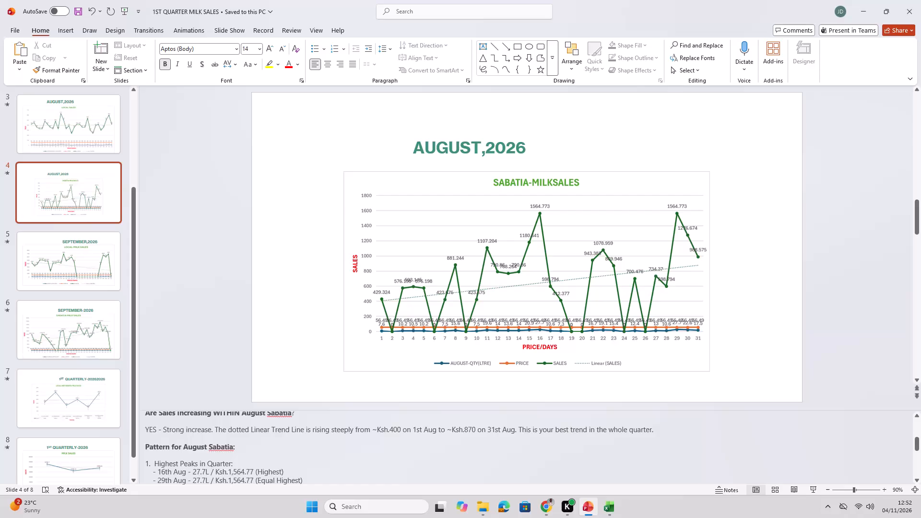
pyautogui.scroll(-7, 211, 448)
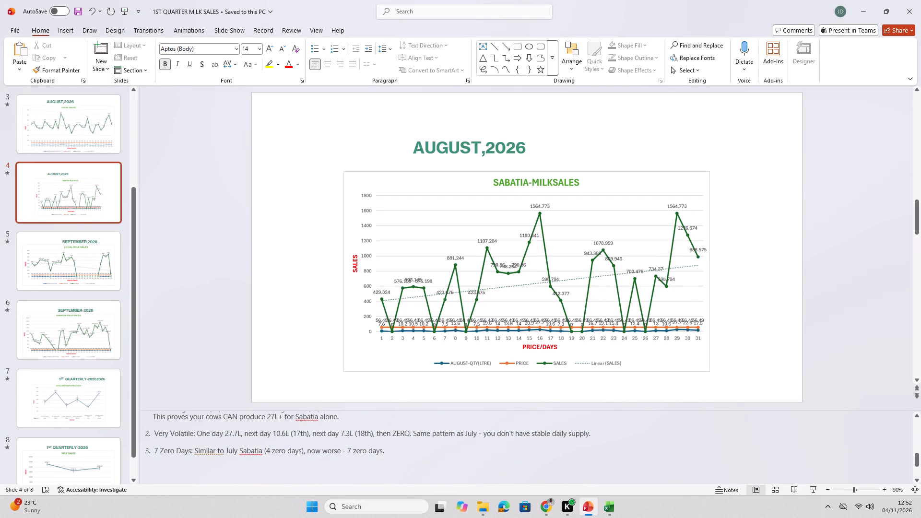
pyautogui.scroll(1, 211, 448)
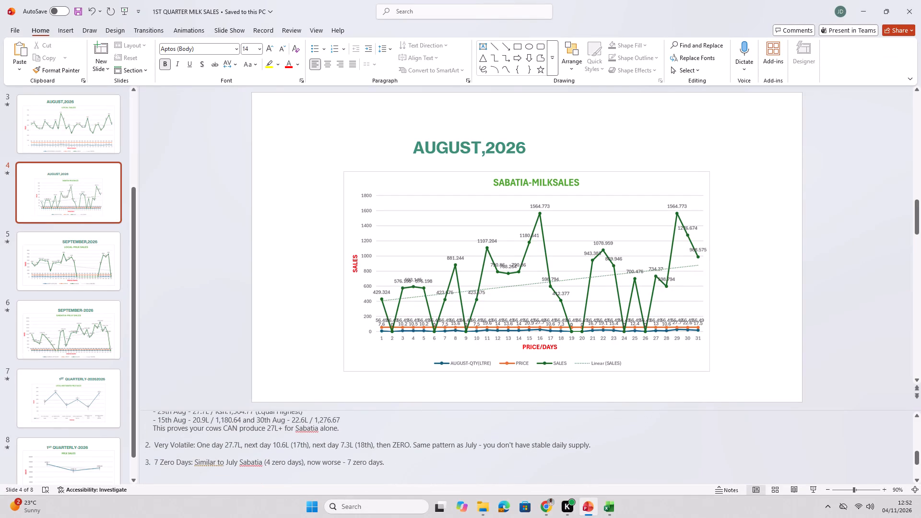
pyautogui.moveTo(195, 444); pyautogui.dragTo(161, 447)
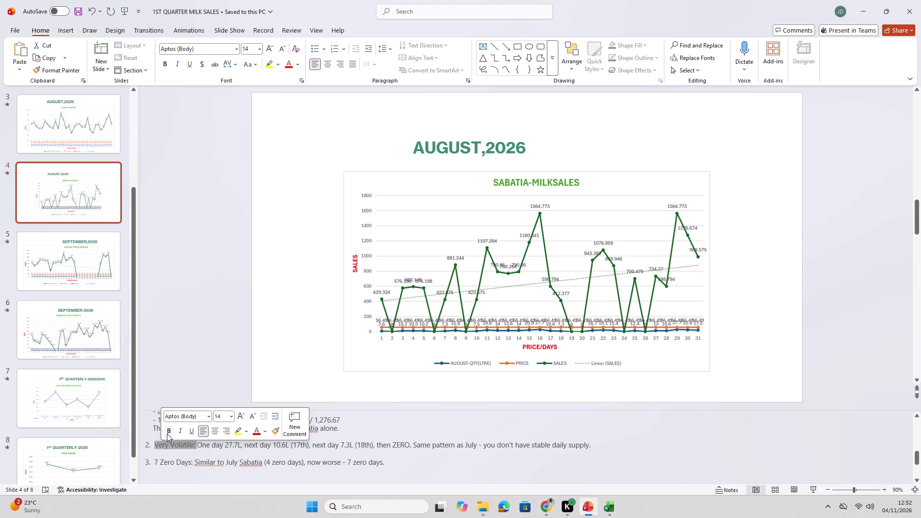
pyautogui.click(167, 434)
pyautogui.click(168, 455)
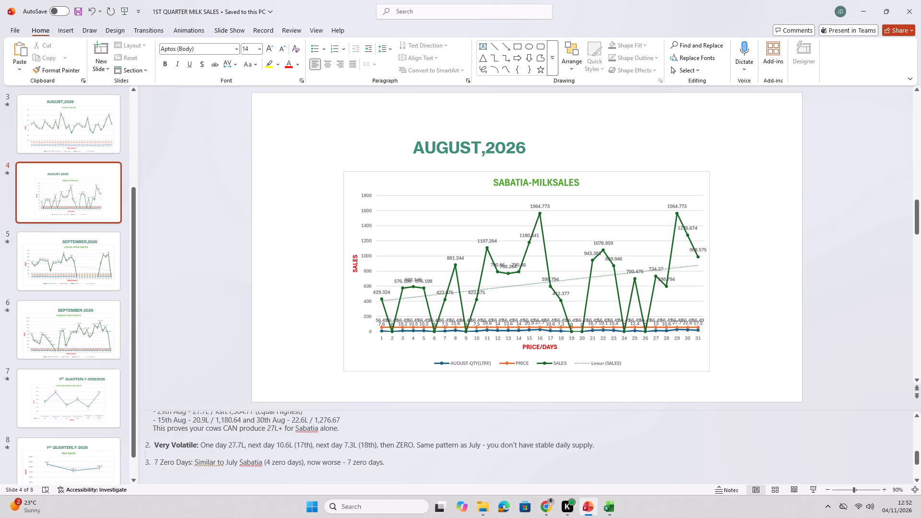
# Make the "7 Zero Days" label of point 3 in slide 4's notes bold.
pyautogui.moveTo(190, 462); pyautogui.dragTo(150, 466)
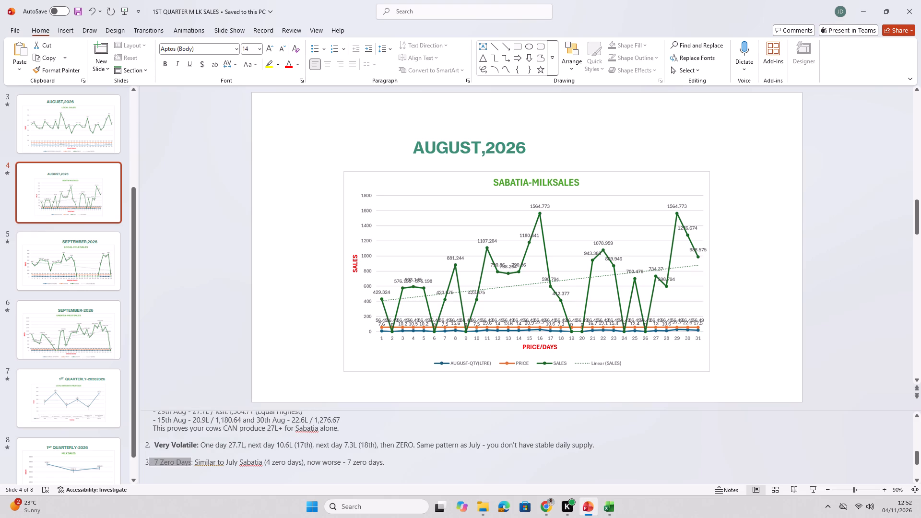
pyautogui.moveTo(150, 466); pyautogui.dragTo(152, 465)
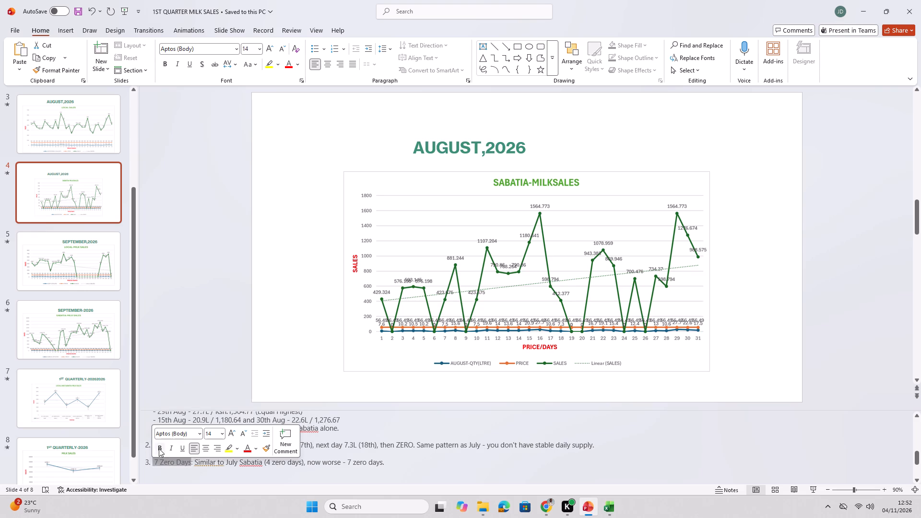
pyautogui.click(159, 448)
pyautogui.click(169, 472)
# Make the "Highest Peaks in Quarter:" label of point 1 in slide 4's notes bold.
pyautogui.scroll(5, 176, 473)
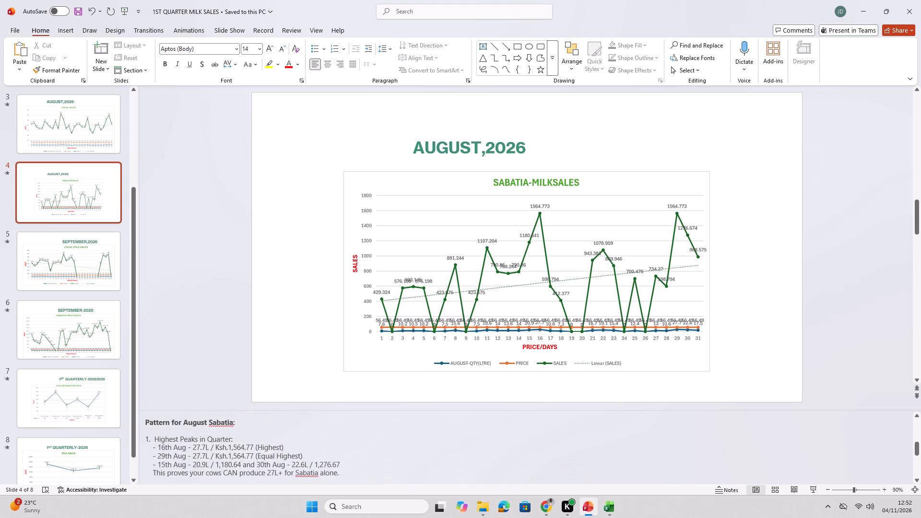
pyautogui.scroll(3, 176, 473)
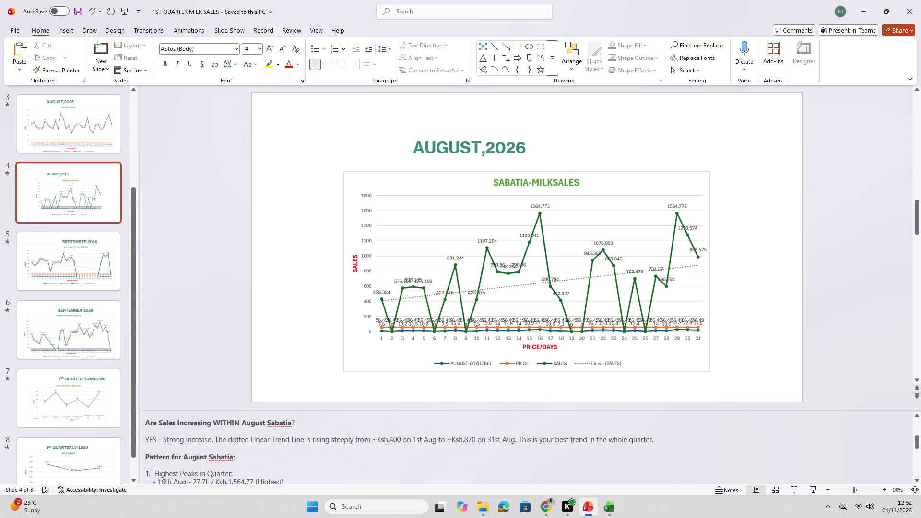
pyautogui.moveTo(236, 475); pyautogui.dragTo(157, 472)
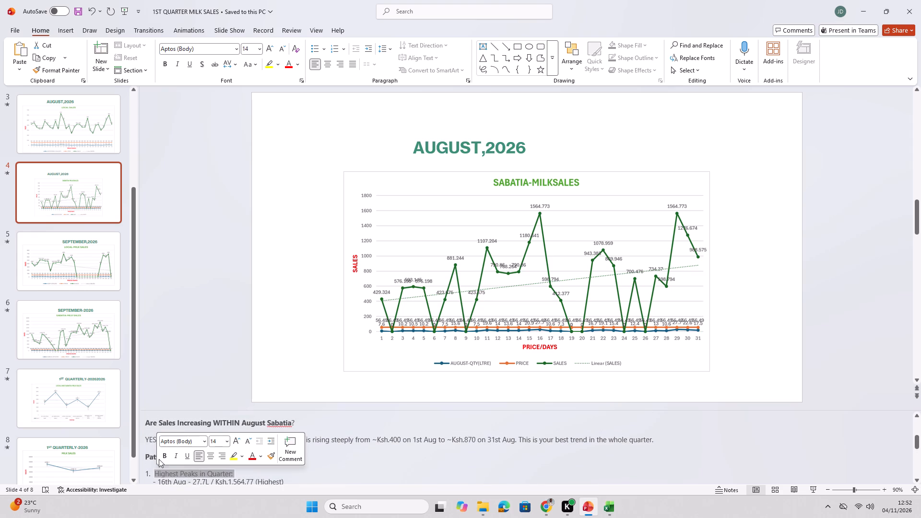
pyautogui.click(167, 457)
pyautogui.click(149, 468)
# Review slide 4's August Sabatia notes from the Summary through the Area of Concern section.
pyautogui.scroll(-5, 160, 473)
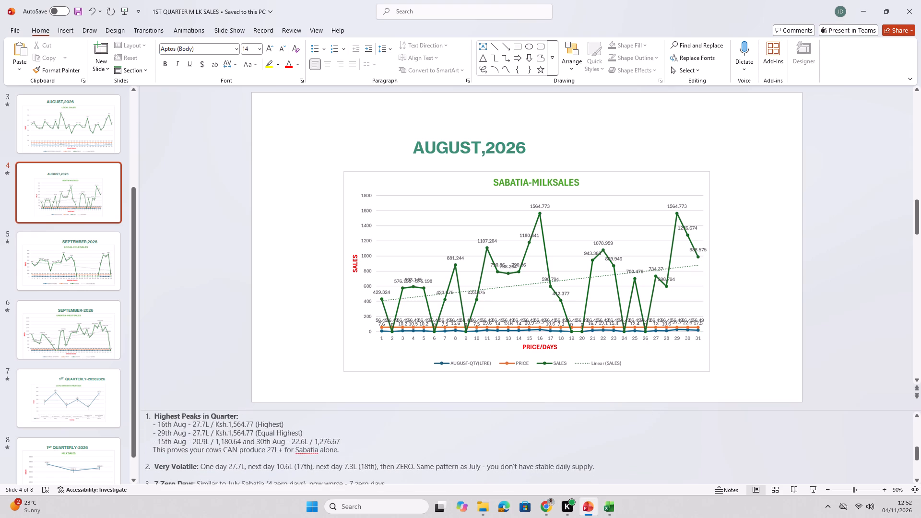
pyautogui.scroll(-9, 163, 472)
pyautogui.scroll(5, 163, 472)
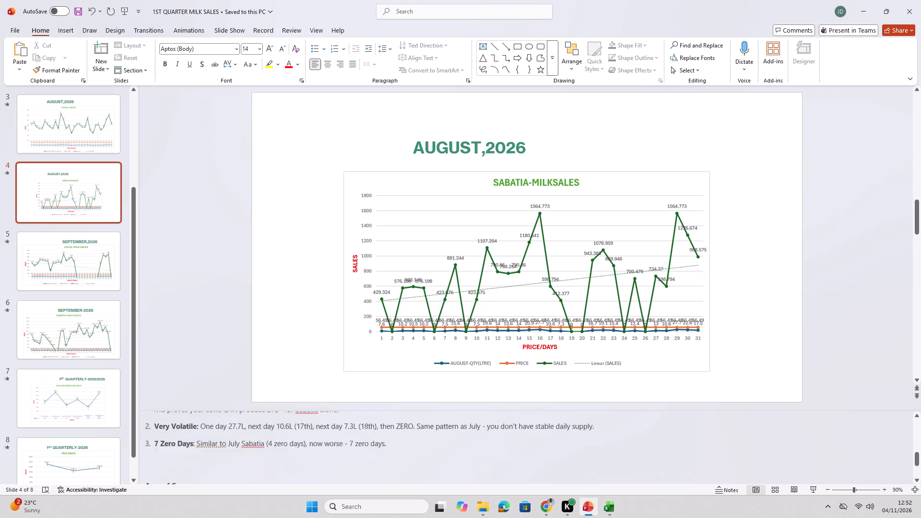
pyautogui.scroll(10, 163, 471)
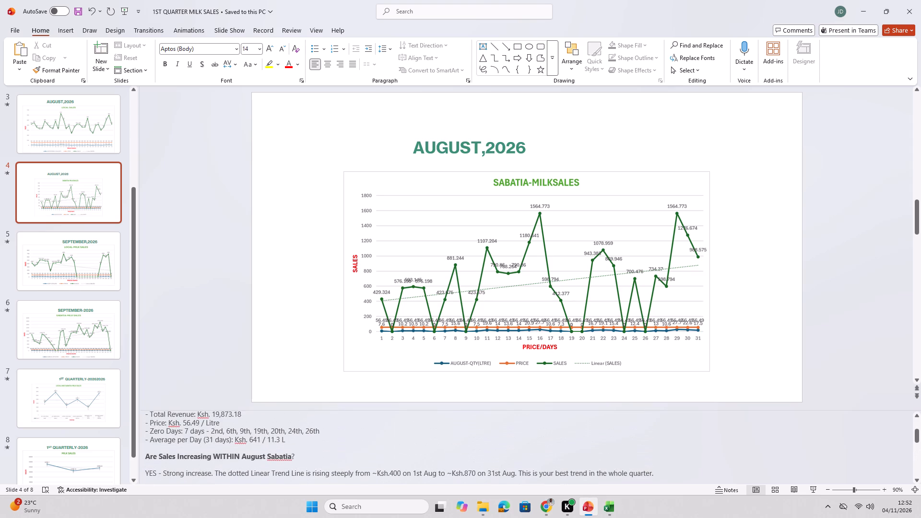
pyautogui.scroll(-4, 163, 471)
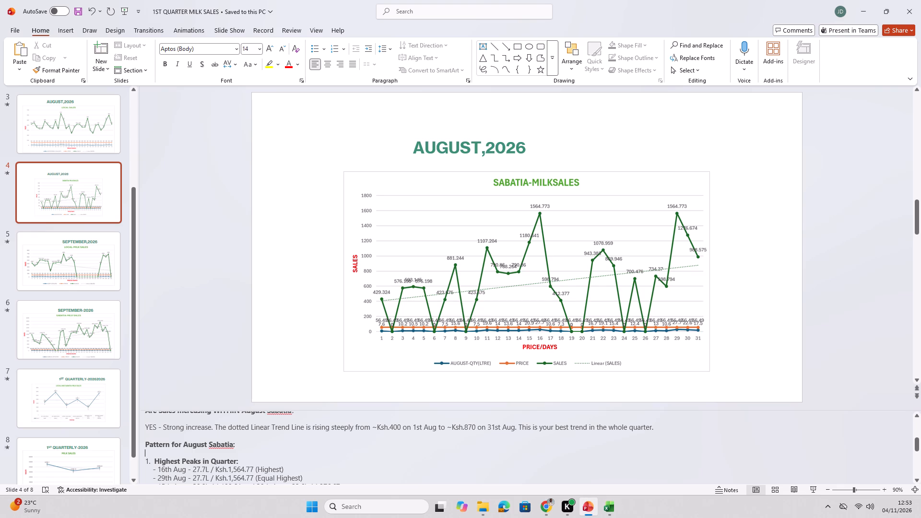
pyautogui.scroll(-4, 159, 462)
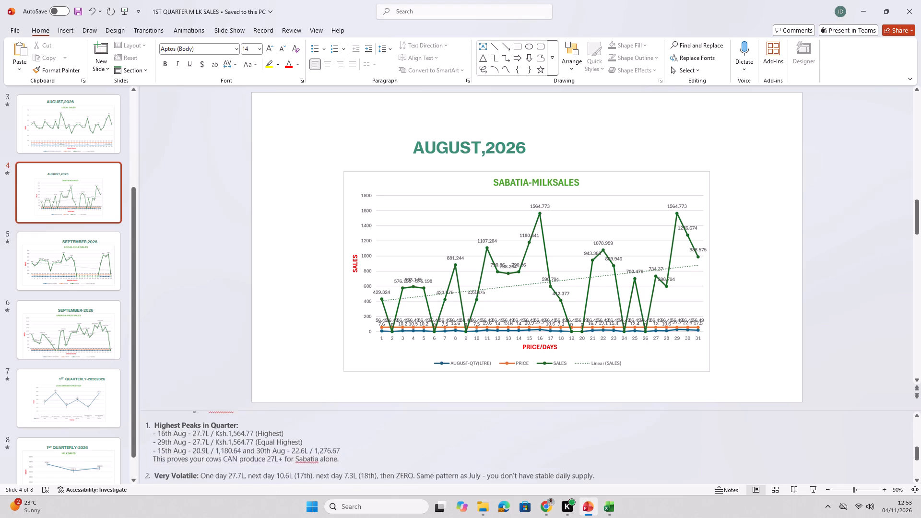
pyautogui.scroll(-2, 159, 462)
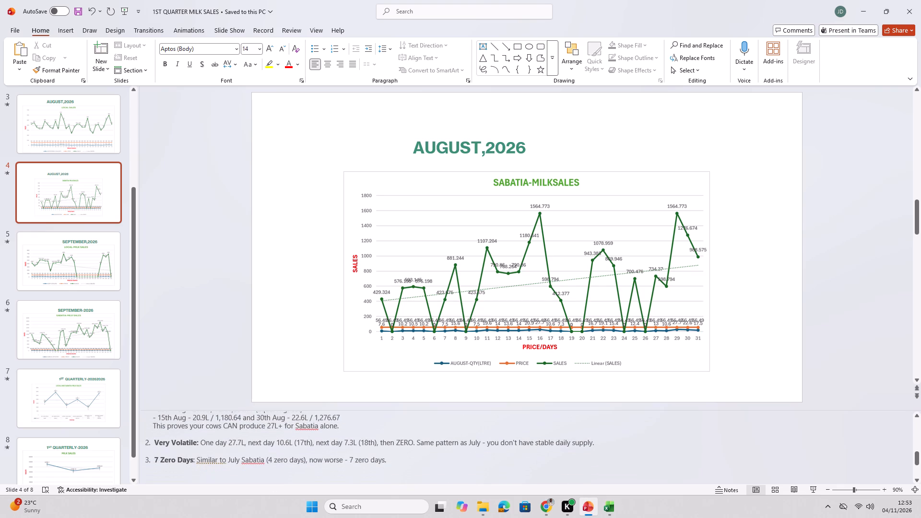
pyautogui.scroll(-9, 159, 462)
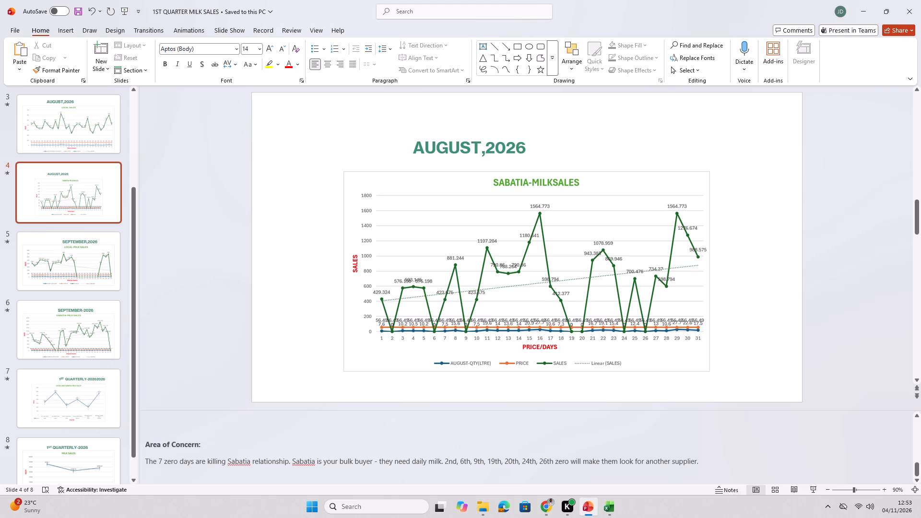
pyautogui.scroll(20, 160, 470)
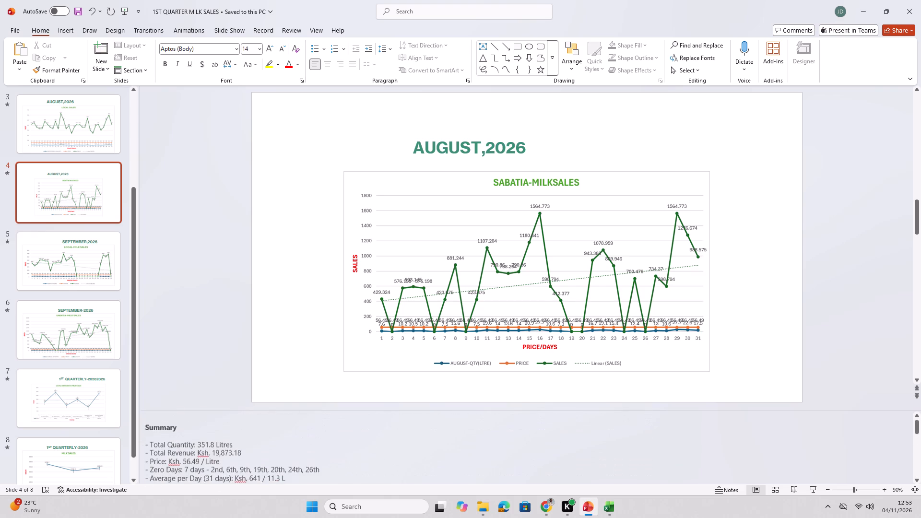
pyautogui.scroll(6, 156, 471)
pyautogui.scroll(-20, 155, 471)
pyautogui.scroll(-2, 155, 471)
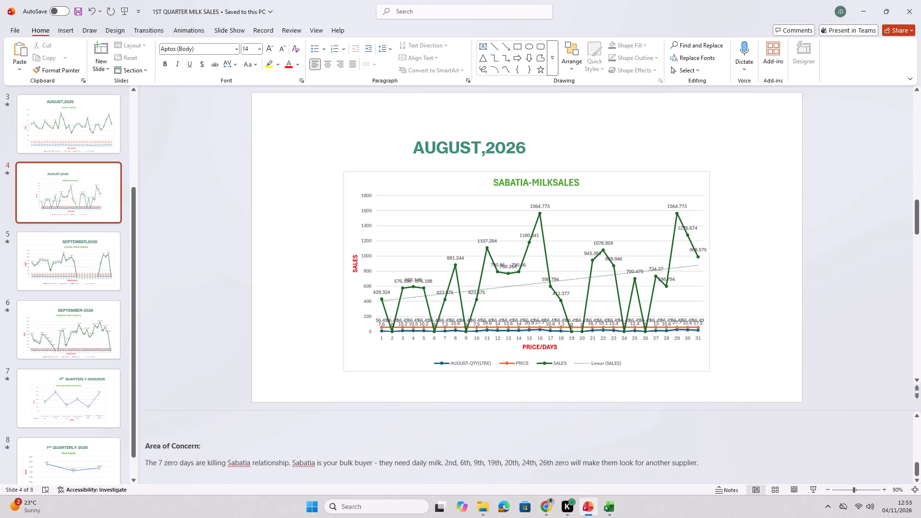
pyautogui.scroll(-6, 153, 473)
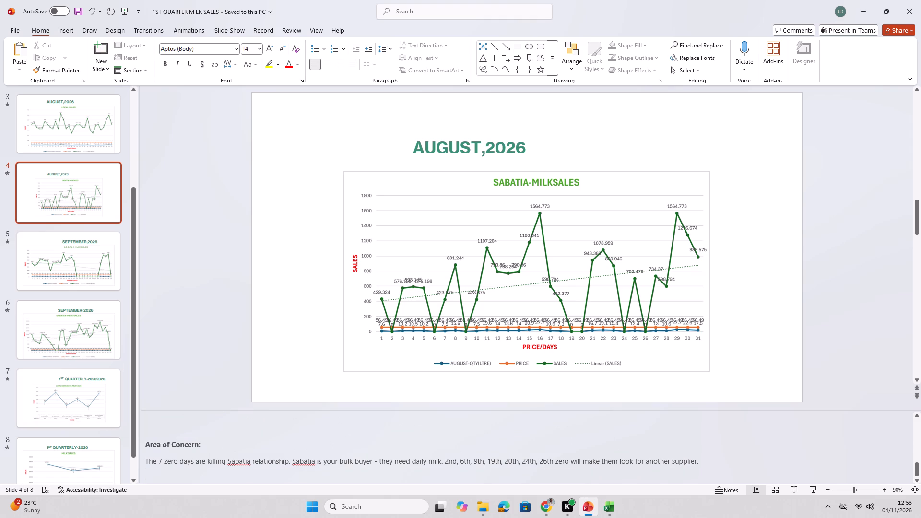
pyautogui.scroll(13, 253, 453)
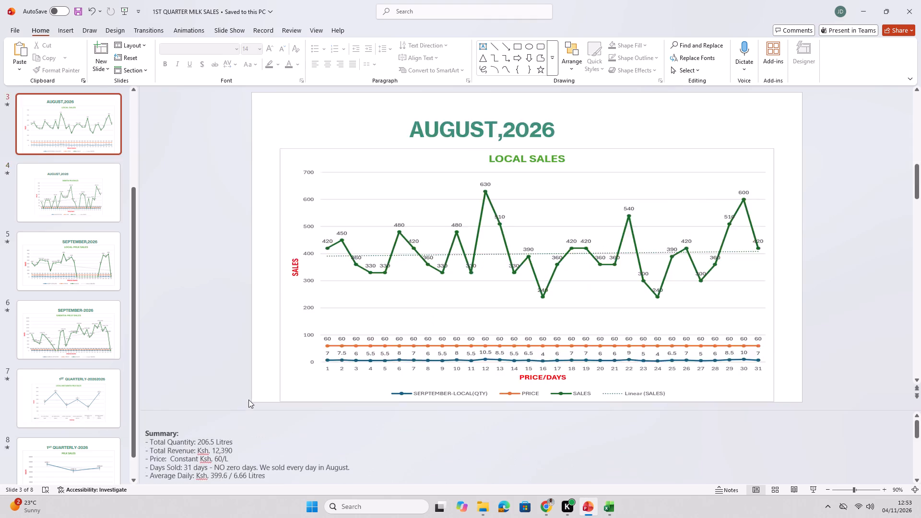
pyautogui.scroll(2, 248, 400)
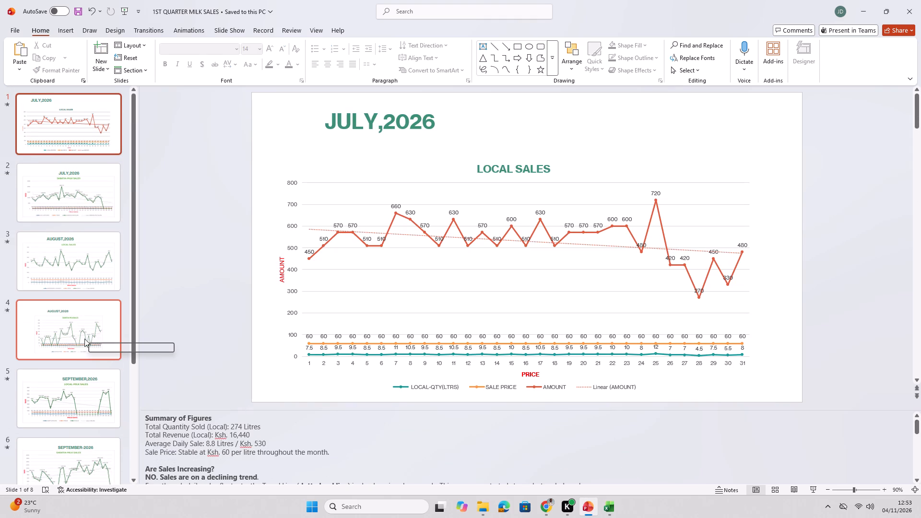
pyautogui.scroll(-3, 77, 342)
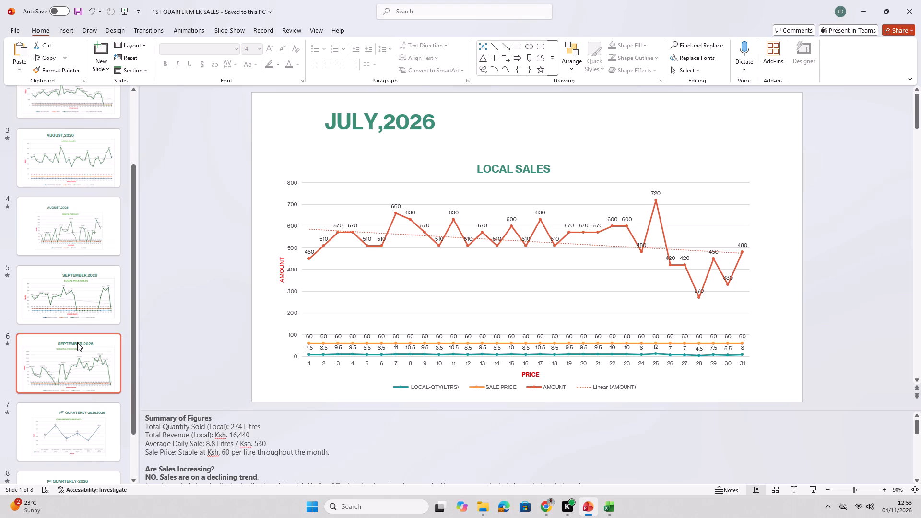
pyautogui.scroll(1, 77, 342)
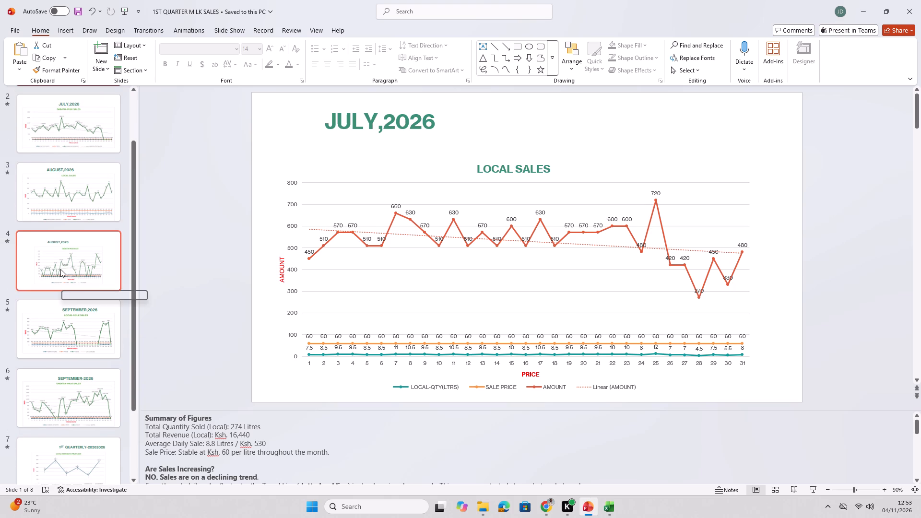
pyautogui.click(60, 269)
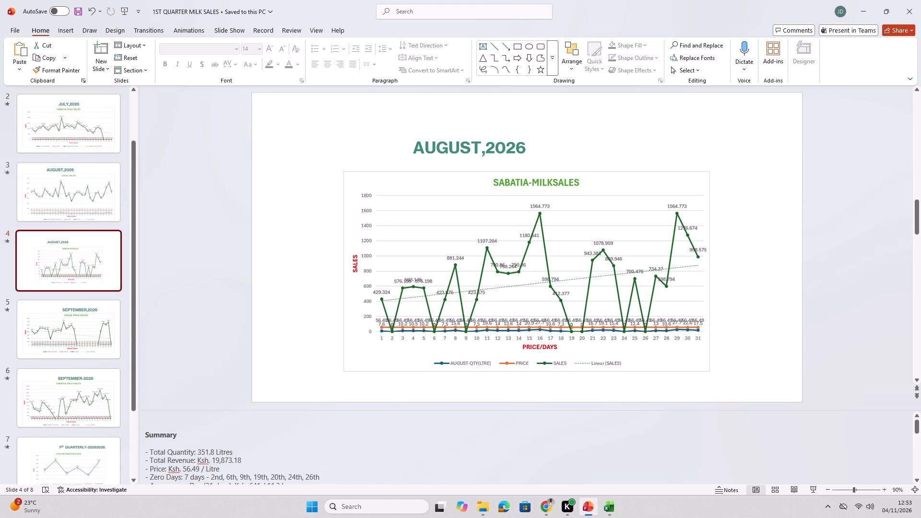
# Change "your" to "our" in the sentence about the best trend in the whole quarter in slide 4's notes.
pyautogui.scroll(-5, 258, 467)
pyautogui.scroll(7, 258, 467)
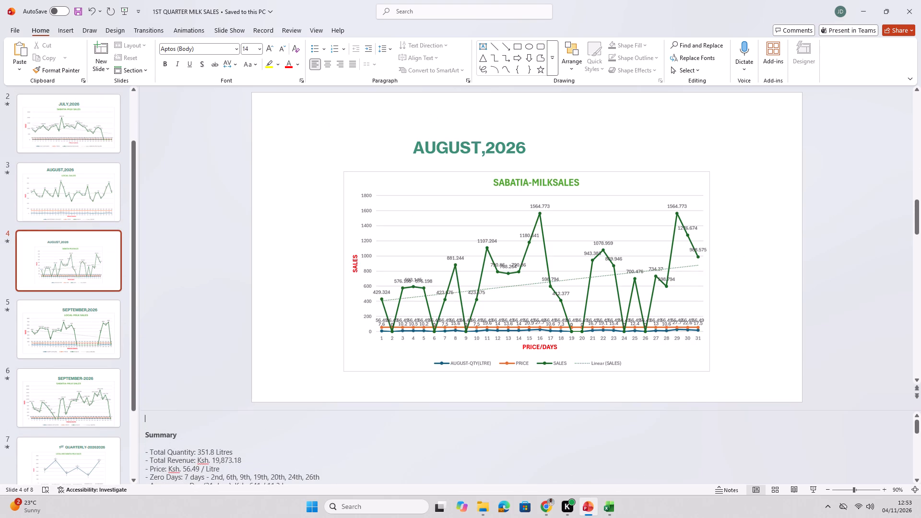
pyautogui.scroll(-4, 223, 464)
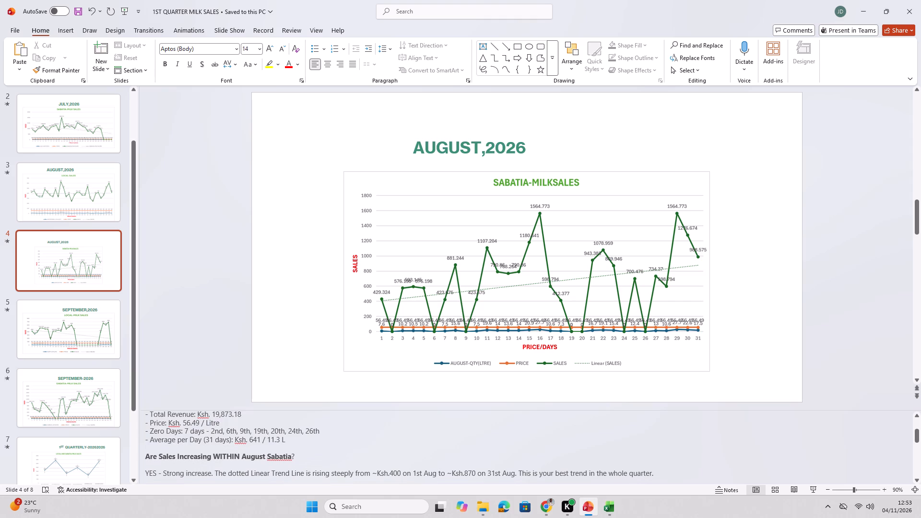
pyautogui.scroll(-2, 231, 472)
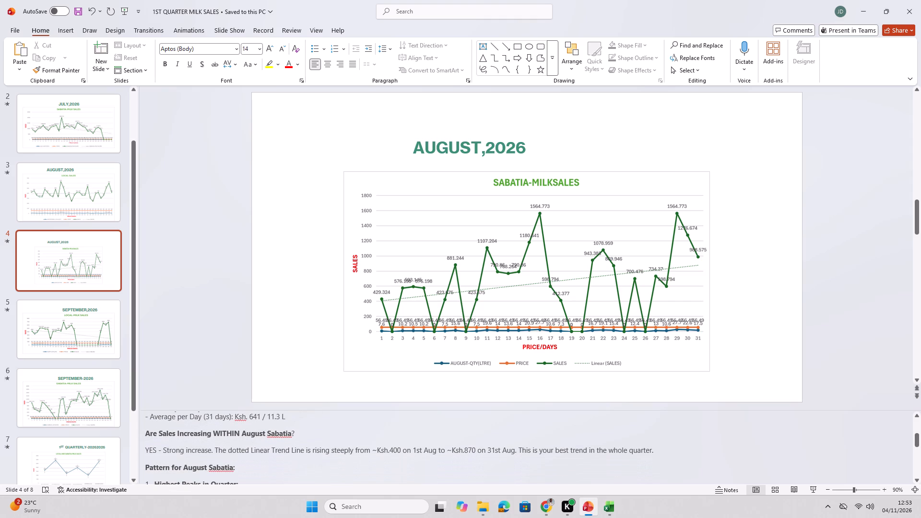
pyautogui.scroll(-1, 231, 472)
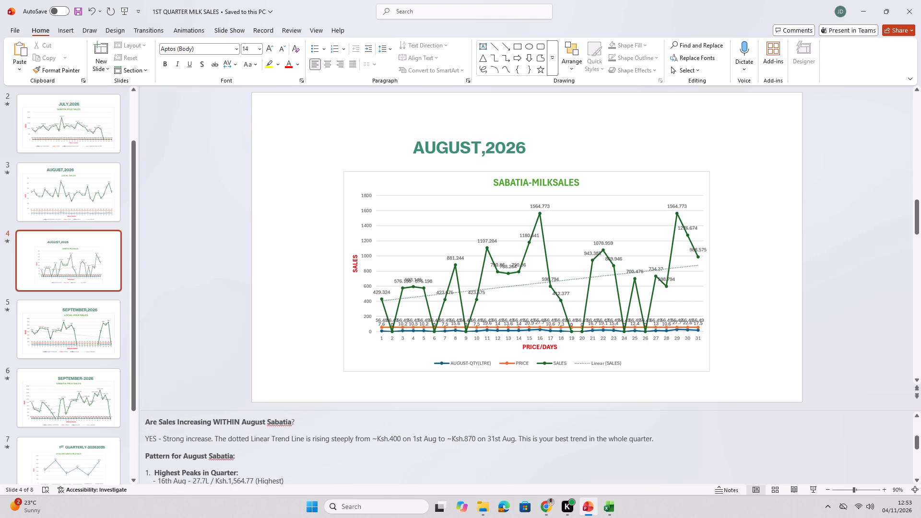
pyautogui.click(541, 439)
pyautogui.press('BackSpace')
# Change "you" to "We" before "don't have stable daily supply" in the Very Volatile point of slide 4's notes.
pyautogui.scroll(-2, 549, 442)
pyautogui.scroll(-3, 418, 459)
pyautogui.scroll(2, 380, 433)
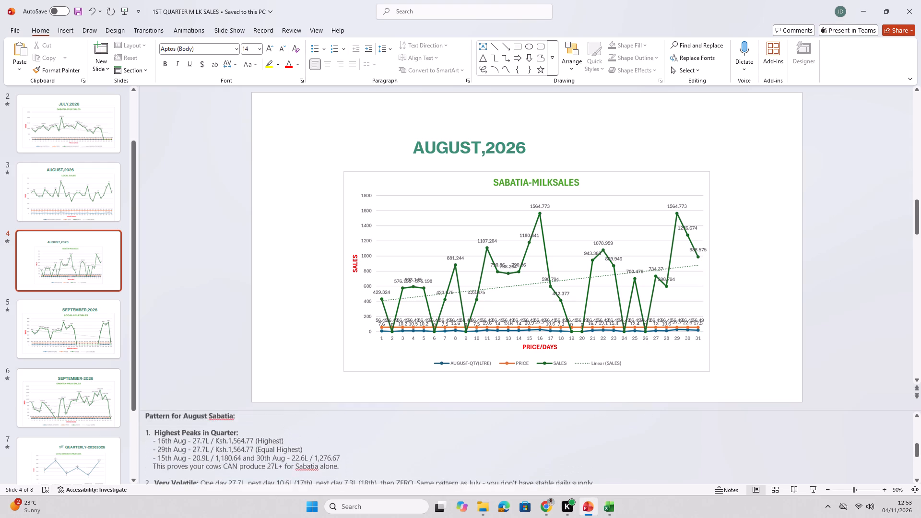
pyautogui.scroll(2, 380, 433)
pyautogui.scroll(-3, 260, 464)
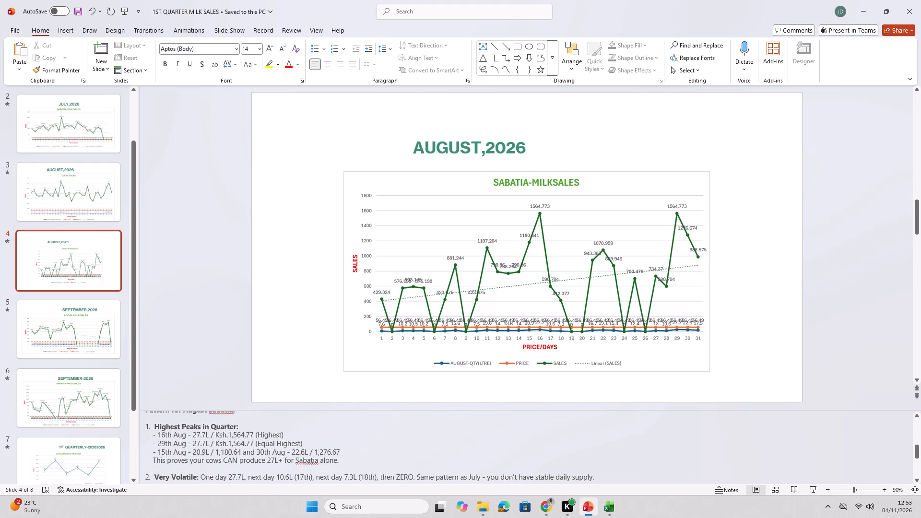
pyautogui.scroll(-1, 262, 460)
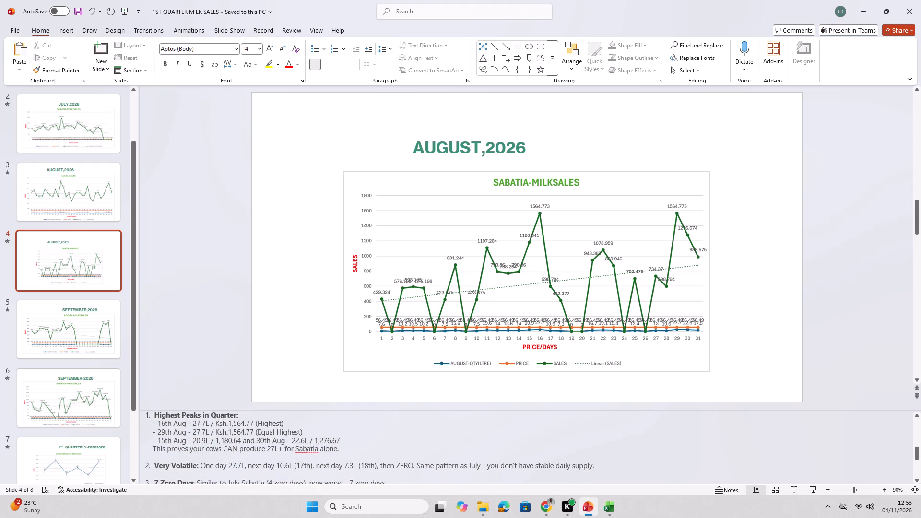
pyautogui.scroll(-1, 262, 460)
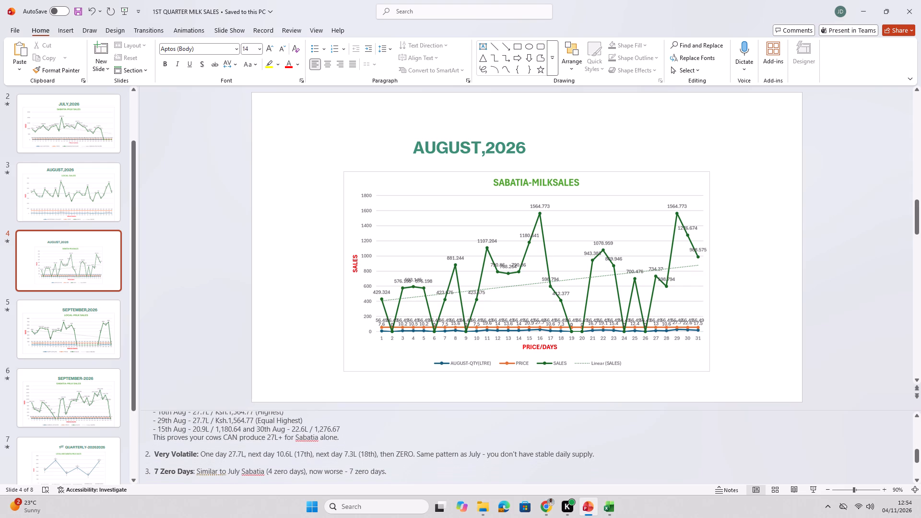
pyautogui.scroll(-1, 261, 460)
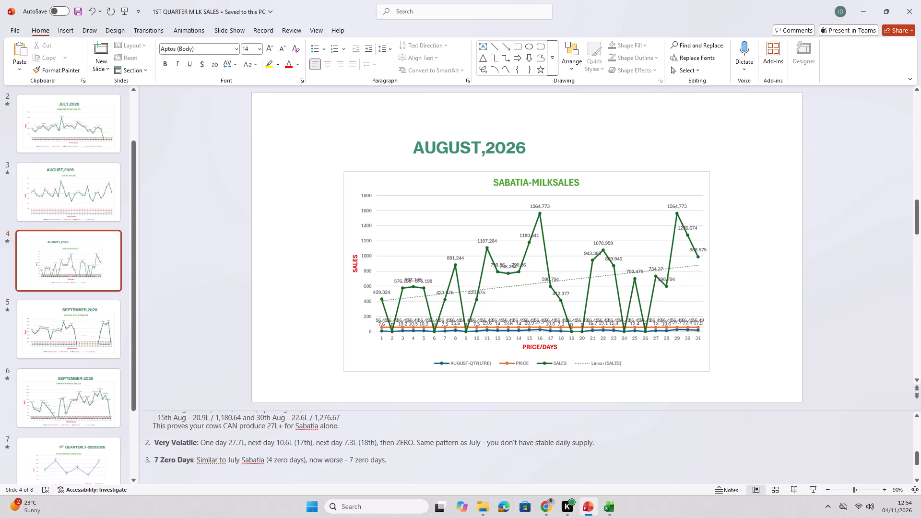
pyautogui.click(498, 442)
pyautogui.press('BackSpace')
pyautogui.press('BackSpace')
pyautogui.press('BackSpace')
pyautogui.press('e')
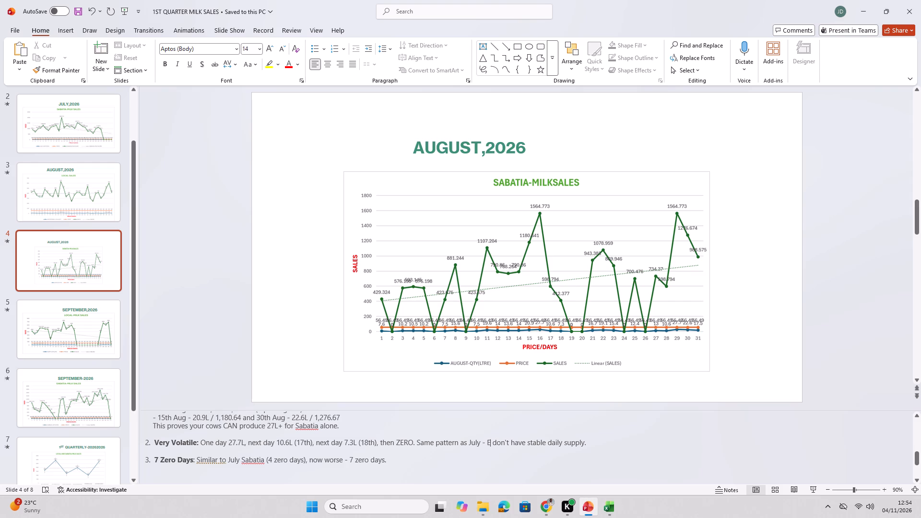
pyautogui.press('e')
pyautogui.press('BackSpace')
pyautogui.press('BackSpace')
pyautogui.press('w')
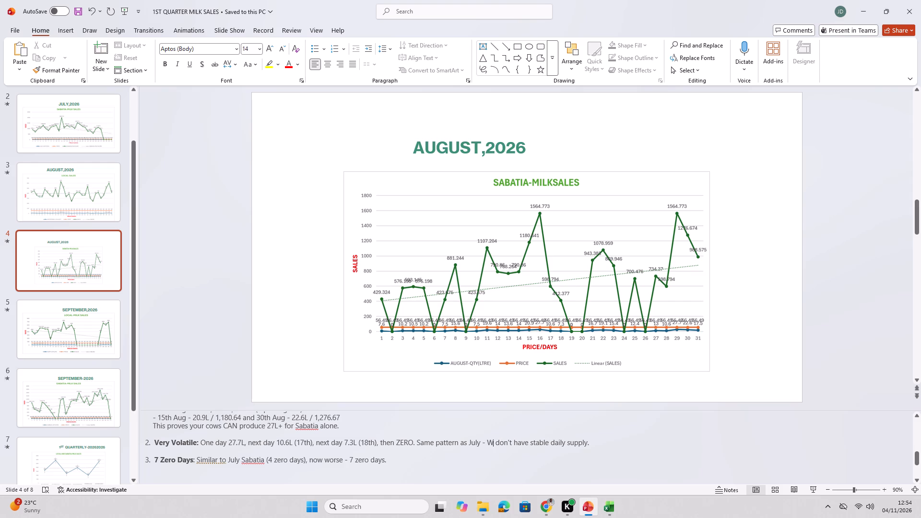
pyautogui.press('e')
# Change "your bulk buyer" to "our bulk buyer" in the Area of Concern paragraph of slide 4's notes.
pyautogui.scroll(-1, 516, 466)
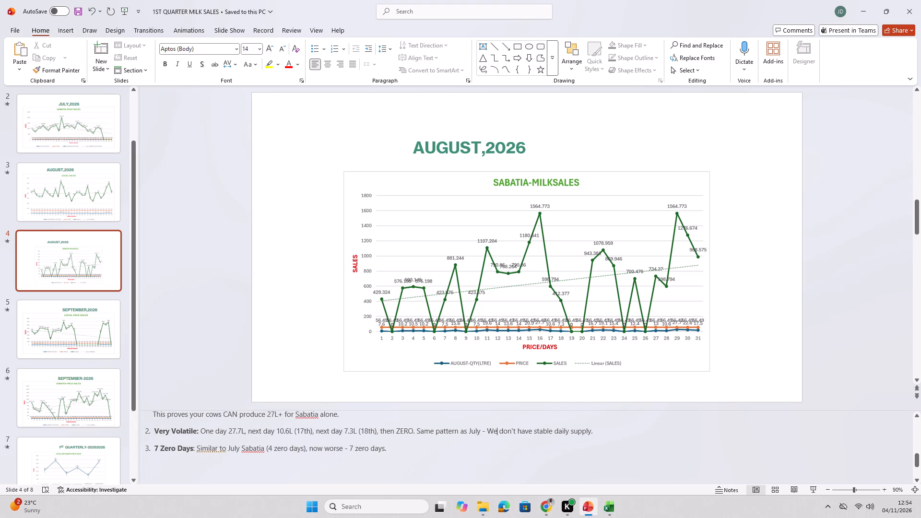
pyautogui.scroll(-5, 495, 471)
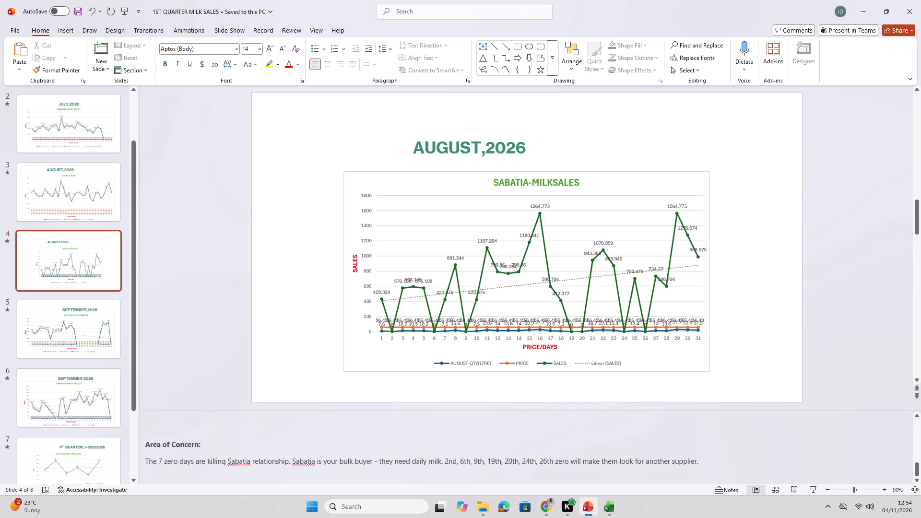
pyautogui.click(326, 463)
pyautogui.press('BackSpace')
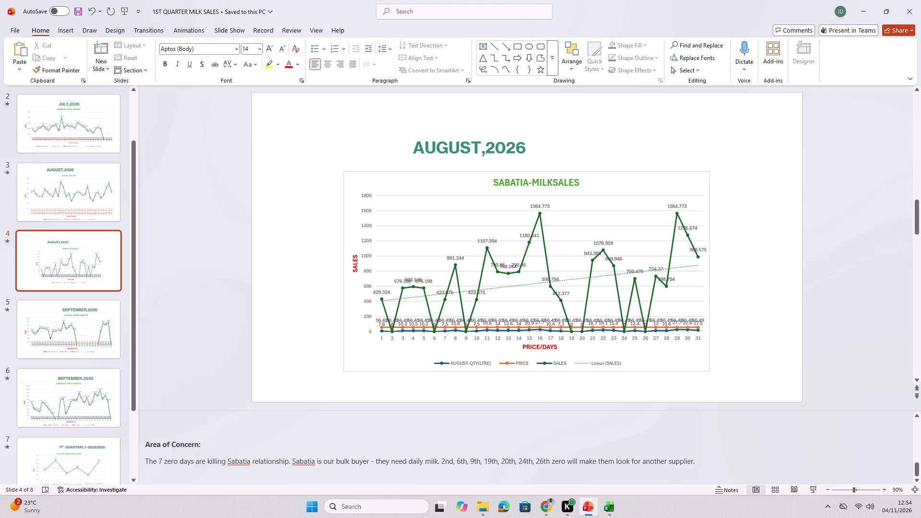
pyautogui.scroll(-4, 385, 469)
pyautogui.scroll(5, 390, 475)
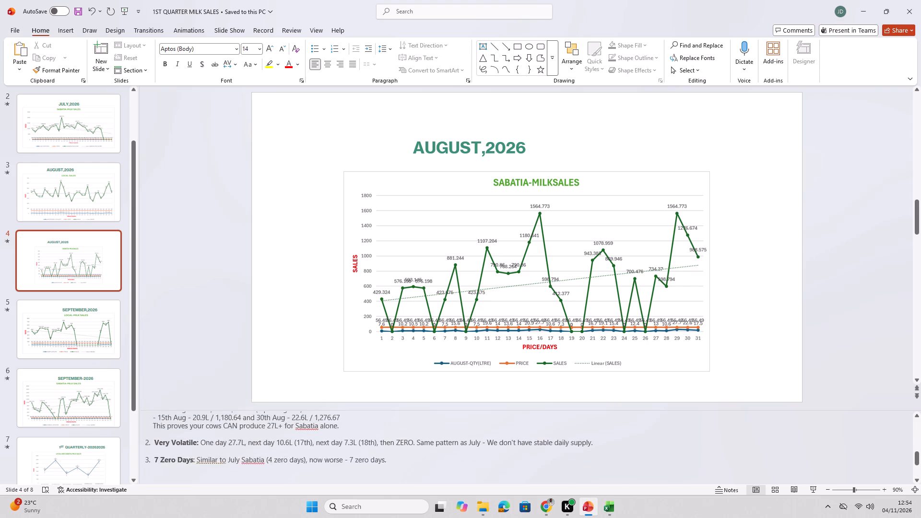
# Return to the Summary at the start of slide 4's notes and save the presentation.
pyautogui.scroll(19, 390, 475)
pyautogui.scroll(5, 375, 451)
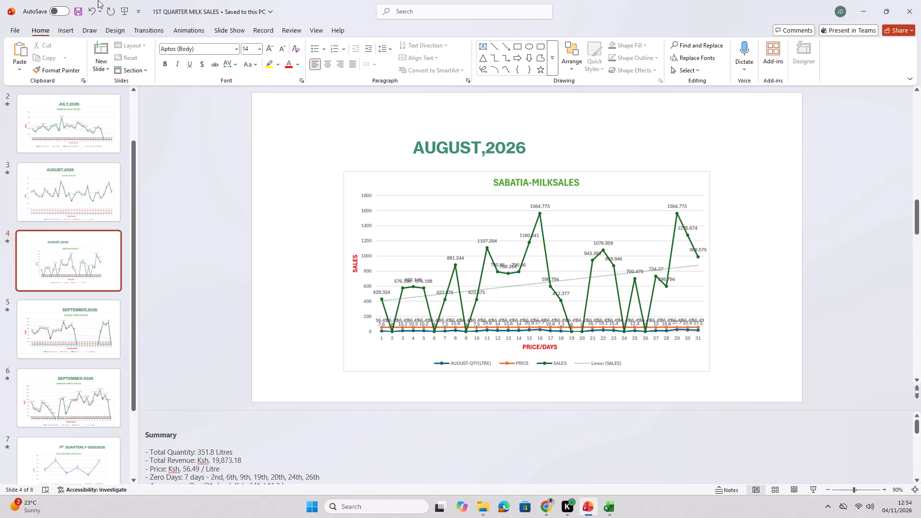
pyautogui.click(77, 12)
# Open slide 5 and select its September 2026 local milk sales chart picture.
pyautogui.click(93, 317)
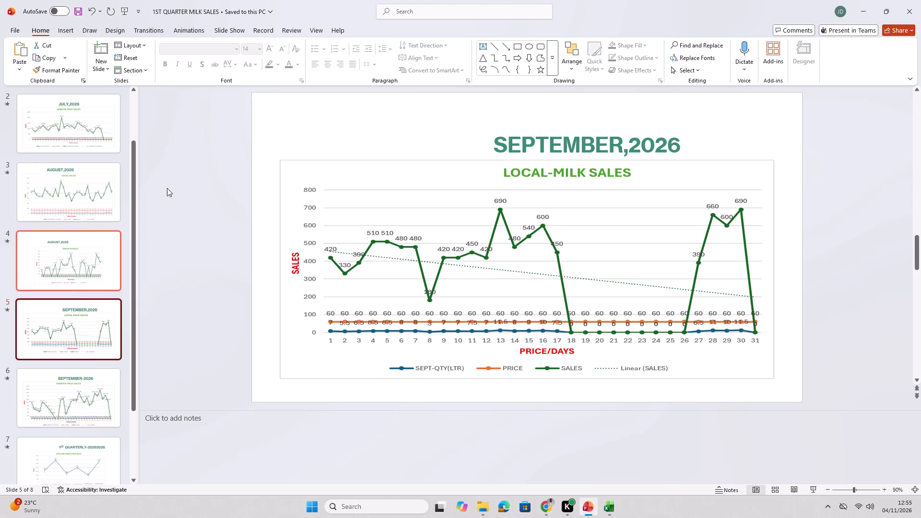
pyautogui.click(570, 259)
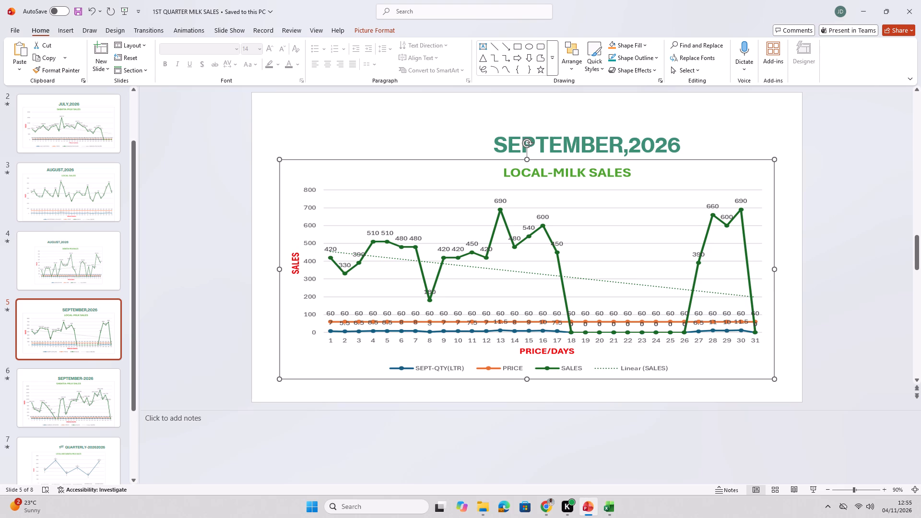
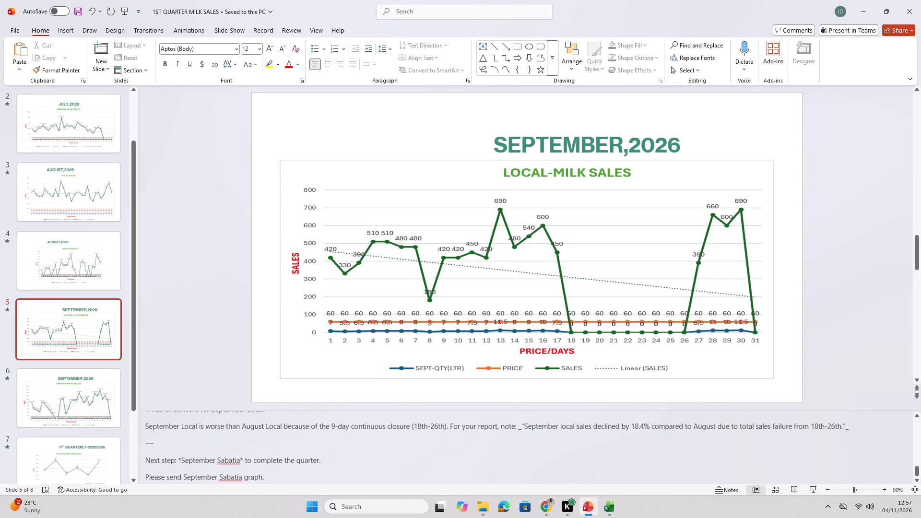
# Delete the closing "Next step" and "Please send September Sabatia graph." lines and the dashed separator from the end of slide 5's notes.
pyautogui.scroll(-3, 274, 470)
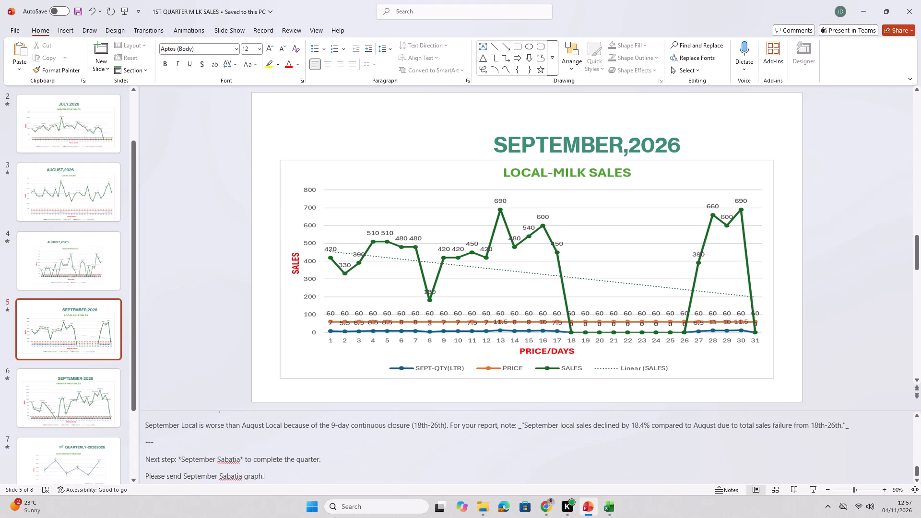
pyautogui.press('BackSpace')
pyautogui.press('BackSpace')
pyautogui.press('BackSpace')
pyautogui.press('BackSpace')
pyautogui.press('BackSpace')
pyautogui.press('BackSpace')
pyautogui.press('BackSpace')
pyautogui.press('BackSpace')
pyautogui.press('BackSpace')
pyautogui.press('BackSpace')
pyautogui.press('BackSpace')
pyautogui.press('BackSpace')
pyautogui.press('BackSpace')
pyautogui.press('BackSpace')
pyautogui.press('BackSpace')
pyautogui.press('BackSpace')
pyautogui.press('BackSpace')
pyautogui.press('BackSpace')
pyautogui.press('BackSpace')
pyautogui.press('BackSpace')
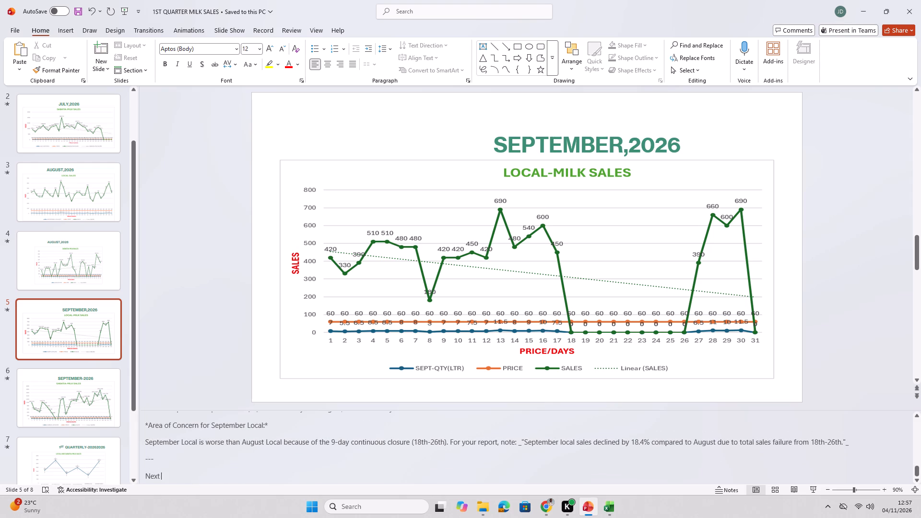
pyautogui.press('BackSpace')
pyautogui.press('BackSpace')
pyautogui.press('BackSpace')
pyautogui.press('BackSpace')
pyautogui.press('BackSpace')
pyautogui.press('BackSpace')
pyautogui.press('BackSpace')
pyautogui.press('BackSpace')
pyautogui.press('BackSpace')
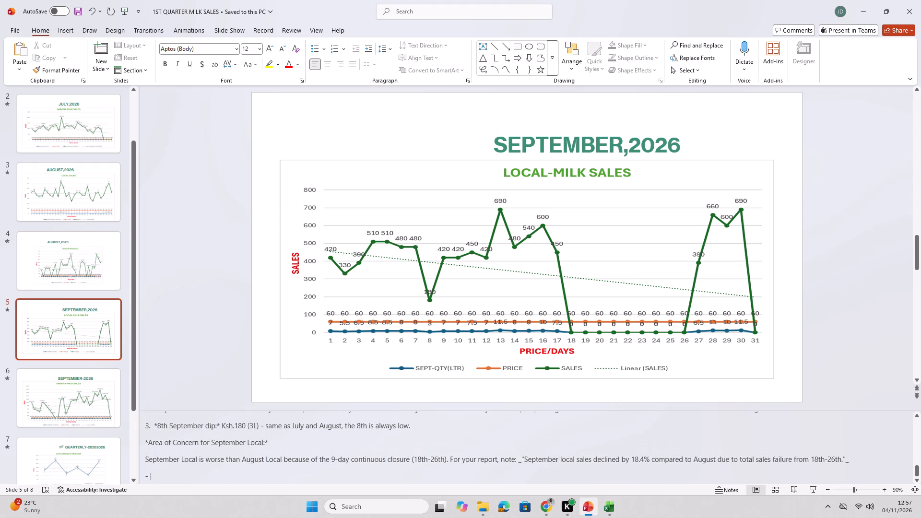
pyautogui.press('BackSpace')
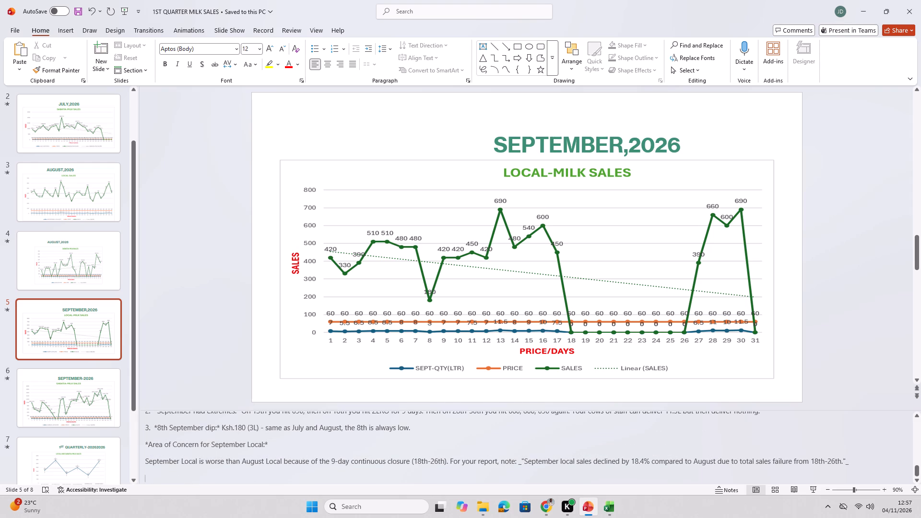
# Remove the asterisks around the heading "Area of Concern for September Local:" in slide 5's notes and make it bold.
pyautogui.scroll(1, 276, 471)
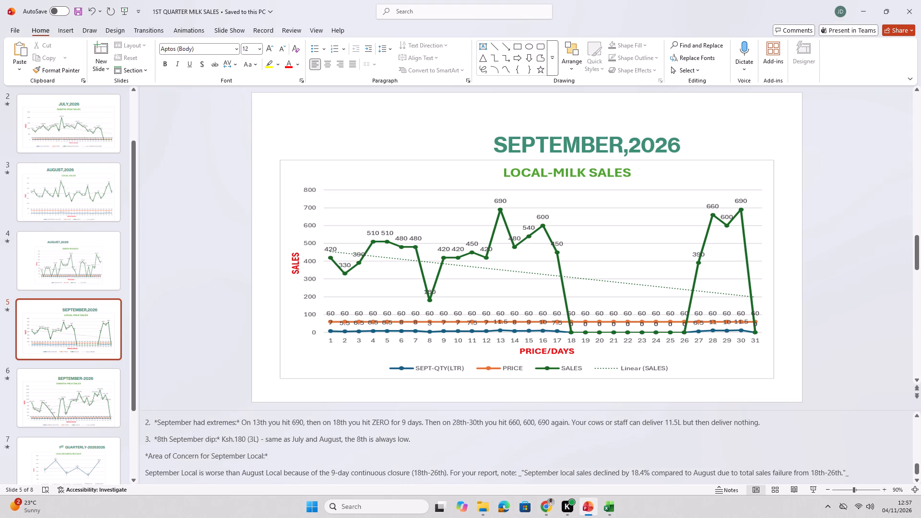
pyautogui.click(270, 455)
pyautogui.press('BackSpace')
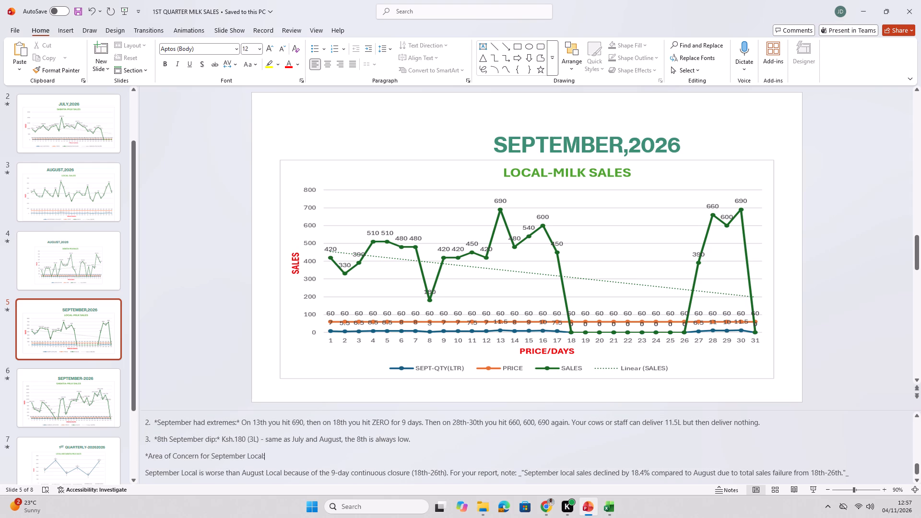
pyautogui.click(148, 454)
pyautogui.press('BackSpace')
pyautogui.moveTo(270, 454); pyautogui.dragTo(191, 459)
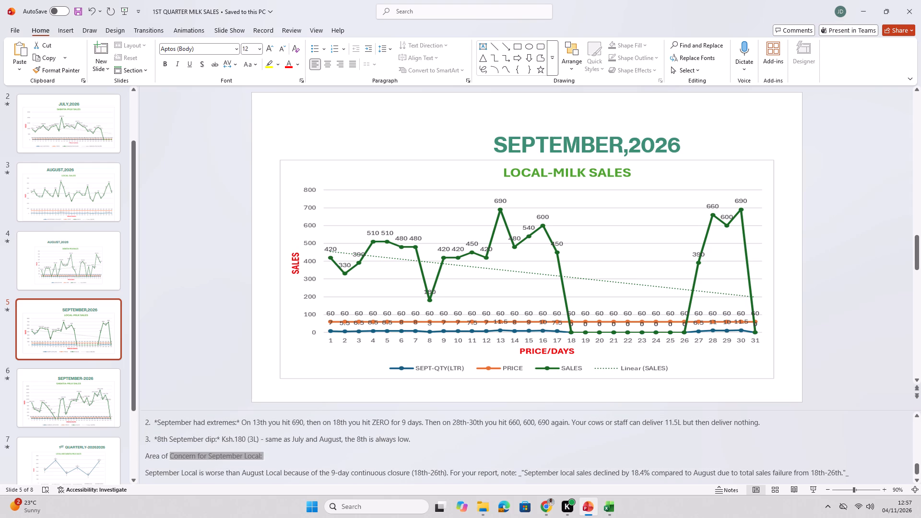
pyautogui.moveTo(191, 459); pyautogui.dragTo(146, 452)
pyautogui.click(153, 436)
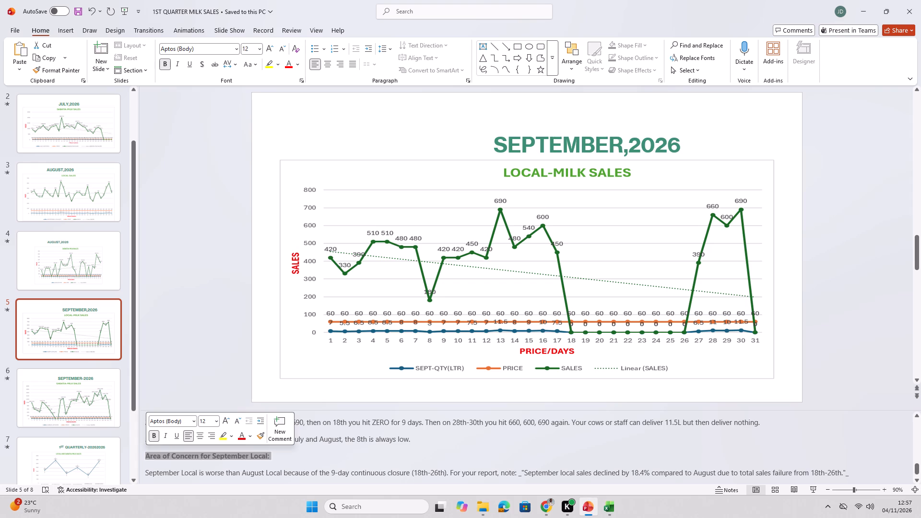
pyautogui.click(291, 461)
# Remove the asterisks around "8th September dip:" and the leading asterisks of points 2 and 1 in slide 5's notes.
pyautogui.scroll(1, 294, 461)
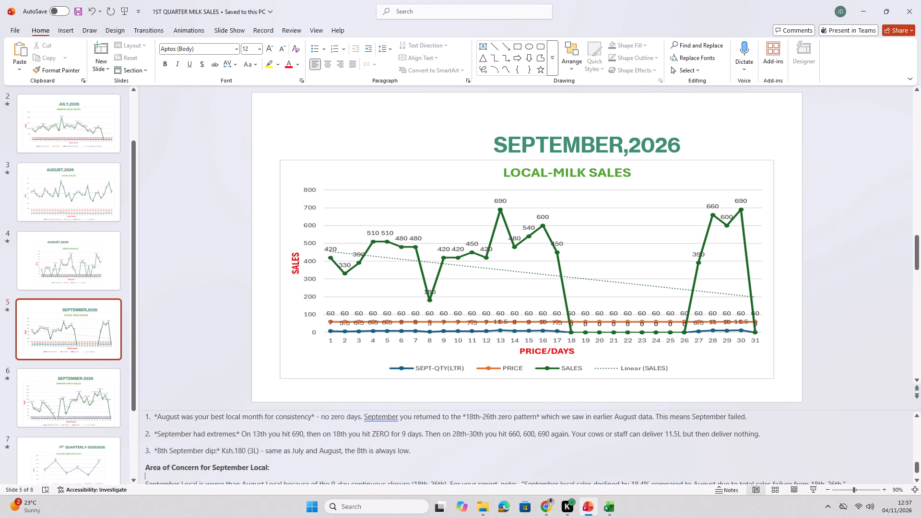
pyautogui.scroll(3, 294, 463)
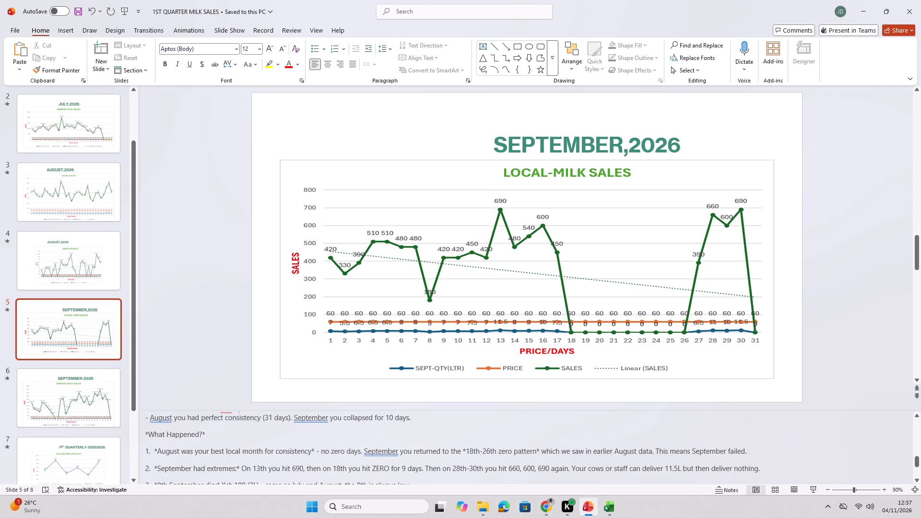
pyautogui.scroll(1, 294, 463)
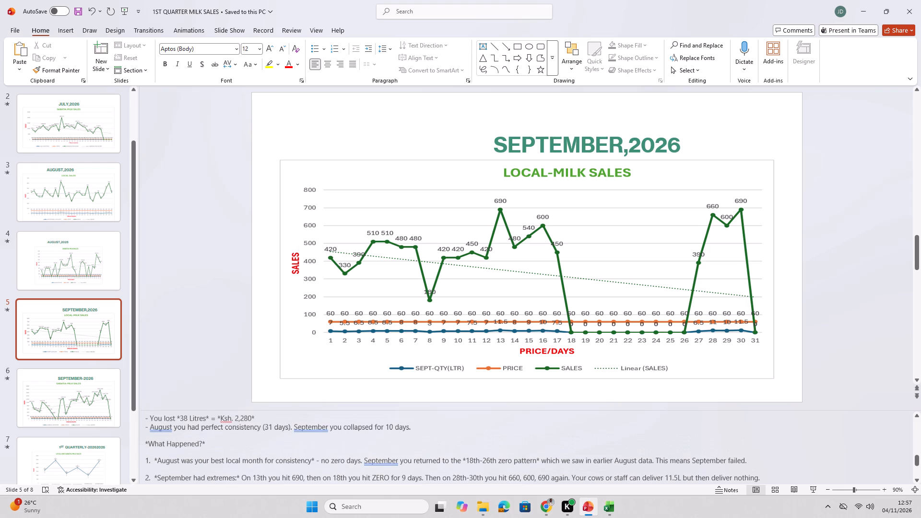
pyautogui.scroll(2, 294, 463)
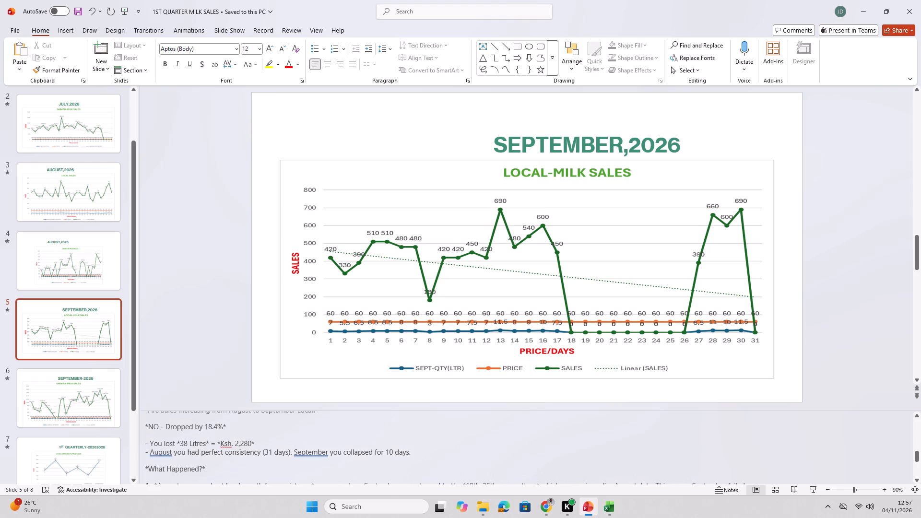
pyautogui.scroll(-4, 294, 463)
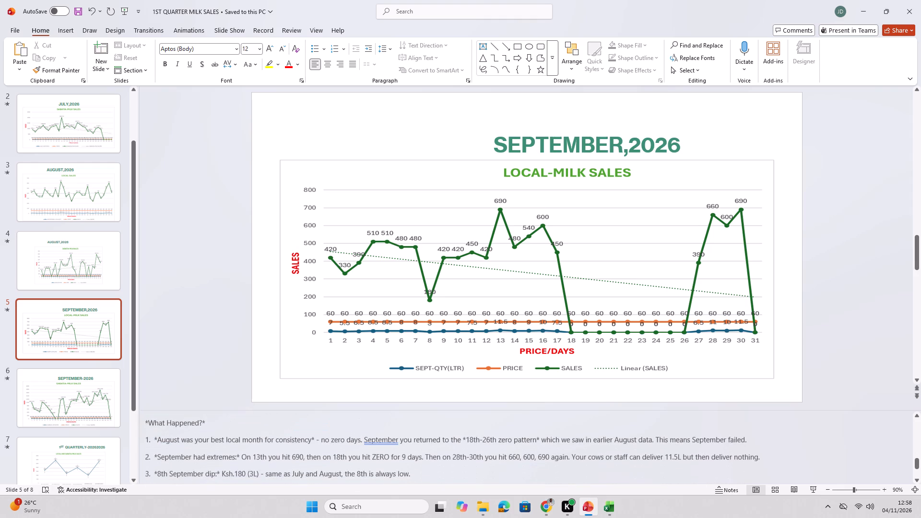
pyautogui.scroll(-2, 294, 463)
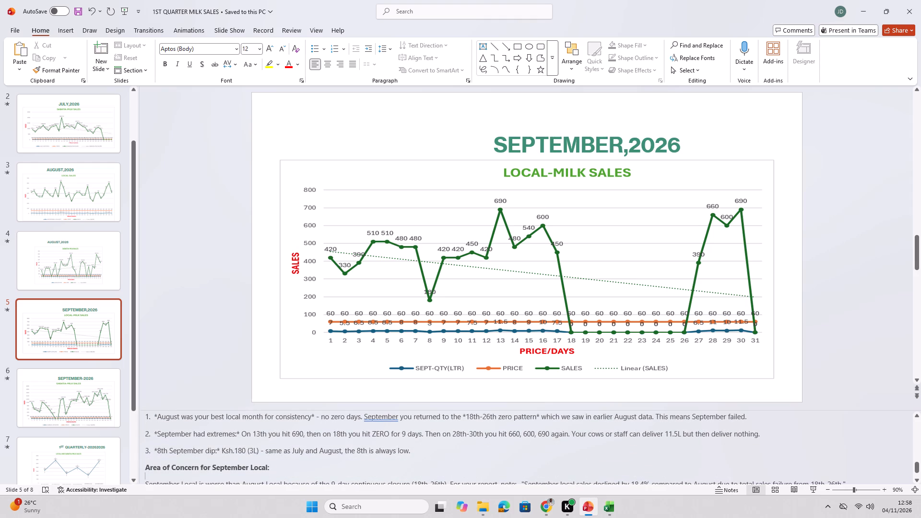
pyautogui.click(219, 450)
pyautogui.press('BackSpace')
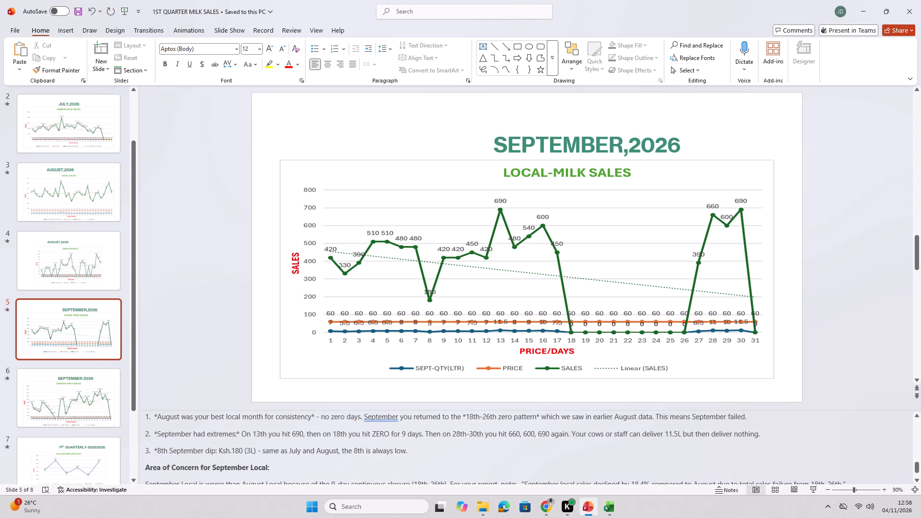
pyautogui.click(157, 449)
pyautogui.press('BackSpace')
pyautogui.click(158, 435)
pyautogui.press('BackSpace')
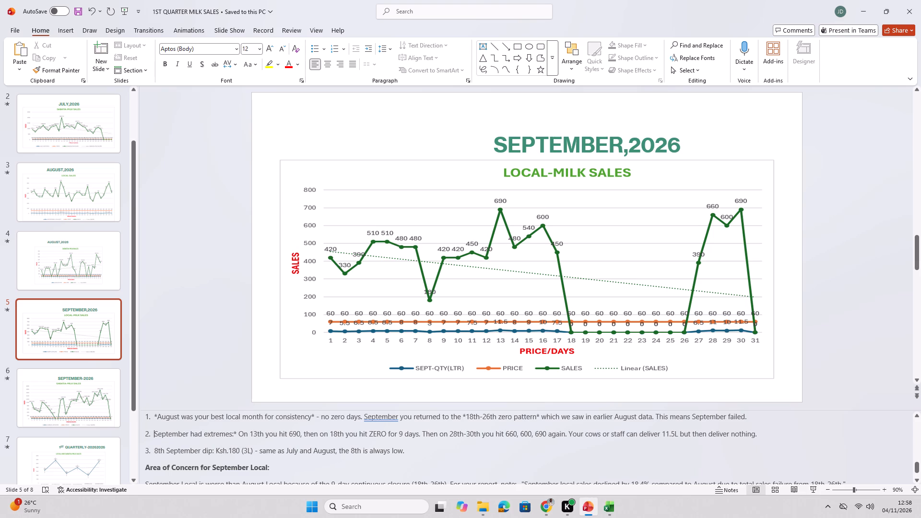
pyautogui.click(156, 416)
pyautogui.press('BackSpace')
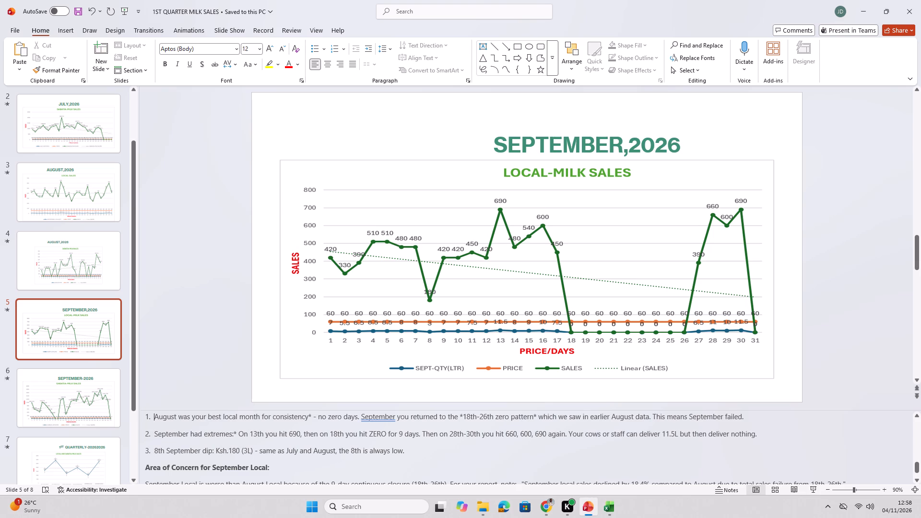
# Apply the grammar suggestion that adds a comma after "September" in point 1 of slide 5's notes.
pyautogui.scroll(1, 358, 449)
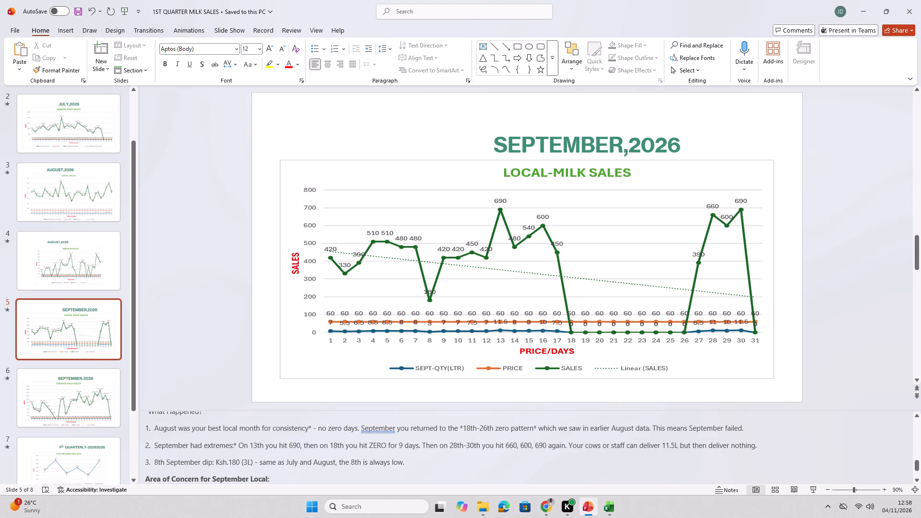
pyautogui.rightClick(380, 427)
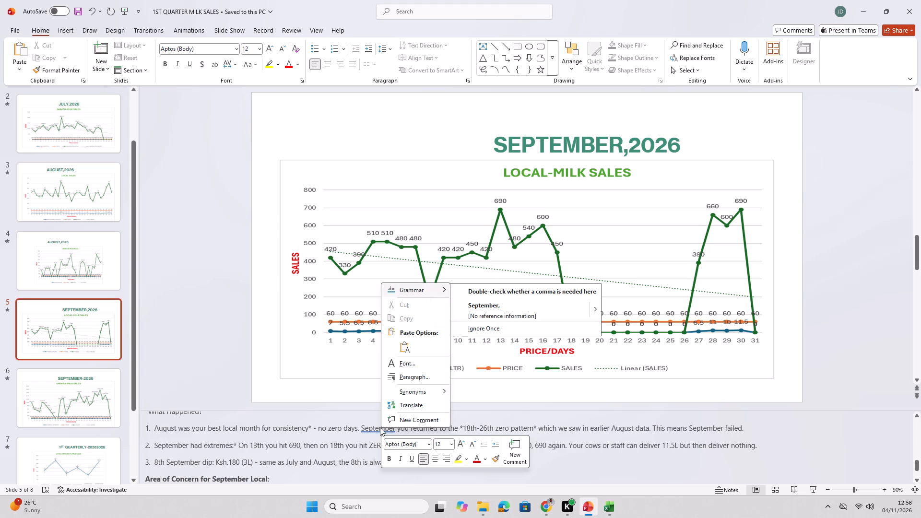
pyautogui.click(495, 306)
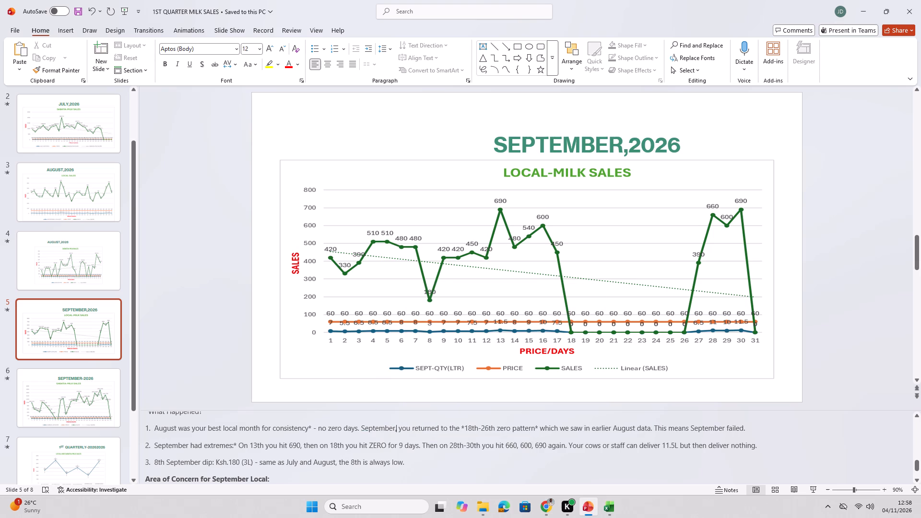
# Remove the asterisks around the heading "What Happened?" in slide 5's notes and make it bold.
pyautogui.scroll(2, 282, 459)
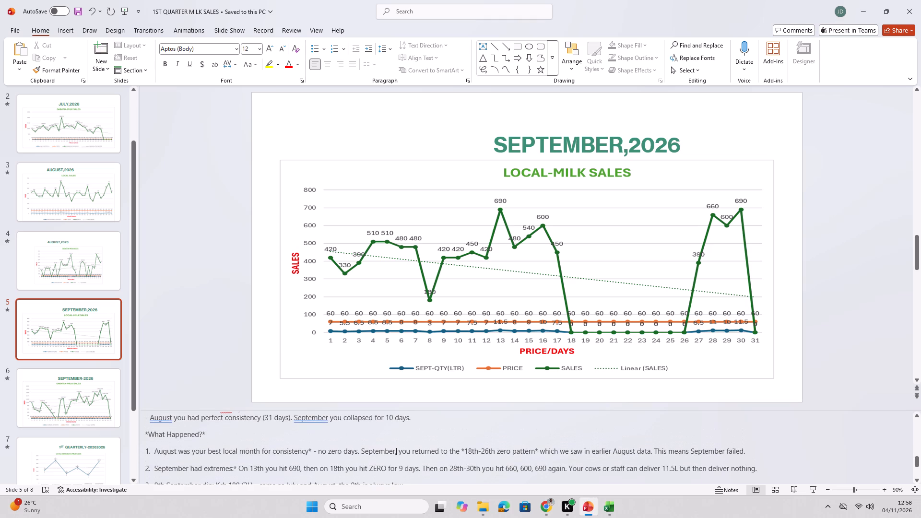
pyautogui.click(208, 432)
pyautogui.press('BackSpace')
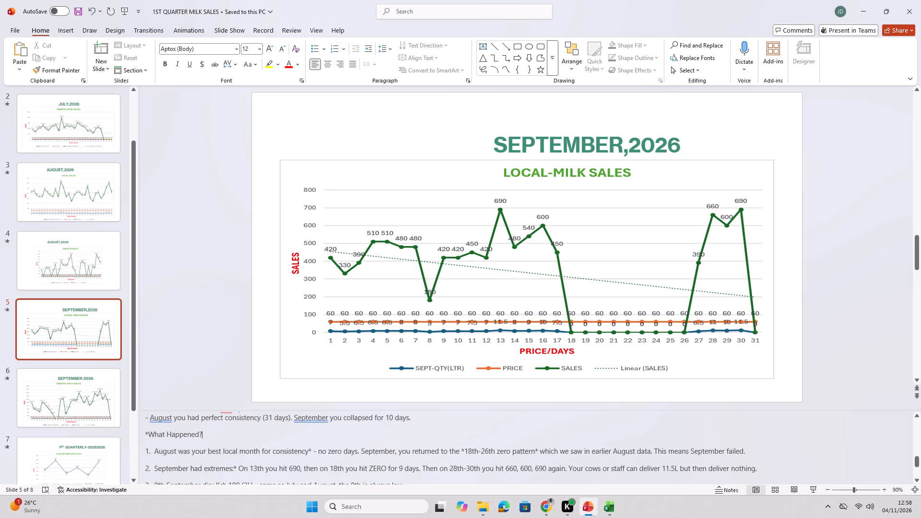
pyautogui.click(149, 434)
pyautogui.press('BackSpace')
pyautogui.moveTo(205, 433); pyautogui.dragTo(152, 438)
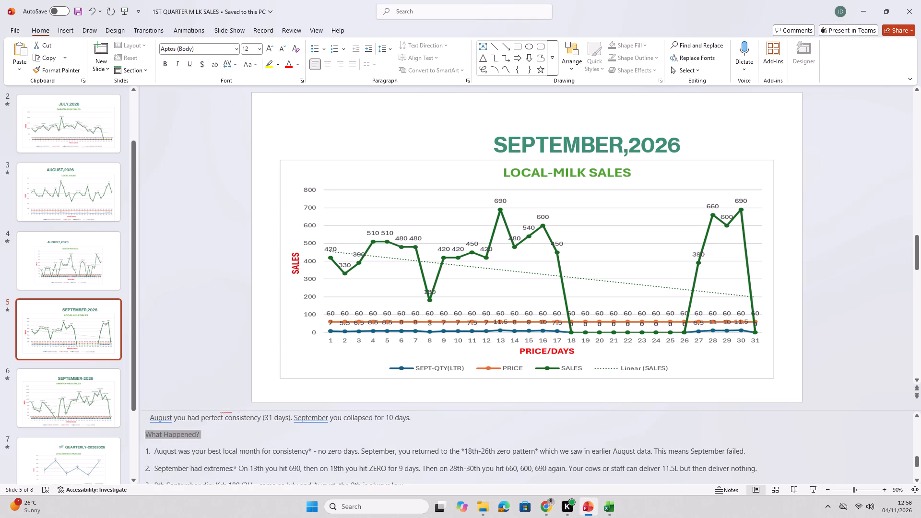
pyautogui.moveTo(152, 438); pyautogui.dragTo(149, 438)
pyautogui.click(157, 424)
pyautogui.click(194, 444)
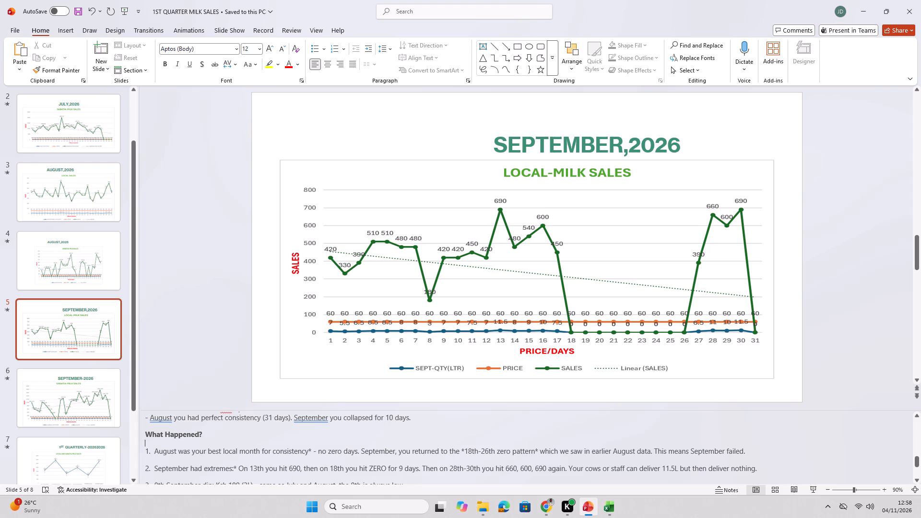
# Remove the remaining asterisks after "consistency" and around "18th-26th zero pattern" in point 1 of slide 5's notes.
pyautogui.click(312, 449)
pyautogui.press('BackSpace')
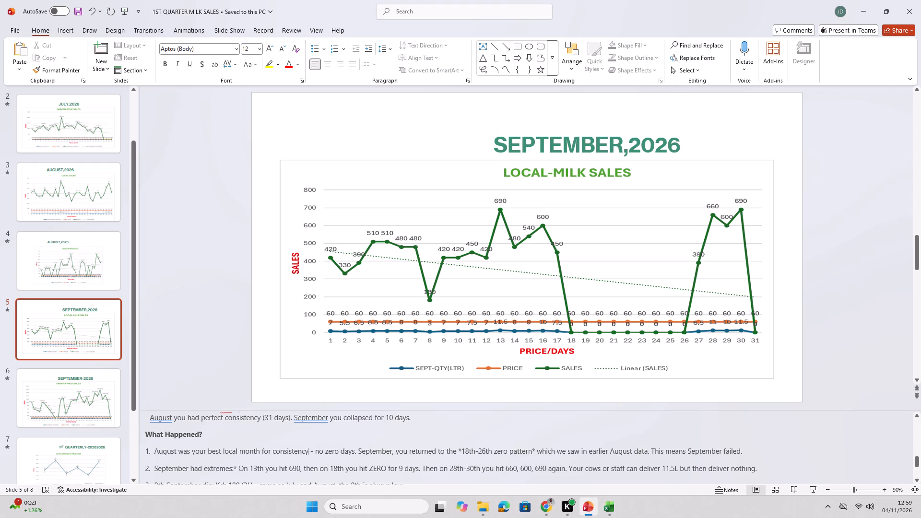
pyautogui.click(461, 450)
pyautogui.press('BackSpace')
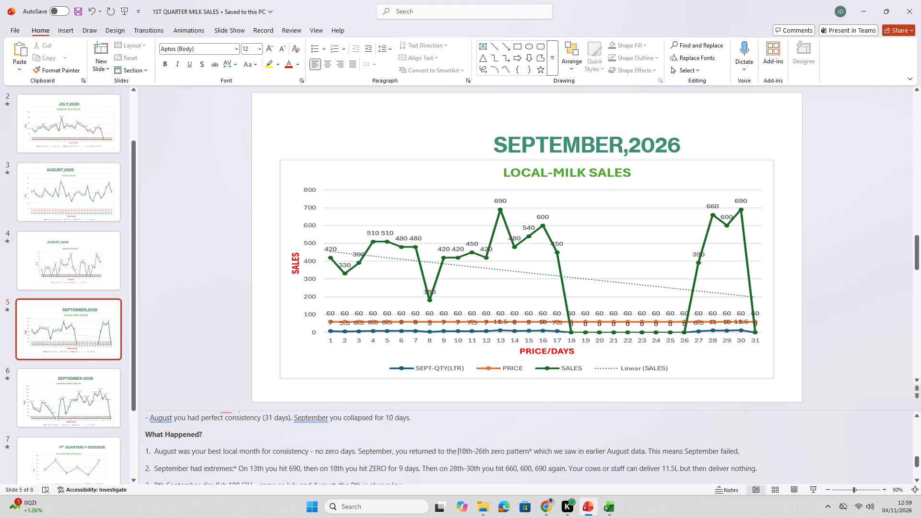
pyautogui.click(533, 449)
pyautogui.press('BackSpace')
pyautogui.press('BackSpace')
pyautogui.press('space')
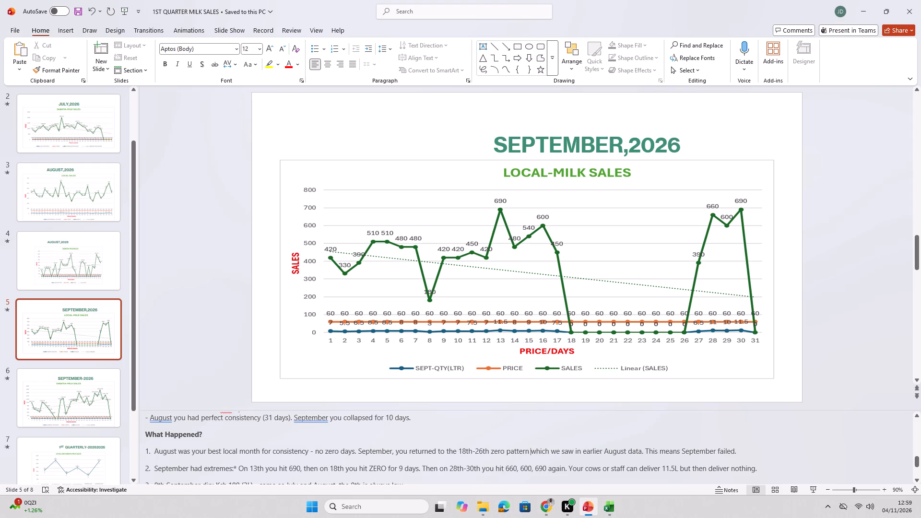
# Remove the asterisks from the "NO - Dropped by 18.4%" and "You lost 38 Litres = Ksh. 2,280" lines in slide 5's notes.
pyautogui.scroll(2, 327, 450)
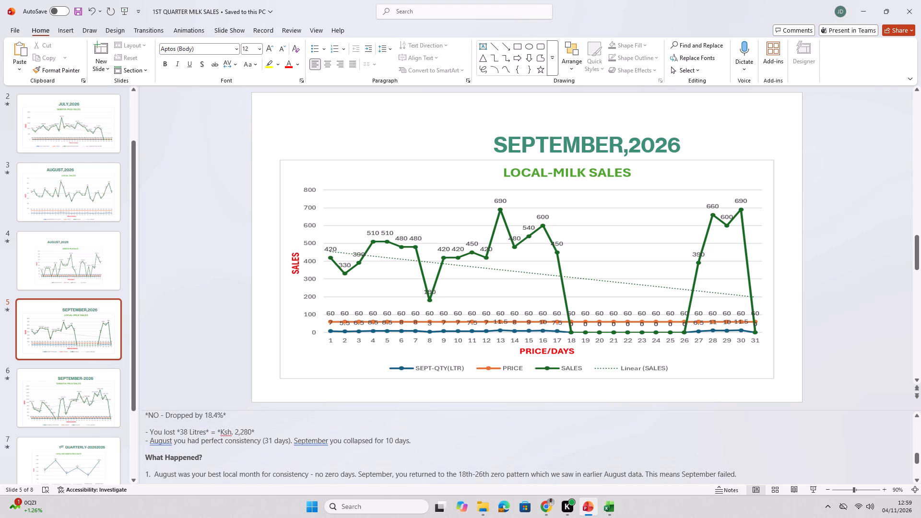
pyautogui.click(220, 431)
pyautogui.press('BackSpace')
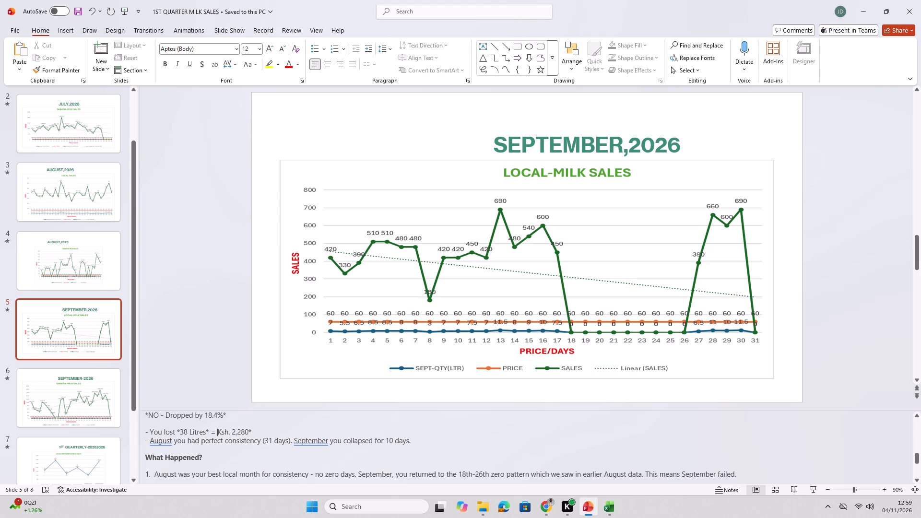
pyautogui.click(208, 431)
pyautogui.press('BackSpace')
pyautogui.click(180, 431)
pyautogui.press('BackSpace')
pyautogui.click(226, 415)
pyautogui.press('BackSpace')
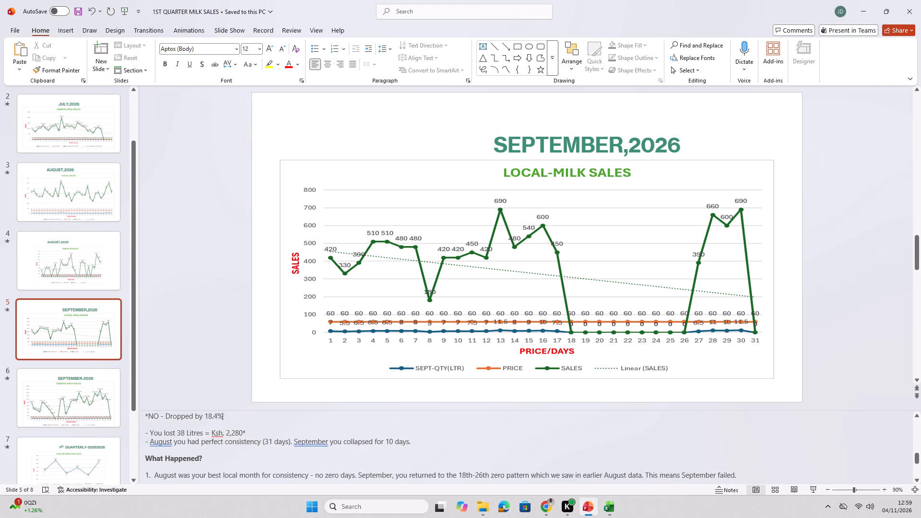
pyautogui.click(245, 432)
pyautogui.press('BackSpace')
pyautogui.click(148, 416)
pyautogui.press('BackSpace')
# Apply the grammar suggestions adding commas after "September" and "August" in the perfect consistency line of slide 5's notes.
pyautogui.scroll(1, 189, 458)
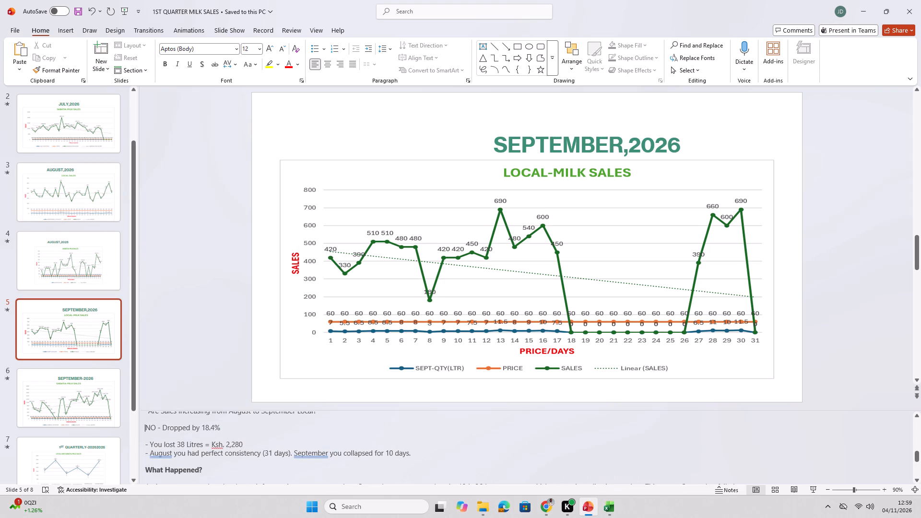
pyautogui.rightClick(310, 456)
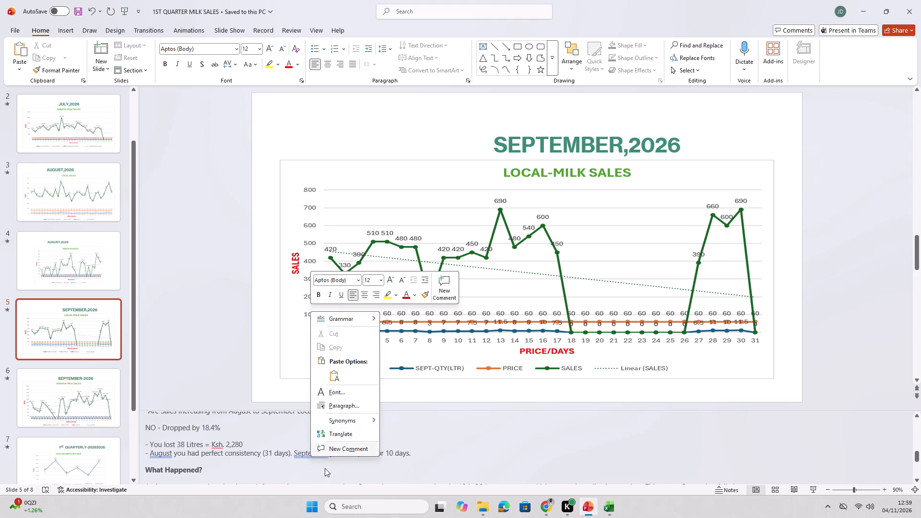
pyautogui.rightClick(295, 422)
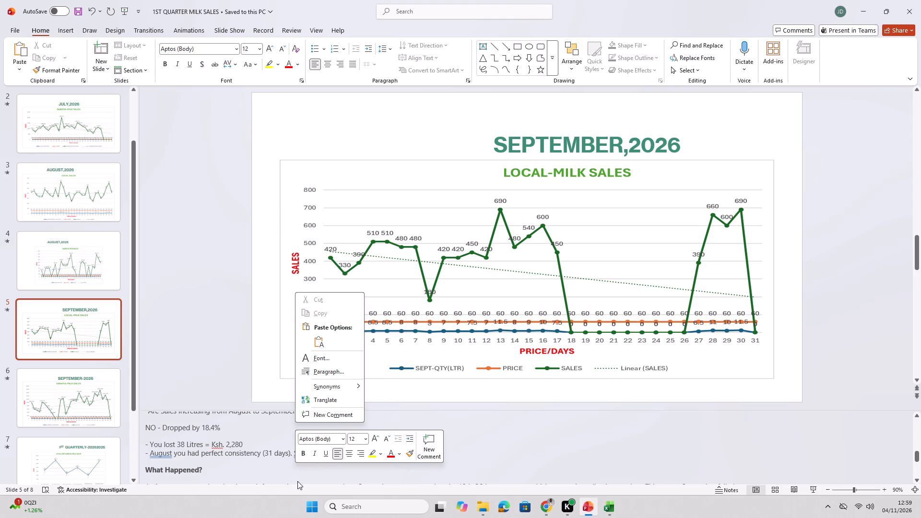
pyautogui.click(297, 481)
pyautogui.rightClick(312, 452)
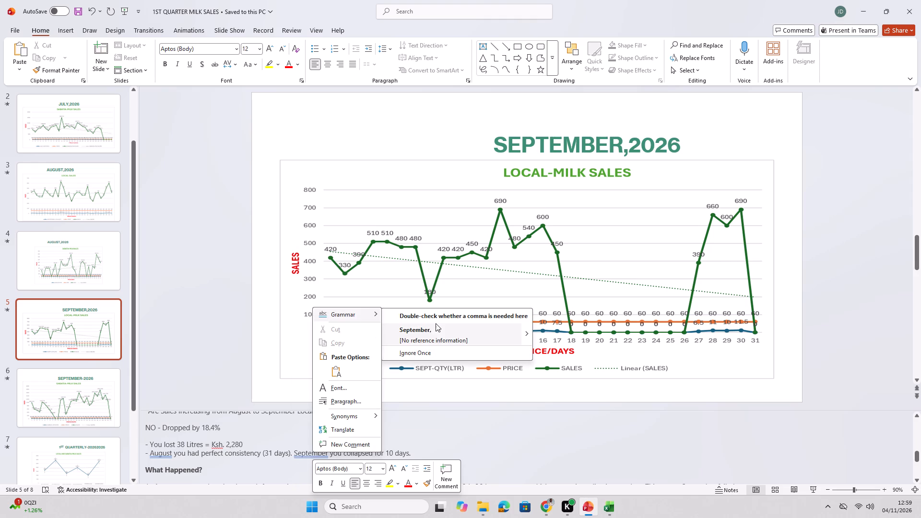
pyautogui.click(436, 328)
pyautogui.rightClick(156, 455)
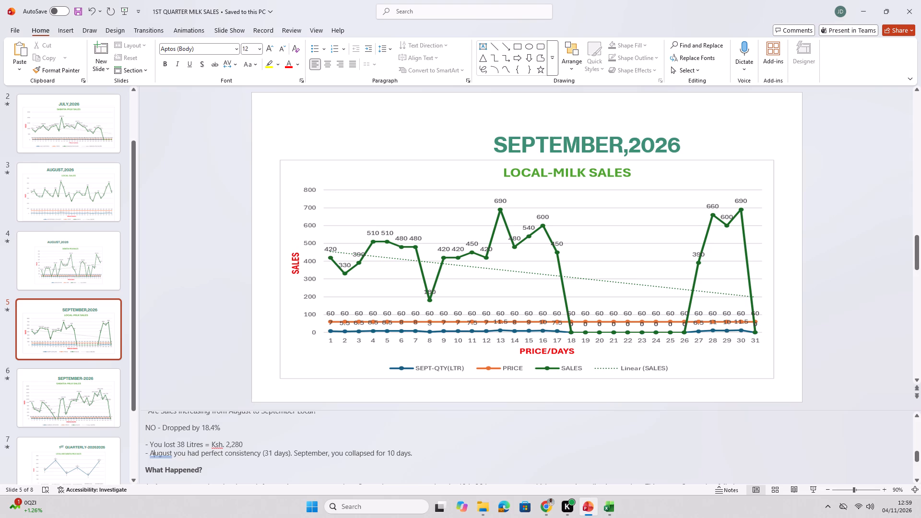
pyautogui.click(274, 337)
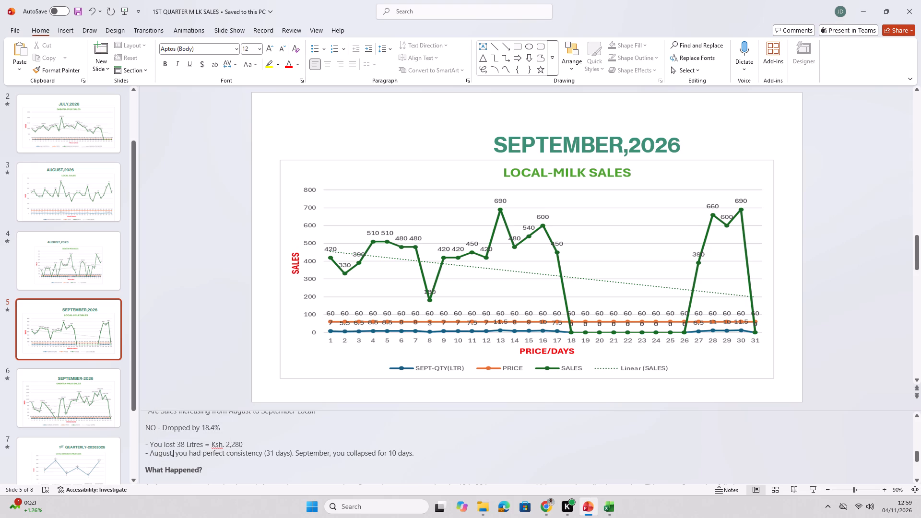
# Remove the asterisks around the heading "Are Sales Increasing from August to September Local?" in slide 5's notes.
pyautogui.scroll(2, 285, 445)
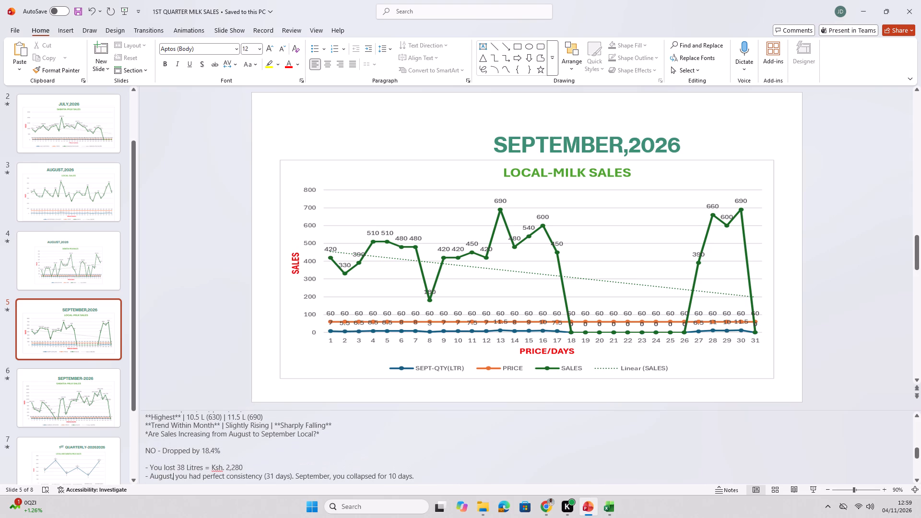
pyautogui.scroll(2, 285, 445)
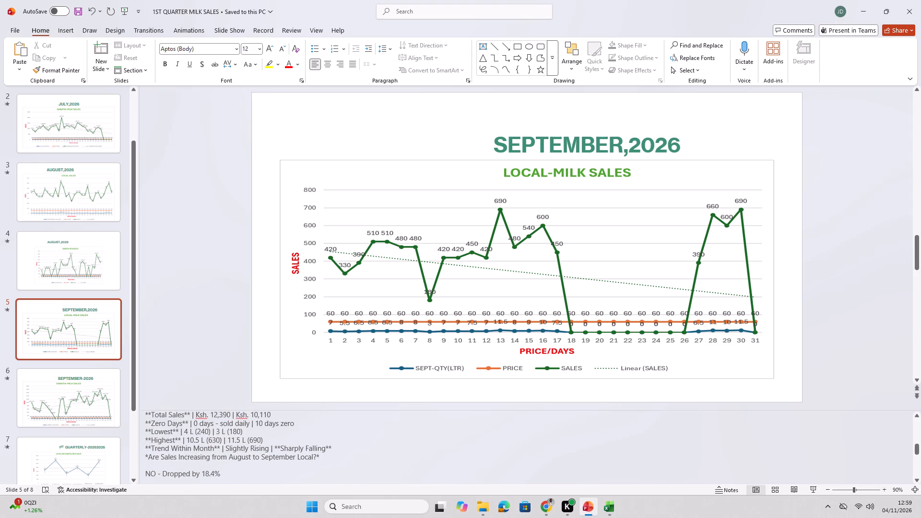
pyautogui.scroll(-3, 286, 445)
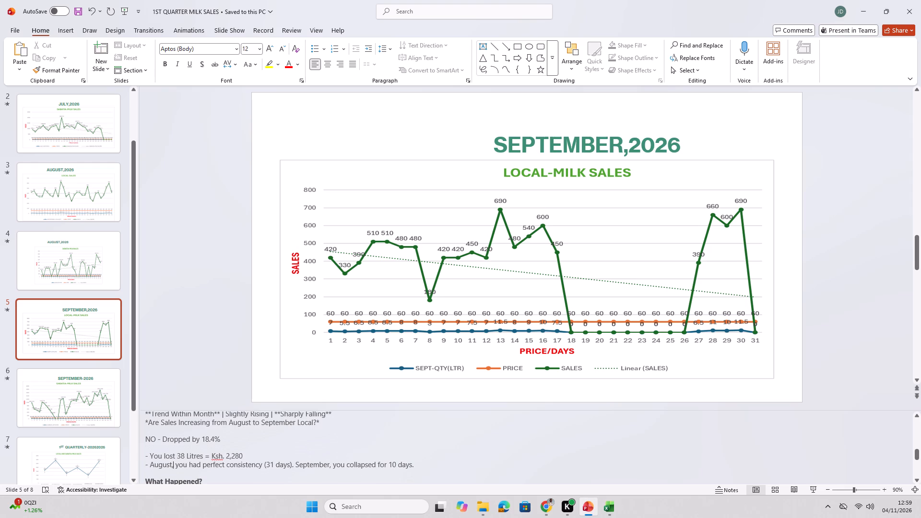
pyautogui.scroll(1, 287, 447)
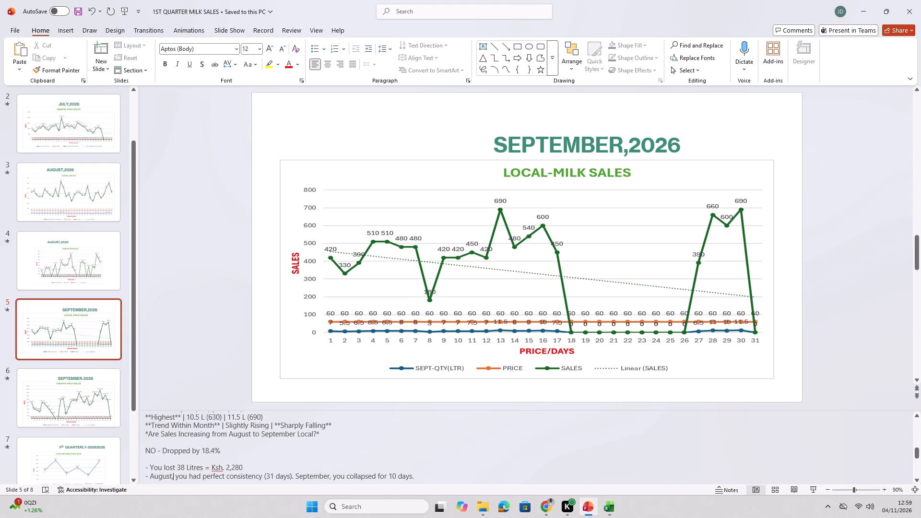
pyautogui.click(148, 434)
pyautogui.press('BackSpace')
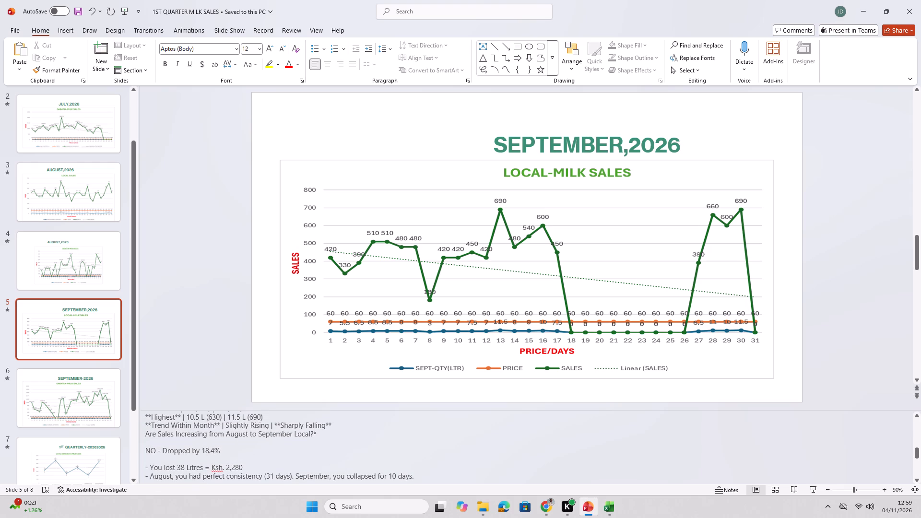
pyautogui.click(316, 435)
pyautogui.press('BackSpace')
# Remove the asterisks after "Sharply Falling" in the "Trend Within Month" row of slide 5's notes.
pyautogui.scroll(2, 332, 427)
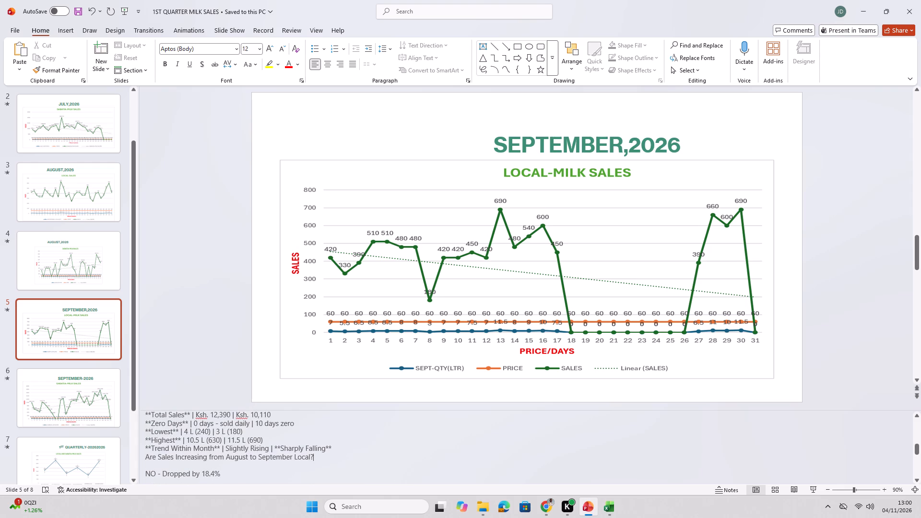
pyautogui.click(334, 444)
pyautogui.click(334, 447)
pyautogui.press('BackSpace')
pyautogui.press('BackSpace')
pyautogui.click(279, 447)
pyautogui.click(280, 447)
# Delete the "COMPARISON: AUGUST LOCAL vs SEPTEMBER LOCAL" heading and all its table rows, through "Trend Within Month", from slide 5's notes.
pyautogui.click(331, 448)
pyautogui.press('BackSpace')
pyautogui.press('BackSpace')
pyautogui.press('BackSpace')
pyautogui.press('BackSpace')
pyautogui.press('BackSpace')
pyautogui.press('BackSpace')
pyautogui.press('BackSpace')
pyautogui.press('BackSpace')
pyautogui.press('BackSpace')
pyautogui.press('BackSpace')
pyautogui.press('BackSpace')
pyautogui.press('BackSpace')
pyautogui.press('BackSpace')
pyautogui.press('BackSpace')
pyautogui.press('BackSpace')
pyautogui.press('BackSpace')
pyautogui.press('BackSpace')
pyautogui.press('BackSpace')
pyautogui.press('BackSpace')
pyautogui.press('BackSpace')
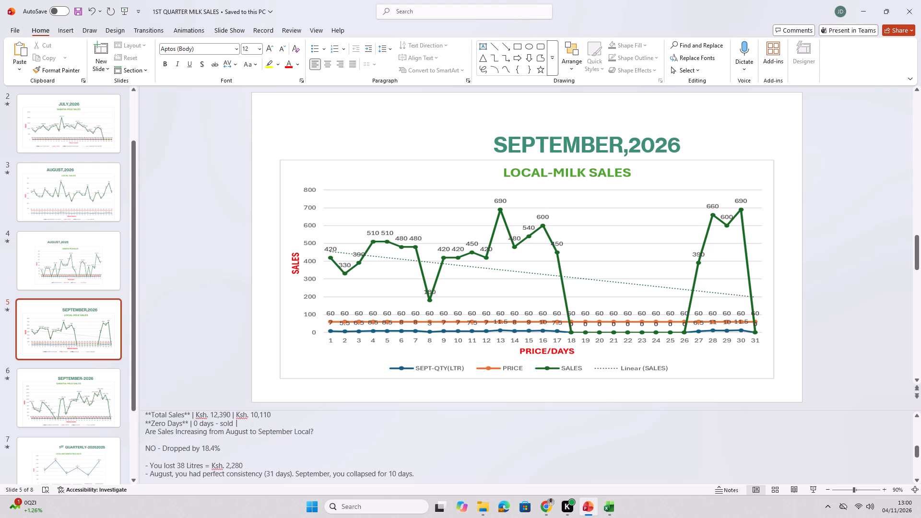
pyautogui.scroll(2, 329, 452)
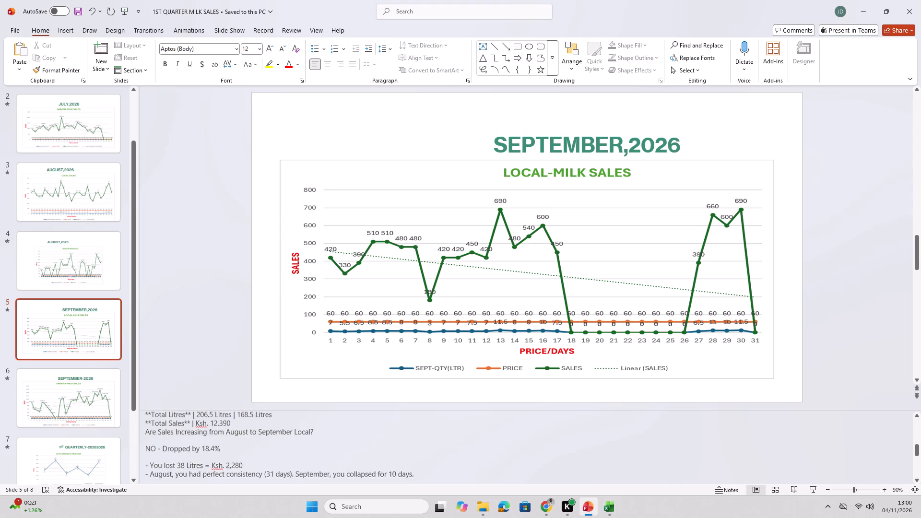
pyautogui.scroll(1, 329, 452)
pyautogui.press('BackSpace')
pyautogui.press('BackSpace')
pyautogui.press('BackSpace')
pyautogui.press('BackSpace')
pyautogui.press('BackSpace')
pyautogui.press('BackSpace')
pyautogui.press('BackSpace')
pyautogui.press('BackSpace')
pyautogui.press('BackSpace')
pyautogui.press('BackSpace')
pyautogui.press('BackSpace')
pyautogui.press('BackSpace')
pyautogui.press('BackSpace')
pyautogui.press('BackSpace')
pyautogui.press('BackSpace')
pyautogui.press('BackSpace')
pyautogui.press('BackSpace')
pyautogui.press('BackSpace')
pyautogui.press('BackSpace')
pyautogui.press('BackSpace')
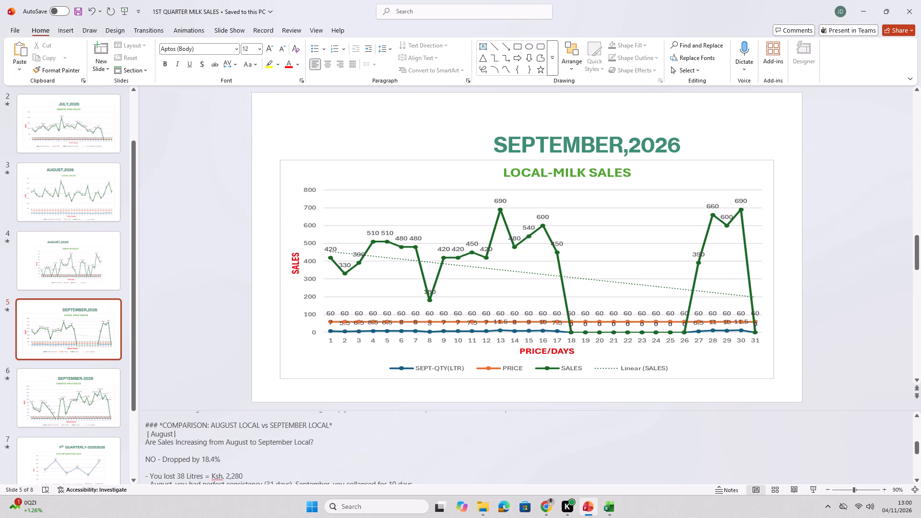
pyautogui.press('BackSpace')
pyautogui.press('BackSpace')
pyautogui.press('BackSpace')
pyautogui.press('BackSpace')
pyautogui.press('BackSpace')
pyautogui.press('BackSpace')
pyautogui.press('BackSpace')
pyautogui.press('BackSpace')
pyautogui.press('BackSpace')
pyautogui.press('BackSpace')
pyautogui.press('BackSpace')
pyautogui.press('BackSpace')
pyautogui.press('BackSpace')
pyautogui.press('BackSpace')
pyautogui.press('BackSpace')
pyautogui.press('BackSpace')
pyautogui.press('BackSpace')
pyautogui.press('BackSpace')
pyautogui.press('BackSpace')
pyautogui.press('BackSpace')
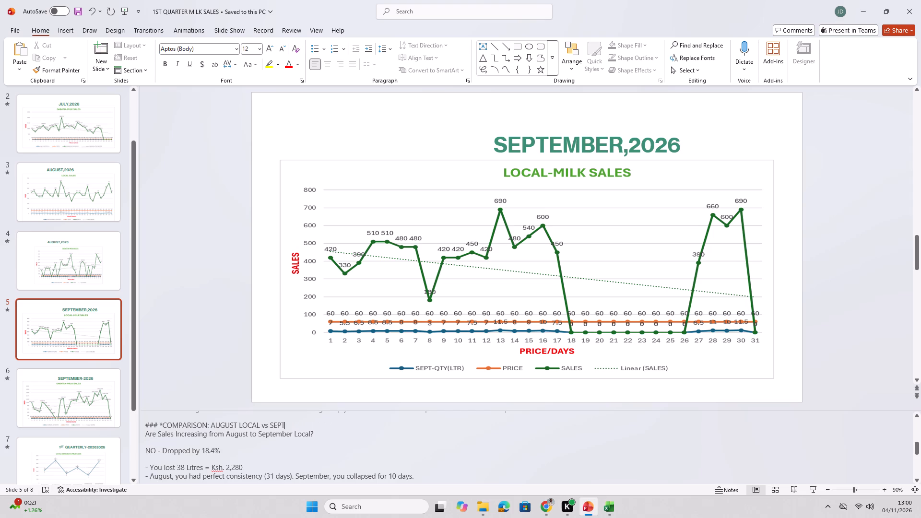
pyautogui.press('BackSpace')
pyautogui.press('BackSpace')
pyautogui.press('BackSpace')
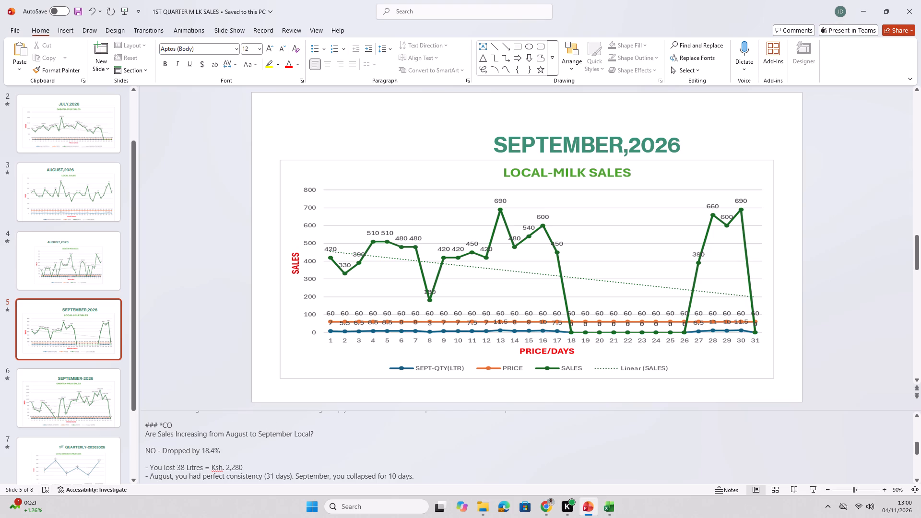
pyautogui.press('BackSpace')
pyautogui.press('BackSpace')
pyautogui.press('BackSpace')
pyautogui.press('BackSpace')
pyautogui.press('BackSpace')
pyautogui.press('BackSpace')
pyautogui.press('BackSpace')
# Replace "you" with "We" in the "lost 38 Litres" line and before "had perfect consistency" in slide 5's notes.
pyautogui.scroll(-2, 267, 453)
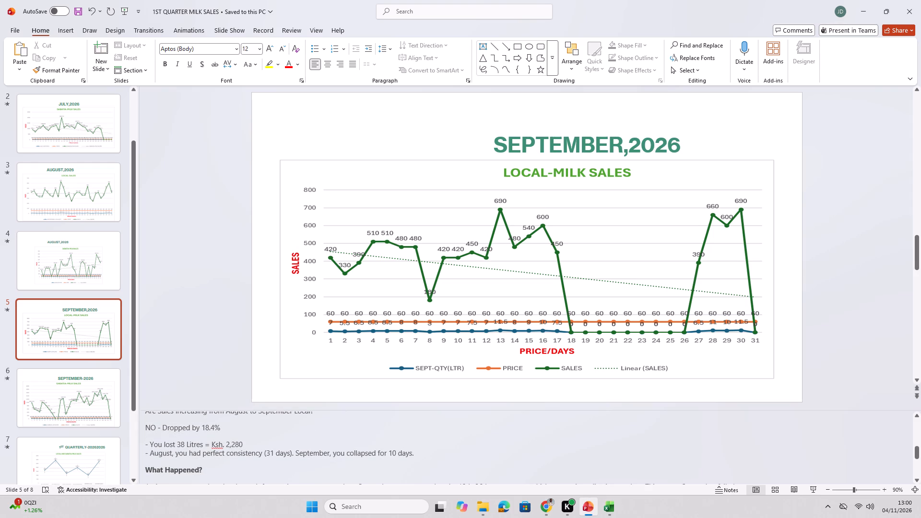
pyautogui.click(161, 445)
pyautogui.press('BackSpace')
pyautogui.press('BackSpace')
pyautogui.press('BackSpace')
pyautogui.press('w')
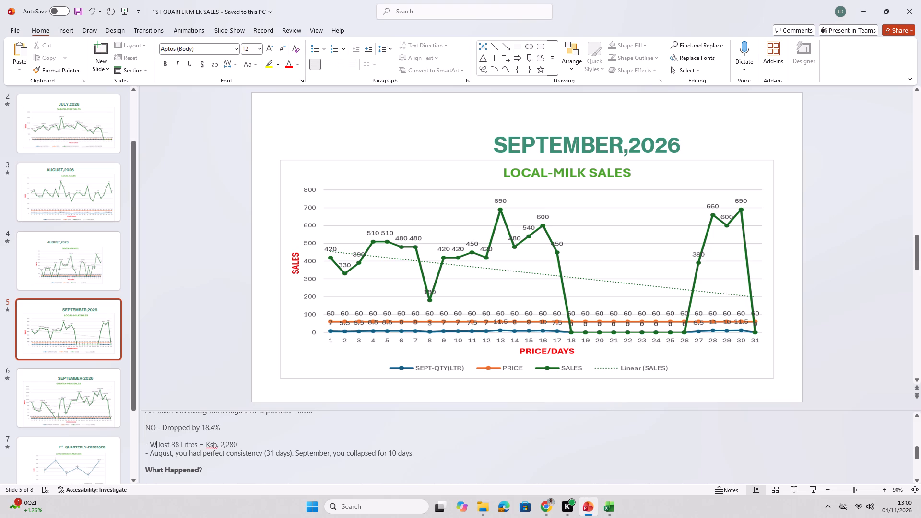
pyautogui.press('e')
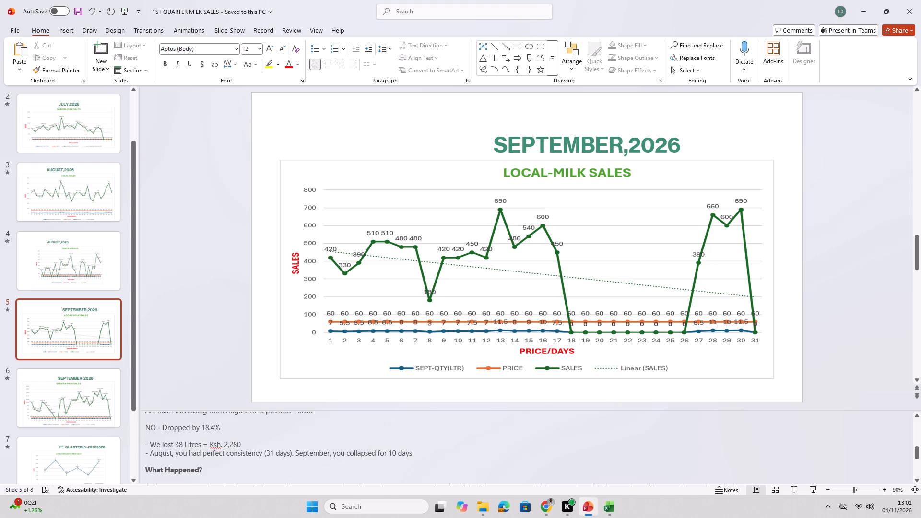
pyautogui.click(186, 455)
pyautogui.press('BackSpace')
pyautogui.press('BackSpace')
pyautogui.press('BackSpace')
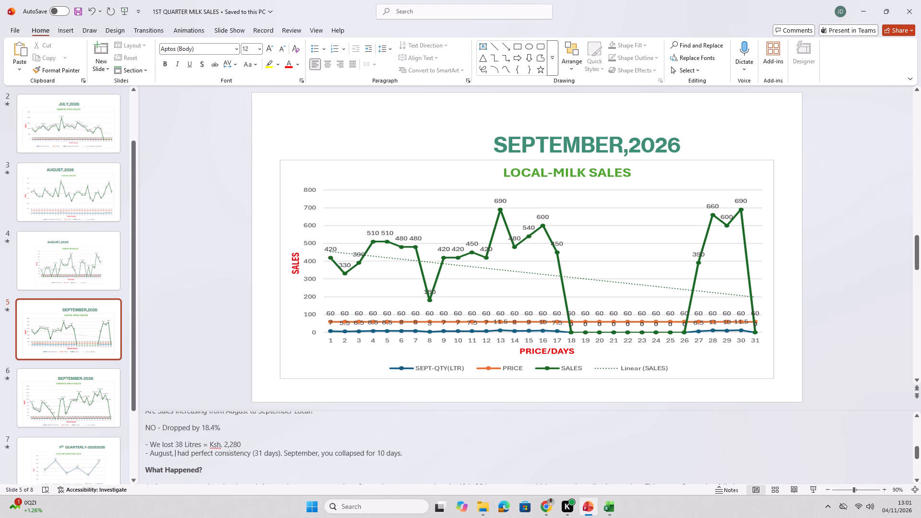
pyautogui.press('w')
pyautogui.press('e')
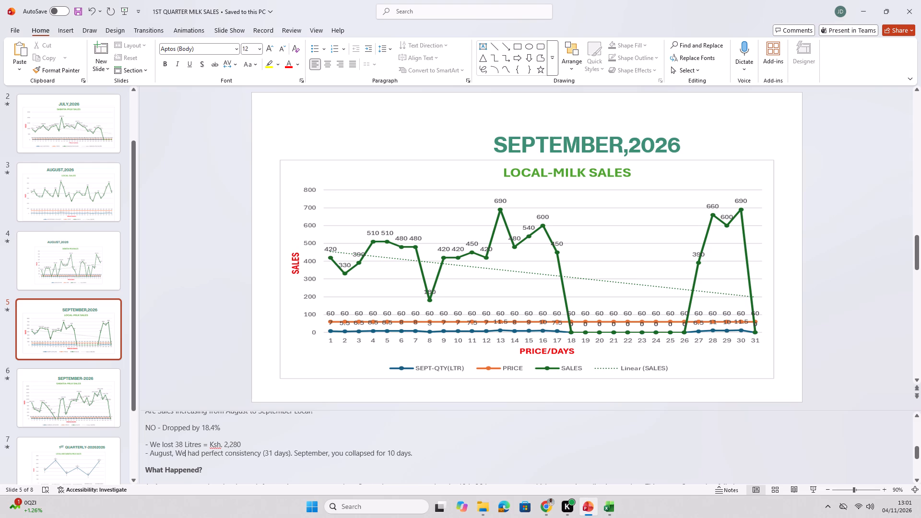
# Make the heading "Are Sales Increasing from August to September Local?" bold in slide 5's notes.
pyautogui.scroll(1, 194, 464)
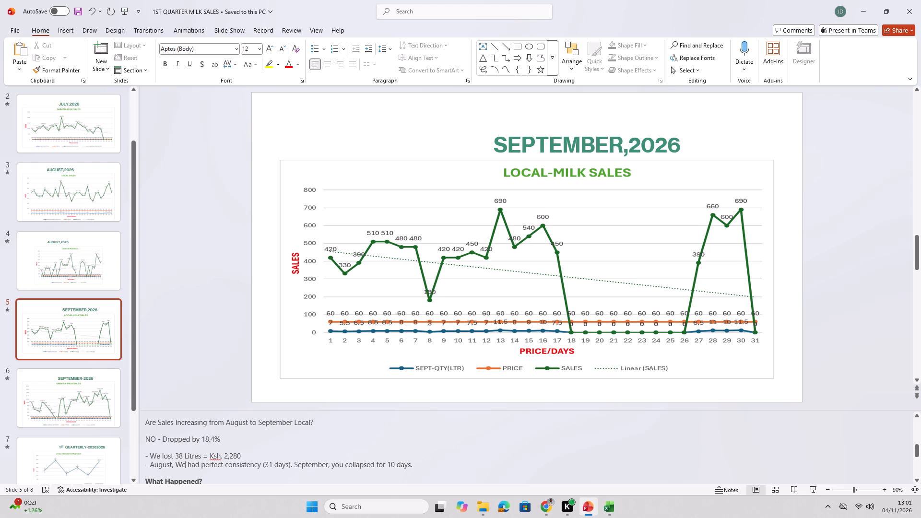
pyautogui.scroll(2, 195, 463)
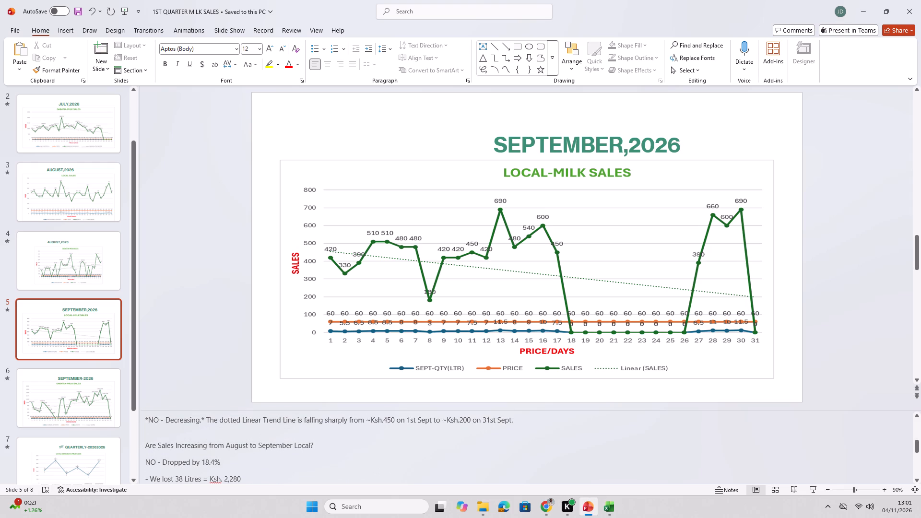
pyautogui.moveTo(317, 446); pyautogui.dragTo(149, 446)
pyautogui.click(154, 432)
pyautogui.click(312, 465)
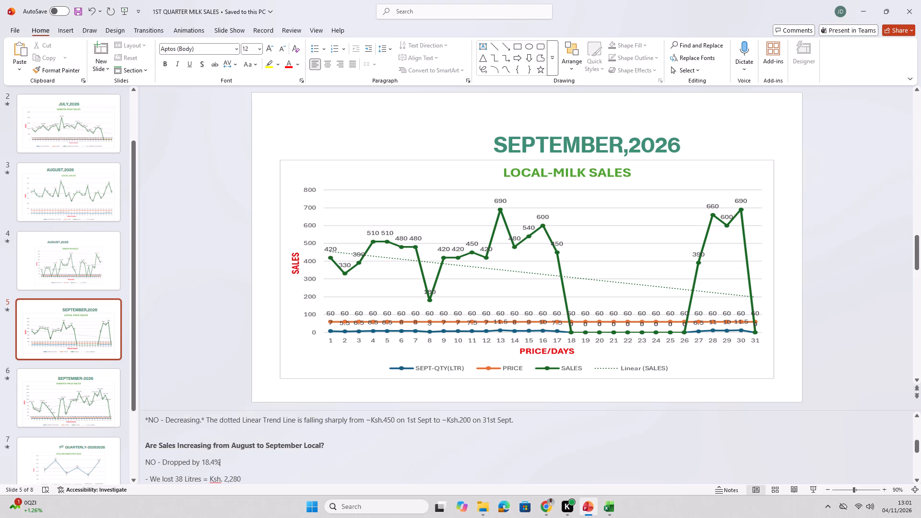
# Remove the asterisks around "Are Sales Increasing WITHIN September Local?" and around "NO - Decreasing." in slide 5's notes.
pyautogui.scroll(3, 312, 465)
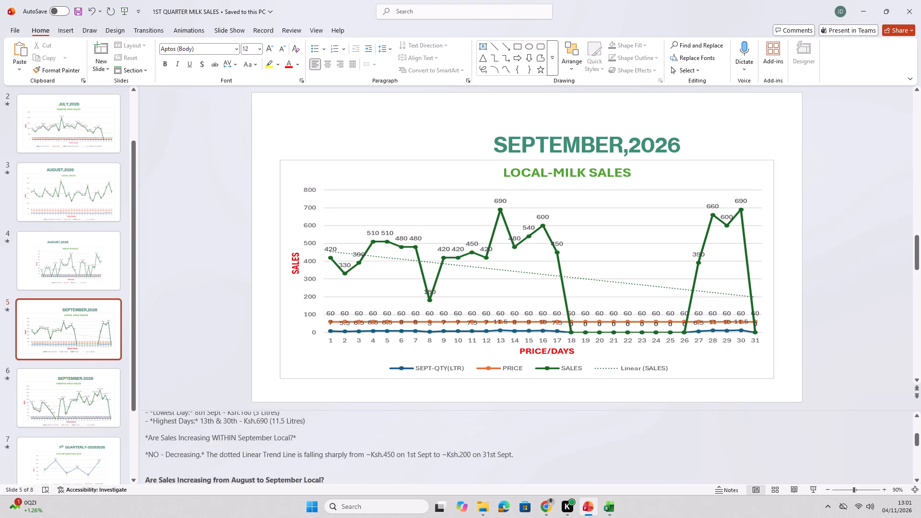
pyautogui.click(300, 436)
pyautogui.press('BackSpace')
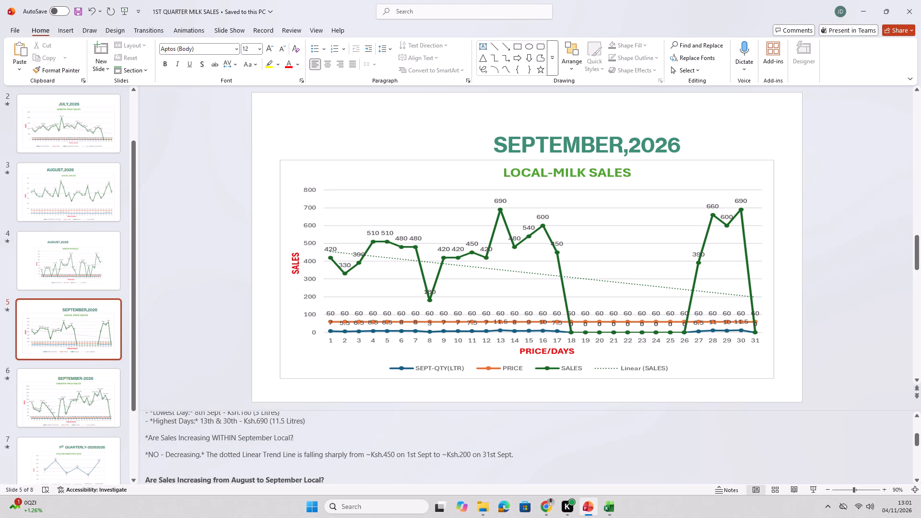
pyautogui.click(148, 437)
pyautogui.press('BackSpace')
pyautogui.click(149, 454)
pyautogui.press('BackSpace')
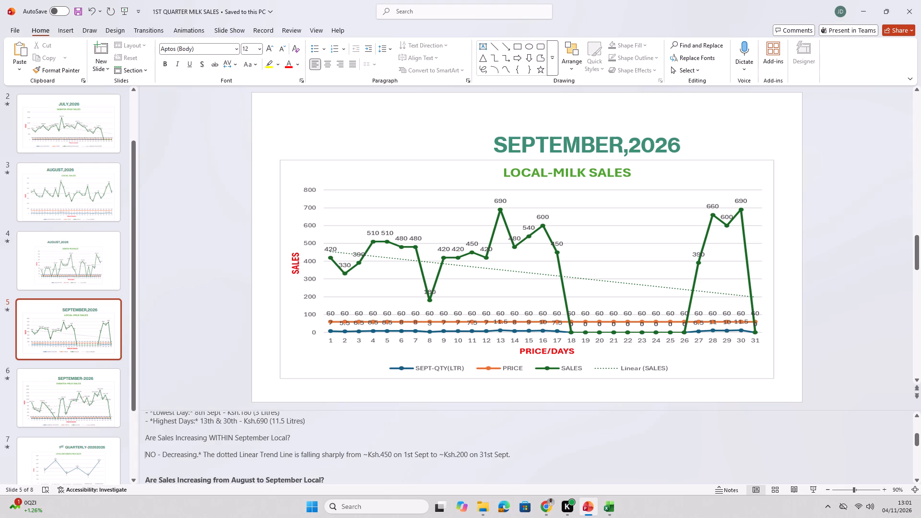
pyautogui.click(201, 455)
pyautogui.press('BackSpace')
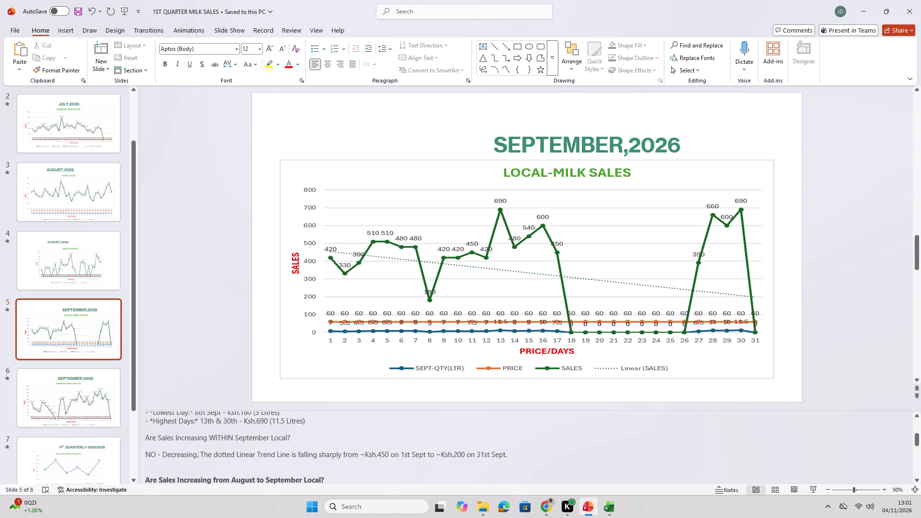
# Make the heading "Are Sales Increasing WITHIN September Local?" bold in slide 5's notes.
pyautogui.moveTo(293, 438); pyautogui.dragTo(138, 438)
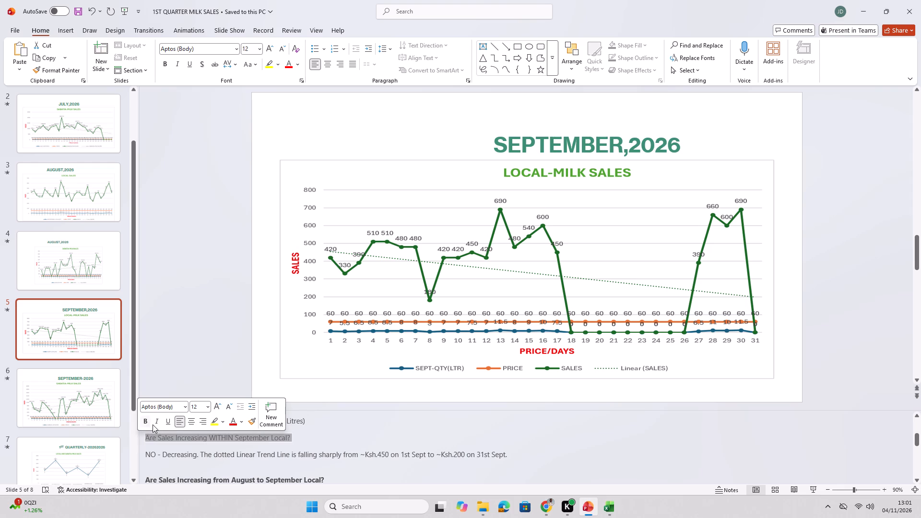
pyautogui.click(146, 425)
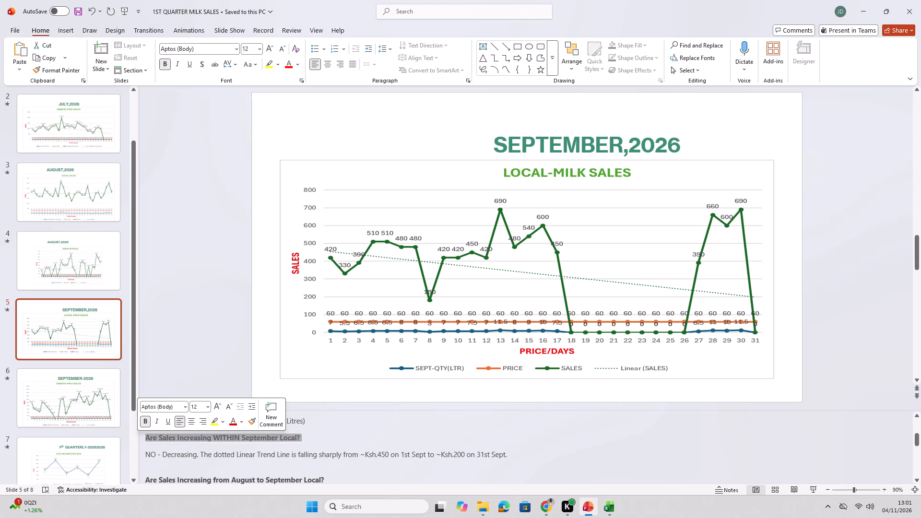
pyautogui.click(460, 418)
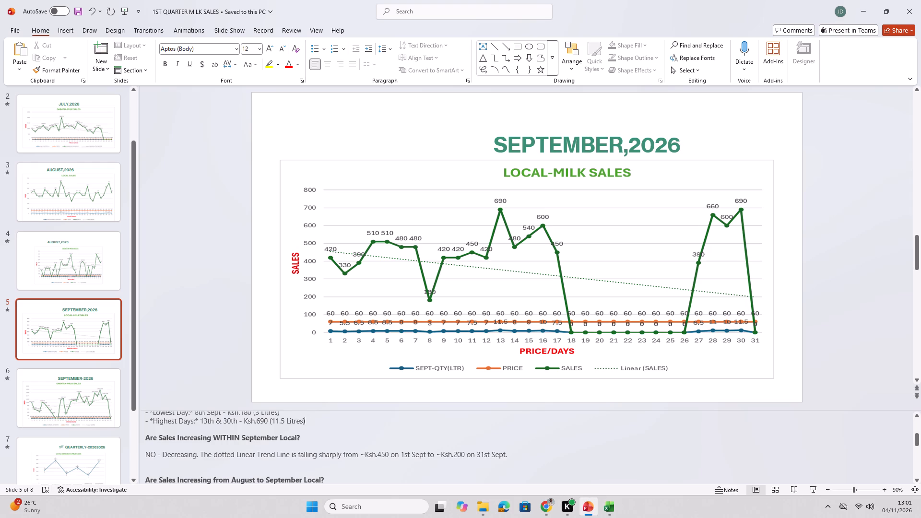
pyautogui.scroll(4, 458, 434)
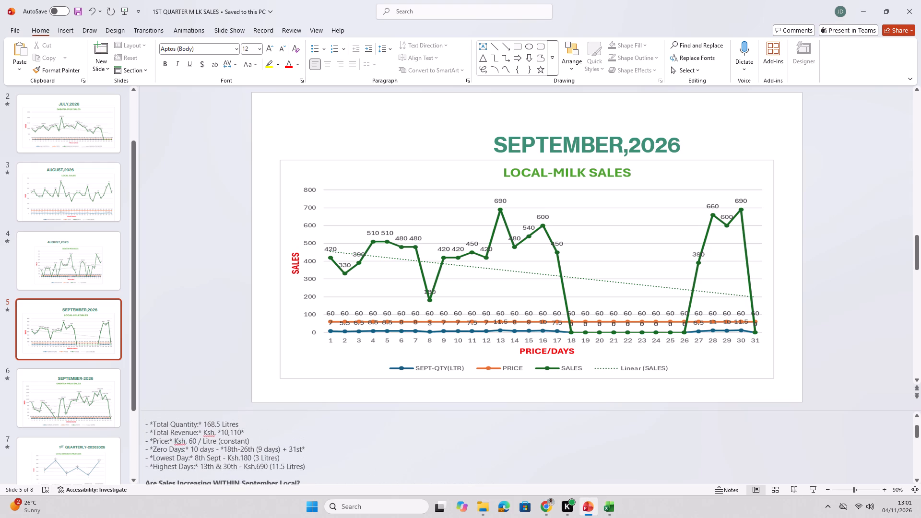
# Shorten the heading "*Summary (This September Graph Alone):*" to "Summary" in slide 5's notes, without any asterisks.
pyautogui.scroll(1, 457, 427)
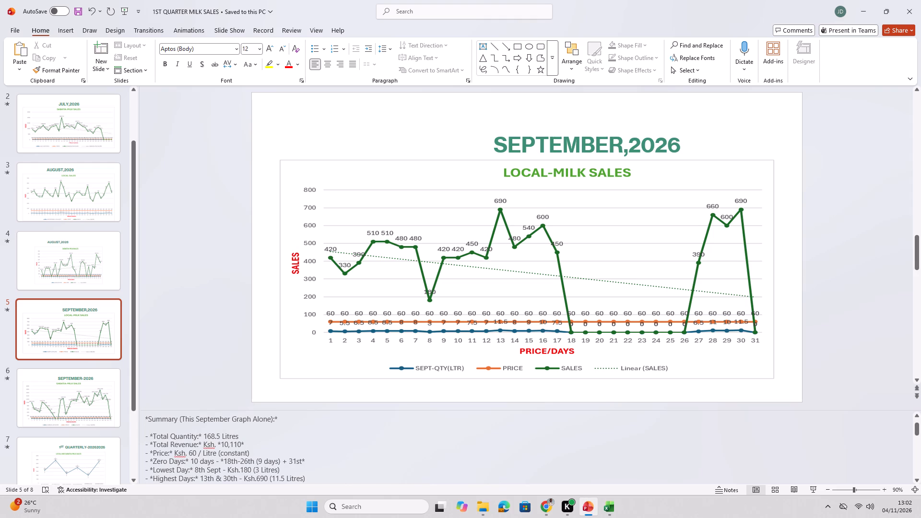
pyautogui.click(279, 420)
pyautogui.press('BackSpace')
pyautogui.press('BackSpace')
pyautogui.press('BackSpace')
pyautogui.press('BackSpace')
pyautogui.press('BackSpace')
pyautogui.press('BackSpace')
pyautogui.press('BackSpace')
pyautogui.press('BackSpace')
pyautogui.press('BackSpace')
pyautogui.press('BackSpace')
pyautogui.press('BackSpace')
pyautogui.press('BackSpace')
pyautogui.press('BackSpace')
pyautogui.press('BackSpace')
pyautogui.press('BackSpace')
pyautogui.press('BackSpace')
pyautogui.press('BackSpace')
pyautogui.press('BackSpace')
pyautogui.press('BackSpace')
pyautogui.press('BackSpace')
pyautogui.press('BackSpace')
pyautogui.press('BackSpace')
pyautogui.press('BackSpace')
pyautogui.press('BackSpace')
pyautogui.press('BackSpace')
pyautogui.press('BackSpace')
pyautogui.press('BackSpace')
pyautogui.press('BackSpace')
pyautogui.press('BackSpace')
pyautogui.press('BackSpace')
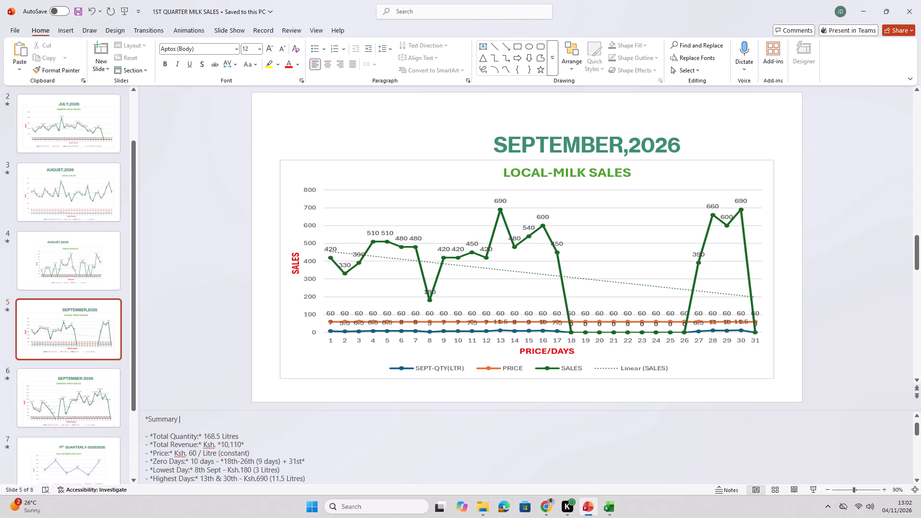
pyautogui.click(148, 418)
pyautogui.press('BackSpace')
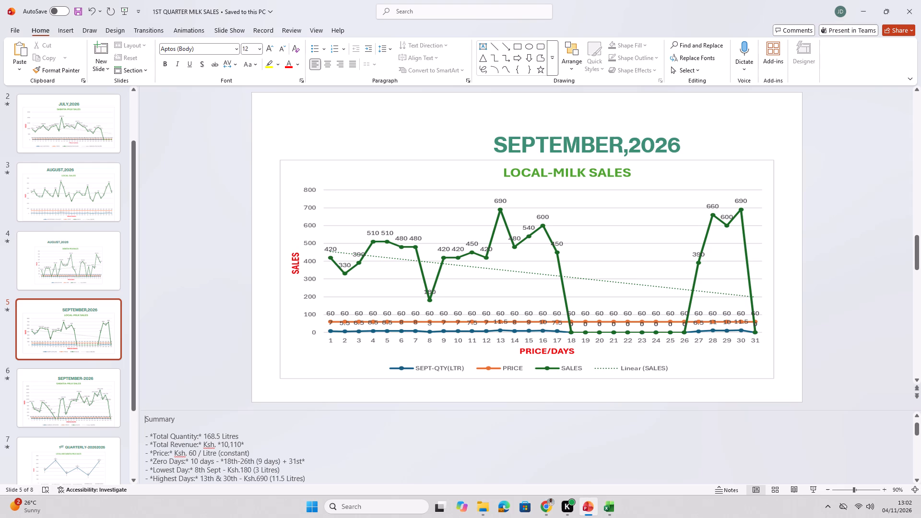
# Remove all asterisks from the "Total Revenue" line and the one before "Total Quantity" in slide 5's notes.
pyautogui.click(244, 441)
pyautogui.press('BackSpace')
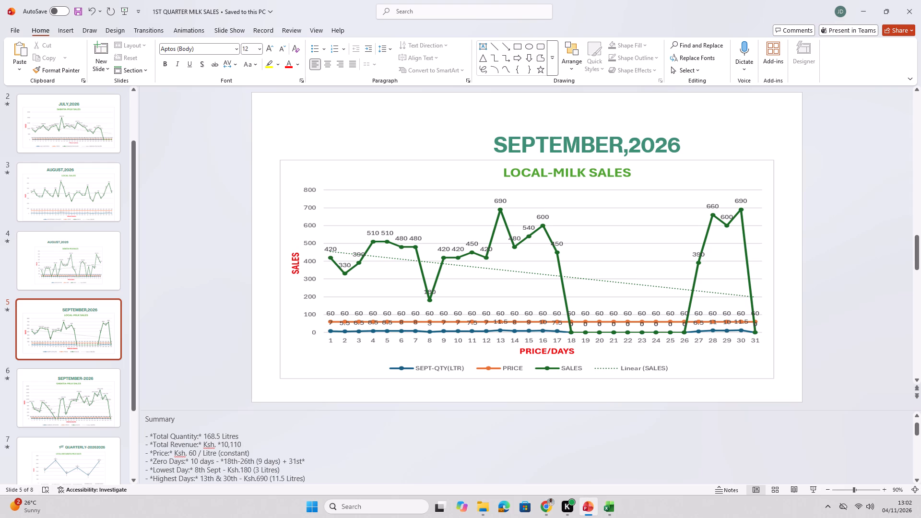
pyautogui.click(153, 442)
pyautogui.press('BackSpace')
pyautogui.click(154, 433)
pyautogui.press('BackSpace')
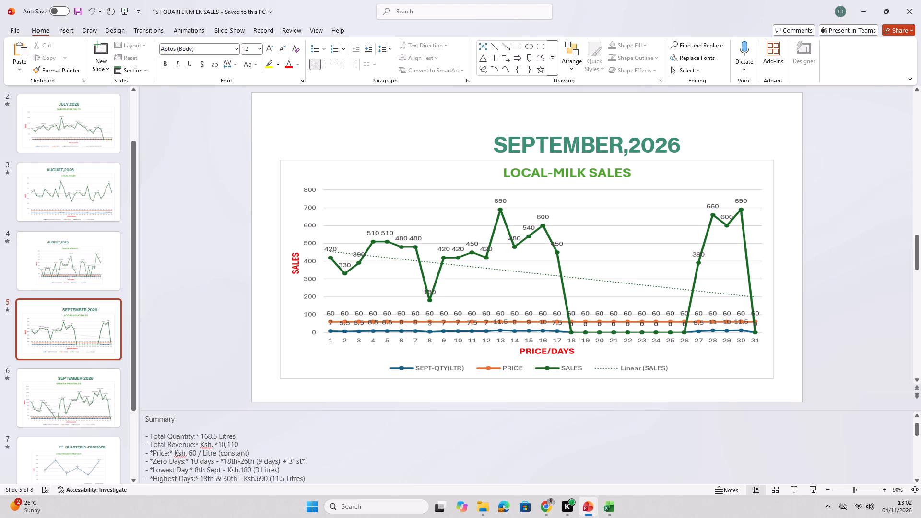
pyautogui.click(219, 443)
pyautogui.press('BackSpace')
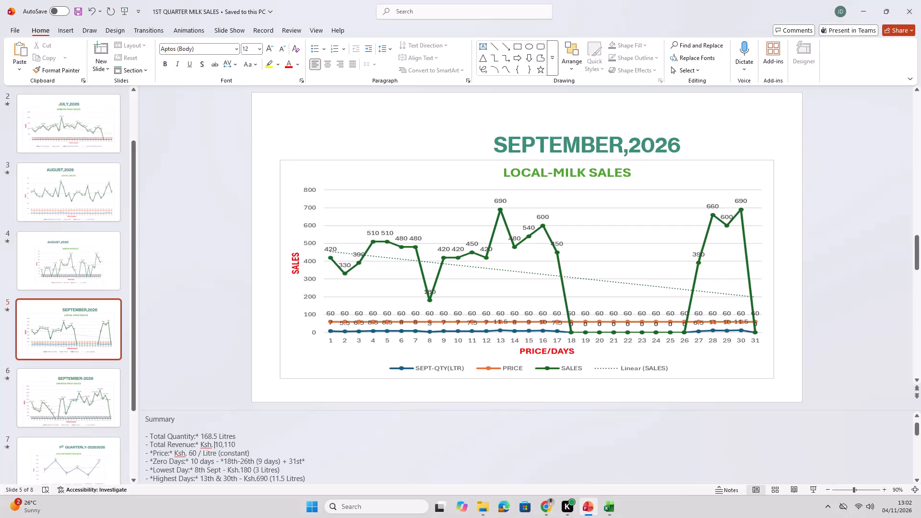
pyautogui.click(198, 444)
pyautogui.press('BackSpace')
# Remove the asterisks around "Price:", after "31st", and before "Zero Days", "Lowest Day" and "Highest Days" in slide 5's notes.
pyautogui.click(172, 452)
pyautogui.press('BackSpace')
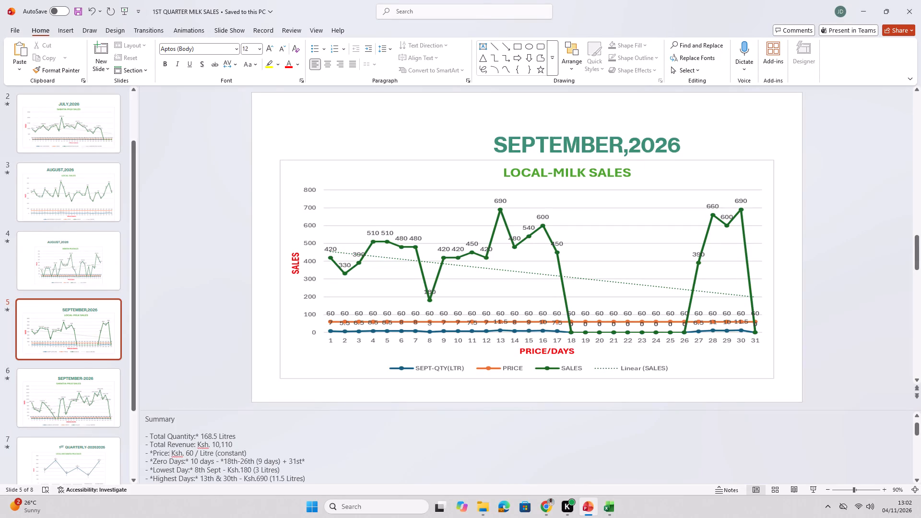
pyautogui.click(153, 452)
pyautogui.press('BackSpace')
pyautogui.click(153, 460)
pyautogui.press('BackSpace')
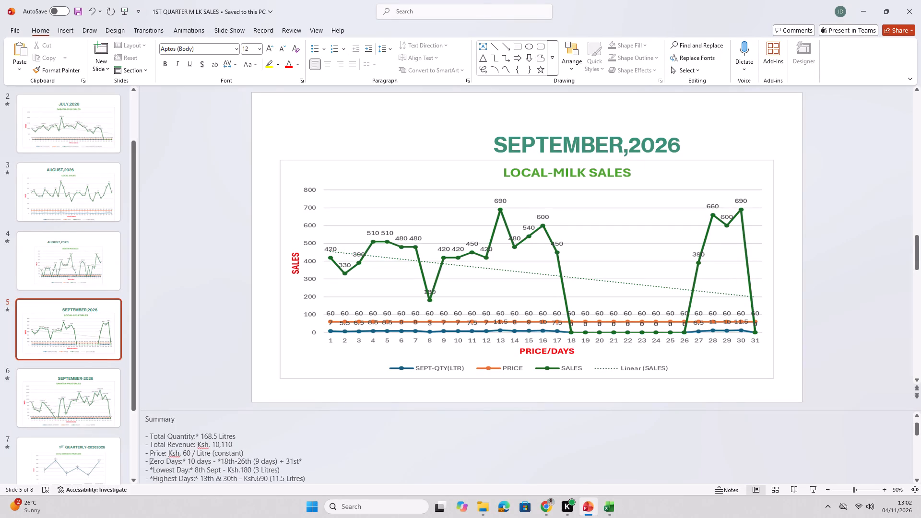
pyautogui.click(301, 461)
pyautogui.press('BackSpace')
pyautogui.click(153, 468)
pyautogui.press('BackSpace')
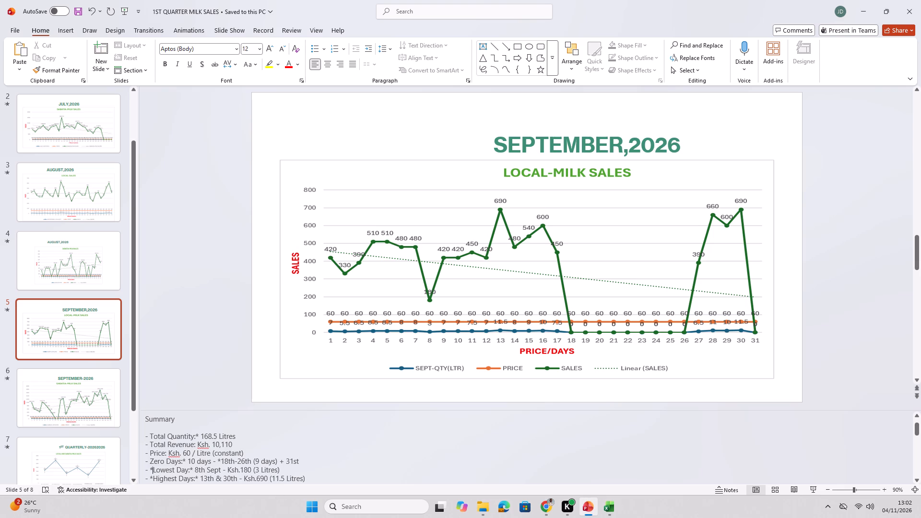
pyautogui.click(153, 475)
pyautogui.press('BackSpace')
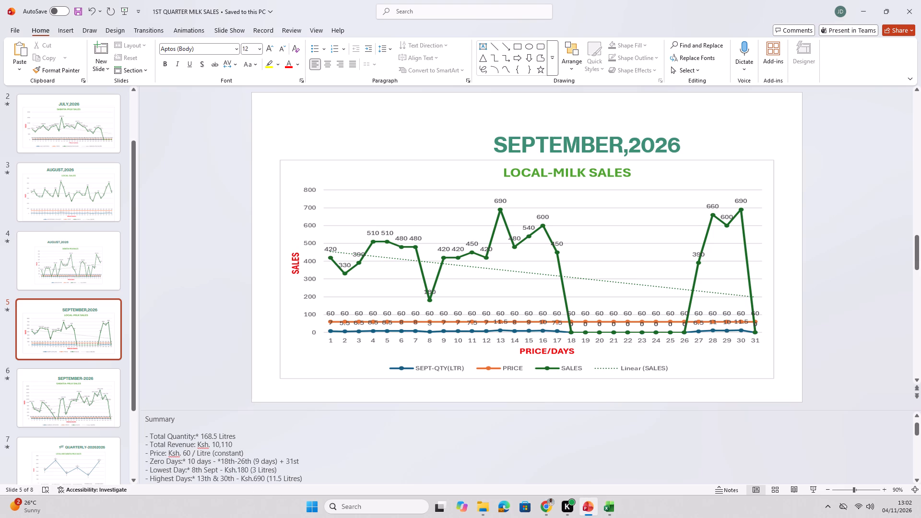
# Remove the remaining asterisks before "18th-26th" and after "Lowest Day:", "Highest Days:" and "Zero Days:" in slide 5's notes.
pyautogui.scroll(-1, 303, 470)
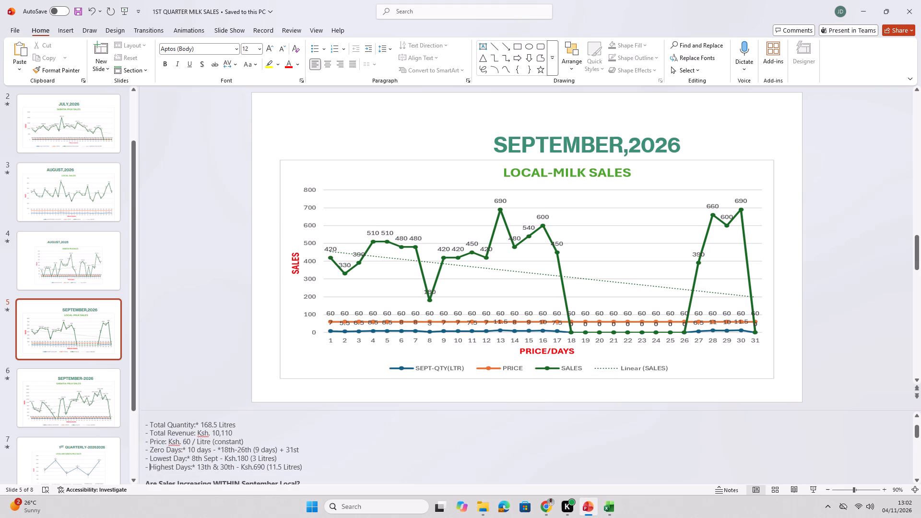
pyautogui.click(219, 449)
pyautogui.press('BackSpace')
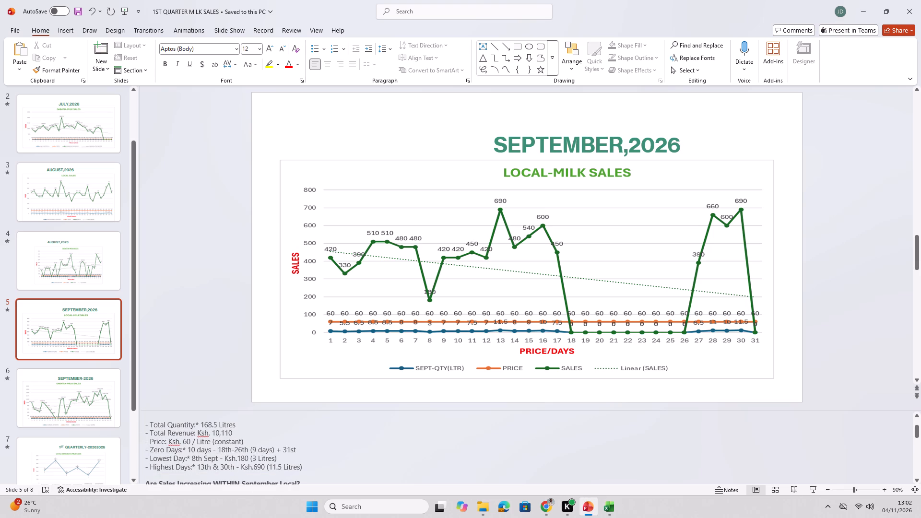
pyautogui.click(189, 457)
pyautogui.press('BackSpace')
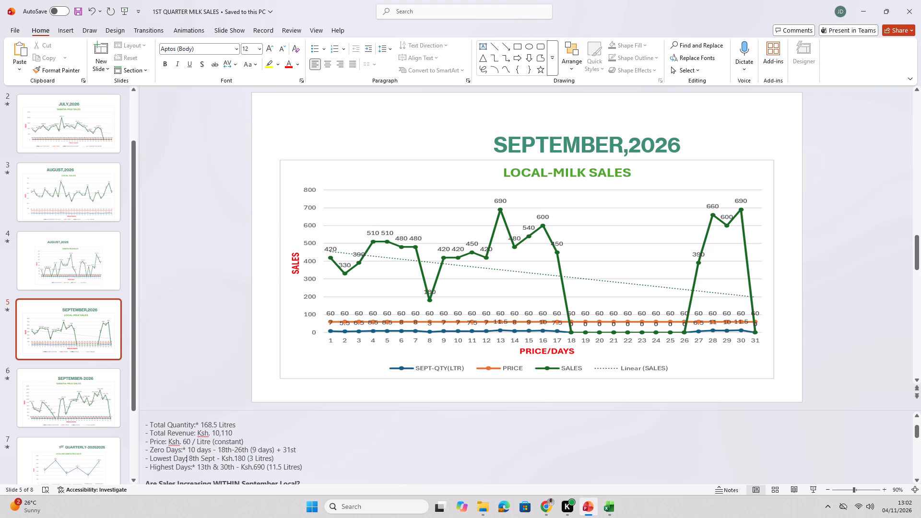
pyautogui.click(196, 466)
pyautogui.press('BackSpace')
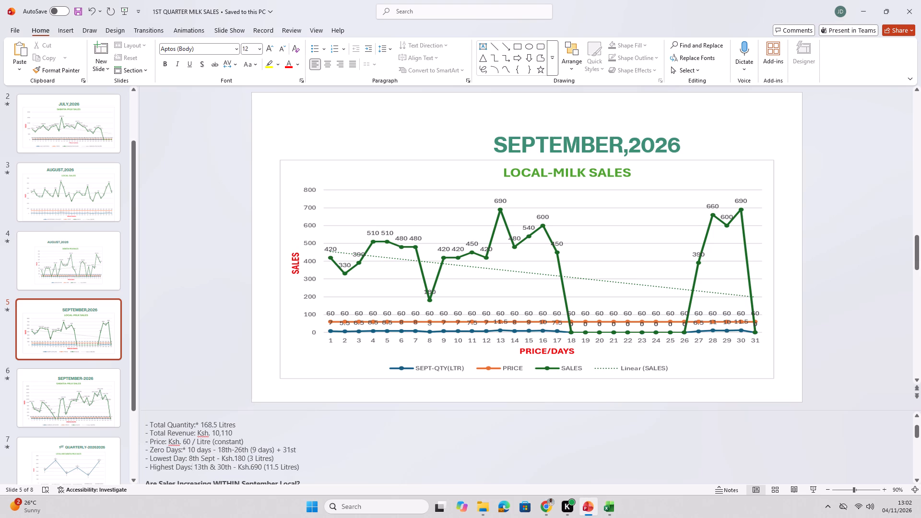
pyautogui.click(185, 447)
pyautogui.press('BackSpace')
# Remove the asterisk after "Total Quantity:" in slide 5's notes, keeping one space before "168.5 Litres".
pyautogui.scroll(-2, 218, 472)
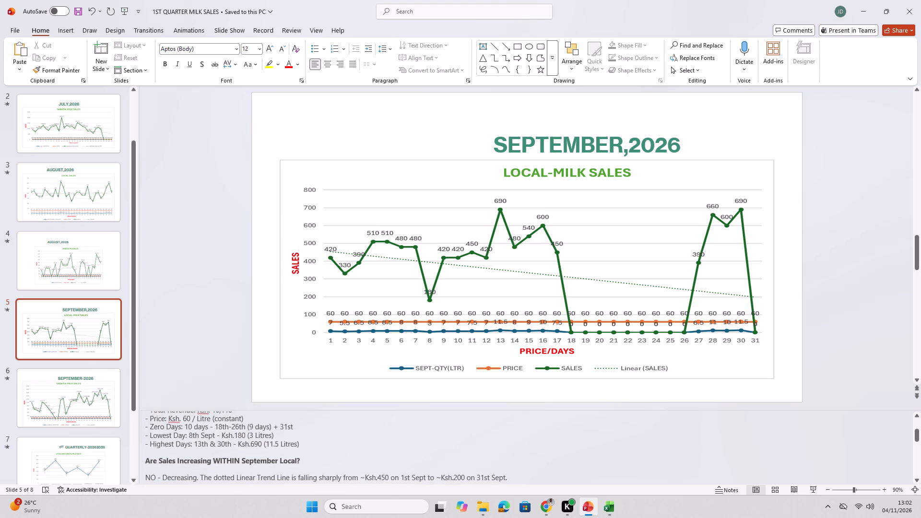
pyautogui.scroll(2, 218, 472)
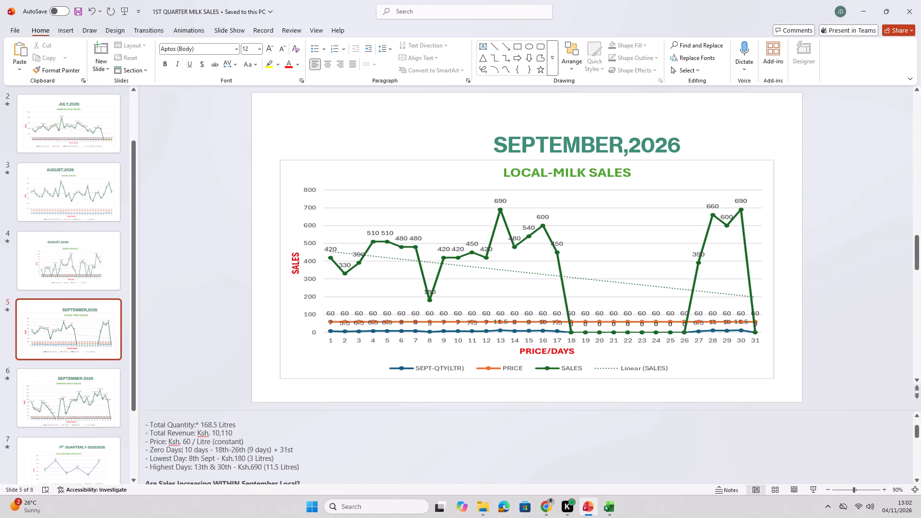
pyautogui.click(201, 424)
pyautogui.press('BackSpace')
pyautogui.press('BackSpace')
pyautogui.press('space')
# Review the summary lines and the "Are Sales Increasing WITHIN September Local?" section in slide 5's notes.
pyautogui.scroll(-2, 224, 468)
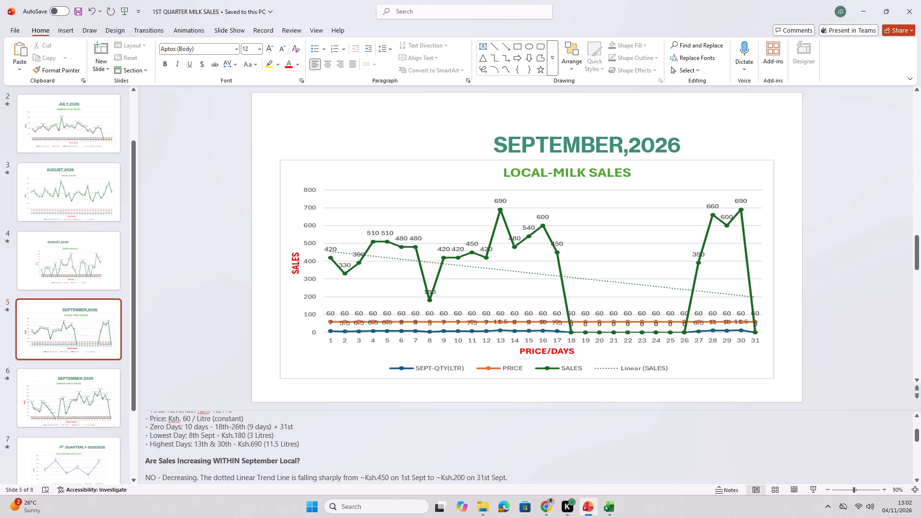
pyautogui.scroll(2, 230, 473)
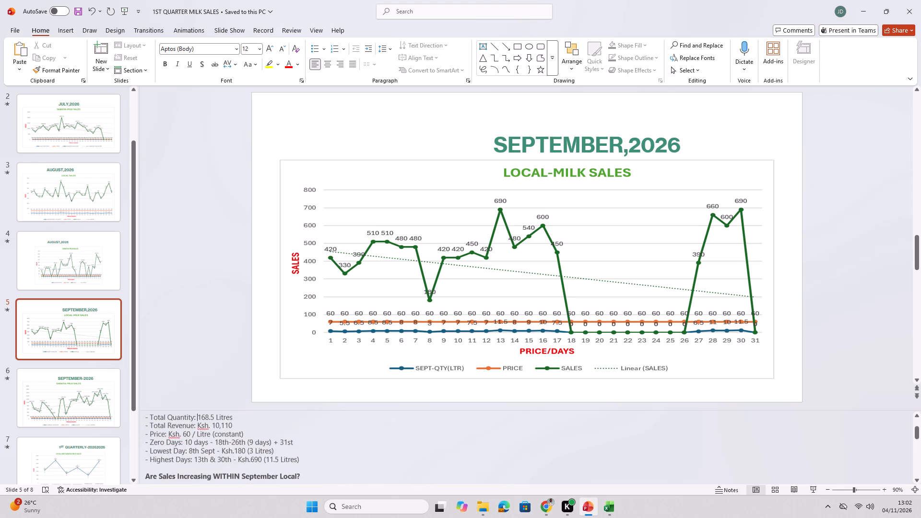
pyautogui.scroll(-3, 230, 473)
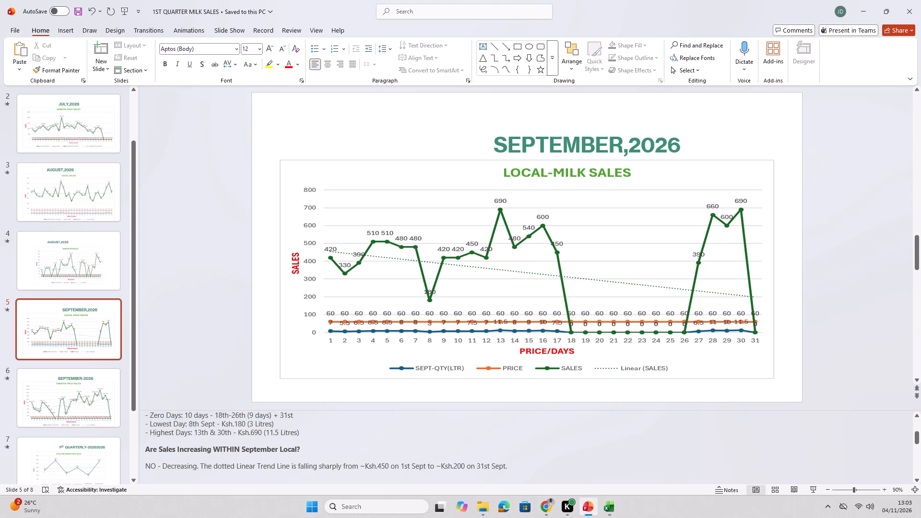
pyautogui.scroll(1, 263, 448)
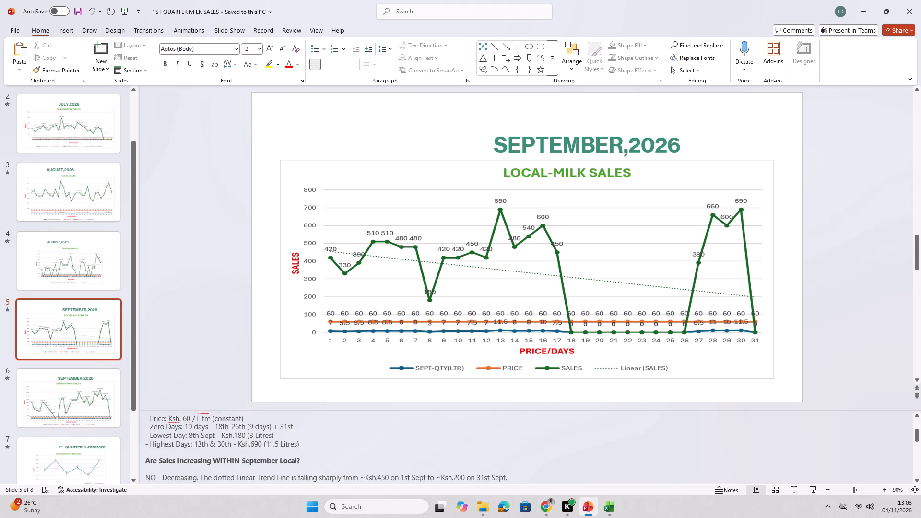
pyautogui.scroll(1, 263, 448)
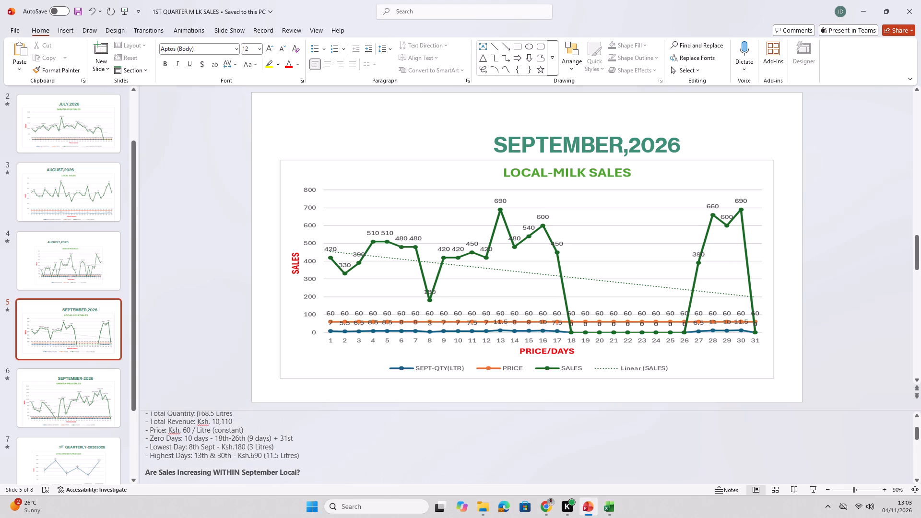
# Make the heading "Summary" bold in slide 5's notes.
pyautogui.scroll(2, 263, 448)
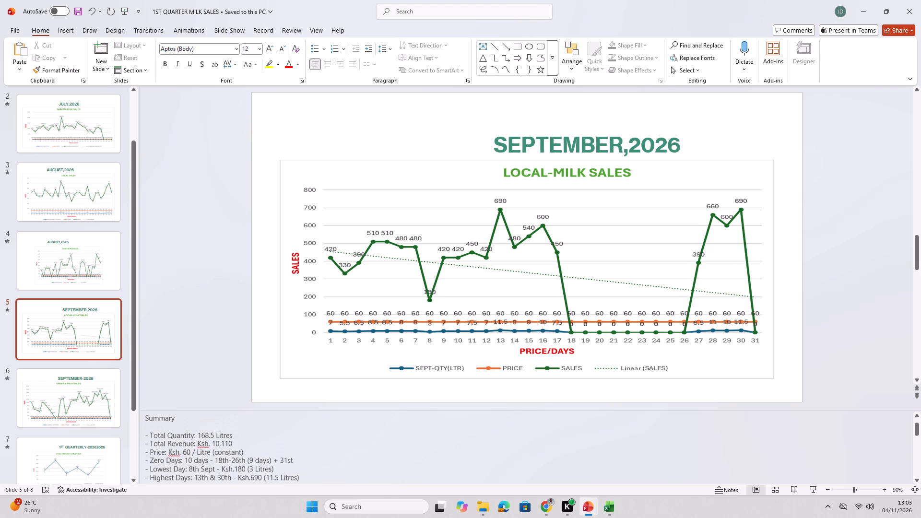
pyautogui.scroll(2, 263, 448)
pyautogui.moveTo(183, 435); pyautogui.dragTo(132, 431)
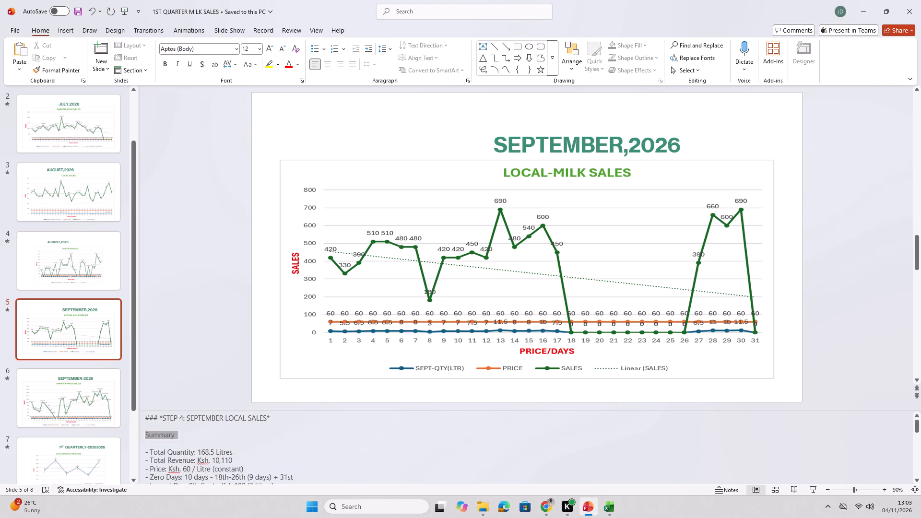
pyautogui.moveTo(132, 431); pyautogui.dragTo(131, 431)
pyautogui.click(136, 415)
pyautogui.click(204, 436)
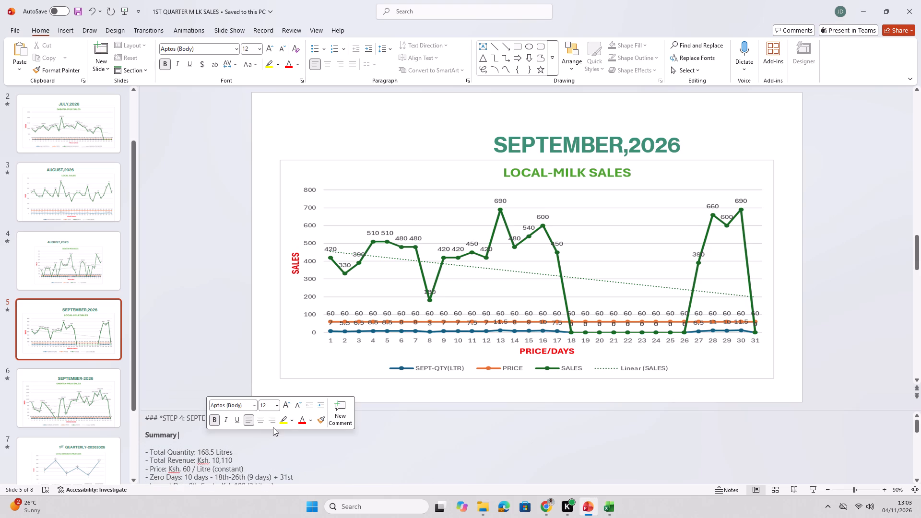
# Delete the title line "### *STEP 4: SEPTEMBER LOCAL SALES*" above the summary in slide 5's notes.
pyautogui.scroll(4, 275, 455)
pyautogui.moveTo(275, 418); pyautogui.dragTo(194, 418)
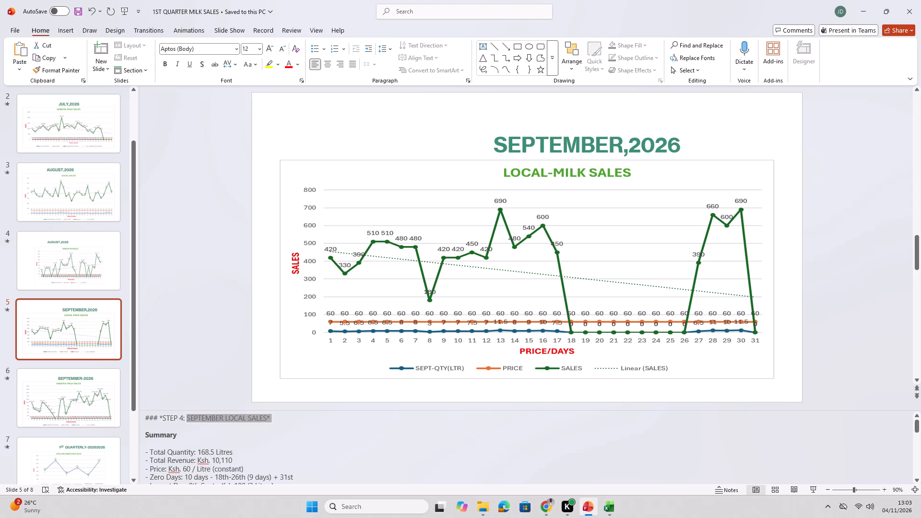
pyautogui.moveTo(194, 418); pyautogui.dragTo(146, 417)
pyautogui.press('BackSpace')
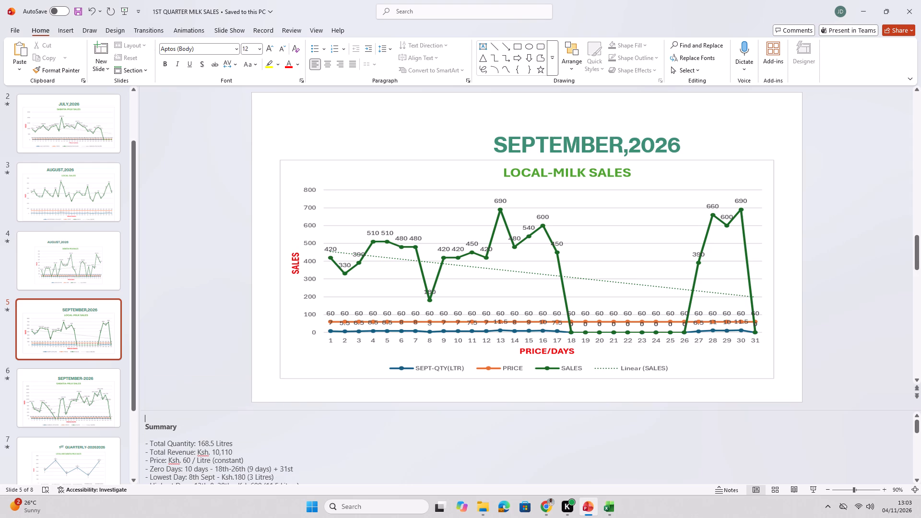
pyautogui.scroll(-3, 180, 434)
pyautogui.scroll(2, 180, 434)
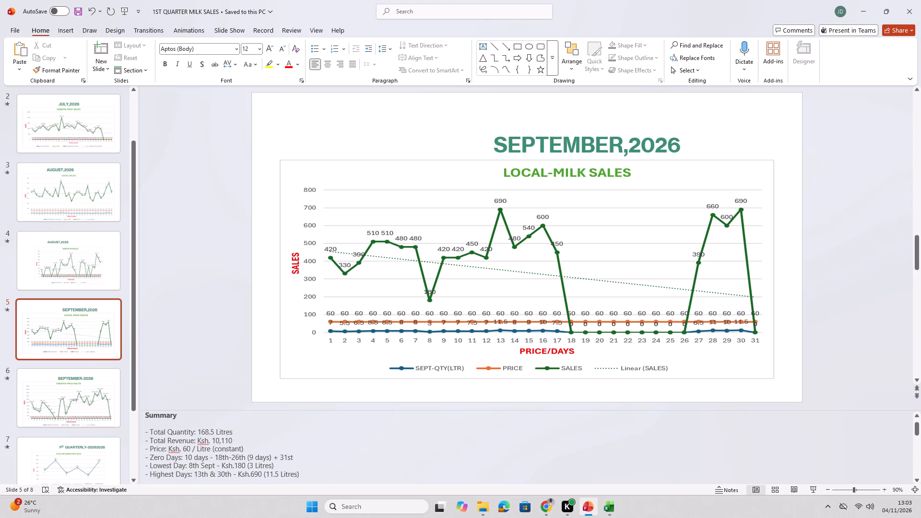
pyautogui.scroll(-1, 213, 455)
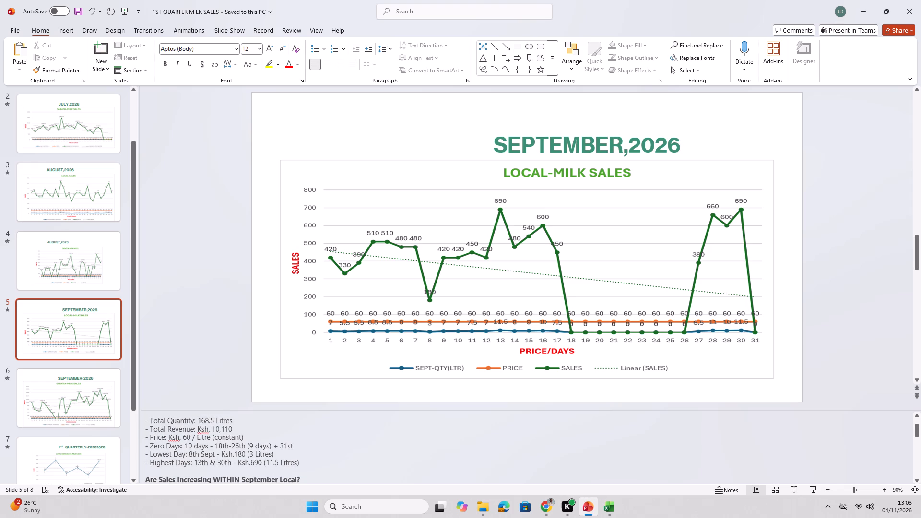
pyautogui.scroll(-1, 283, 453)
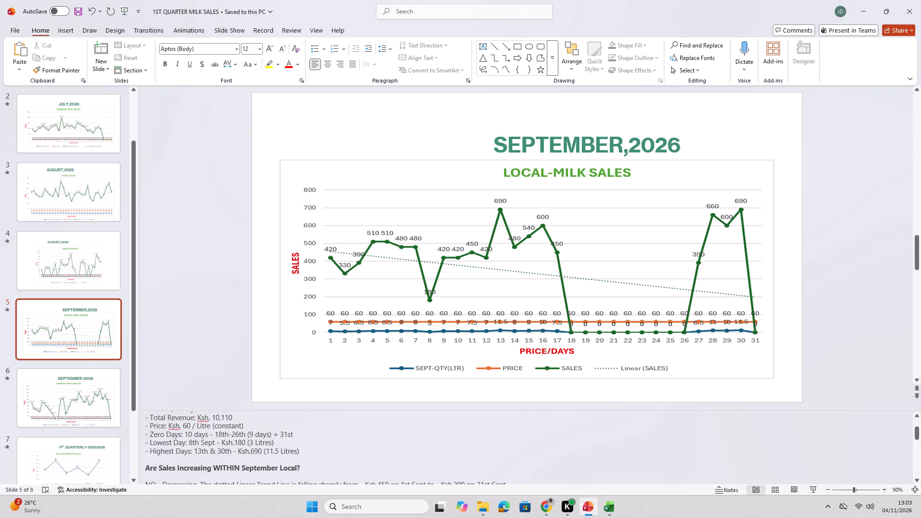
# Review slide 5's notes from the summary lines through the two sales-increase questions to the "What Happened?" points.
pyautogui.scroll(-3, 409, 436)
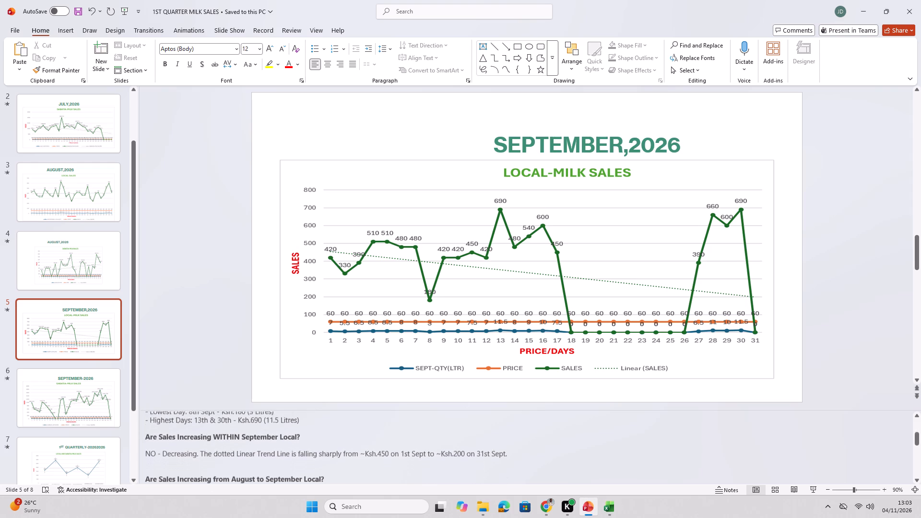
pyautogui.scroll(2, 409, 436)
pyautogui.scroll(-1, 410, 426)
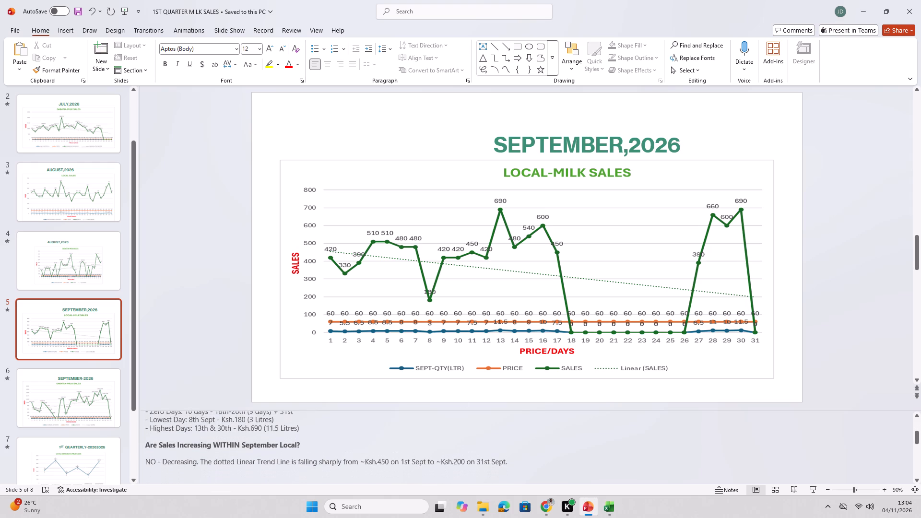
pyautogui.scroll(-2, 410, 426)
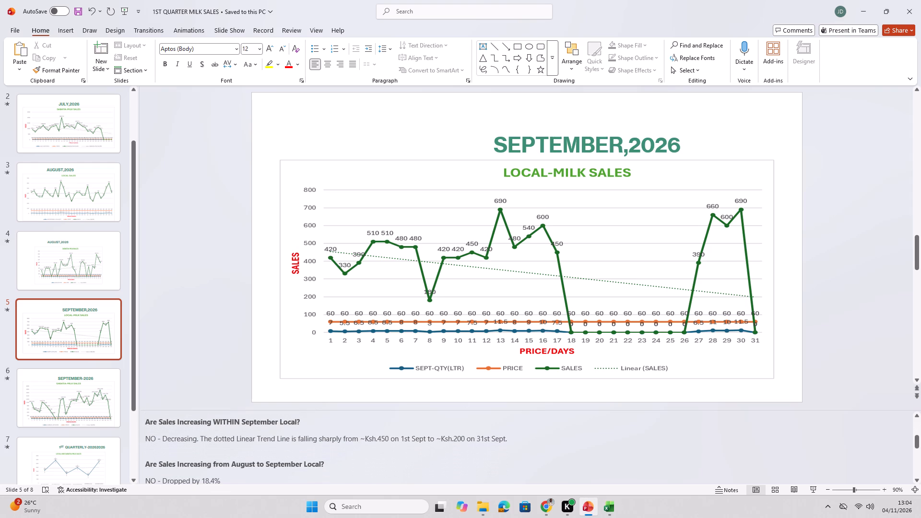
pyautogui.scroll(-2, 295, 464)
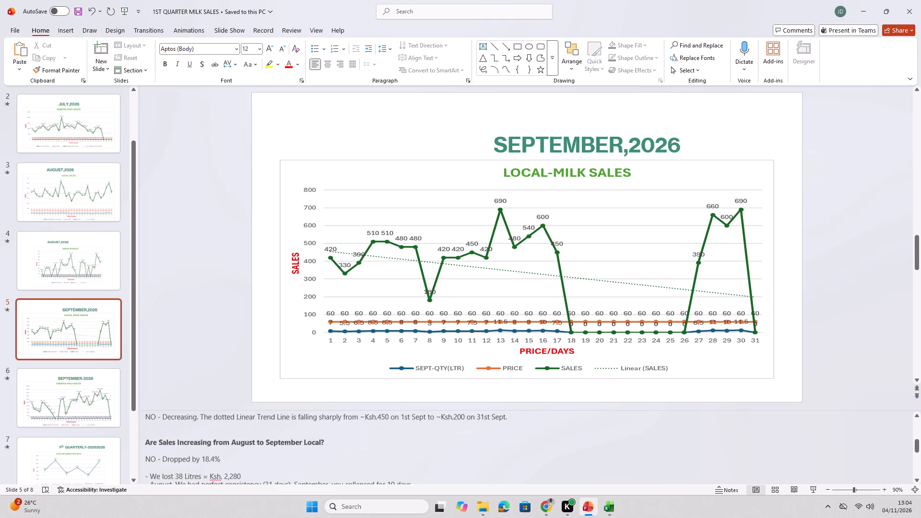
pyautogui.scroll(-1, 291, 460)
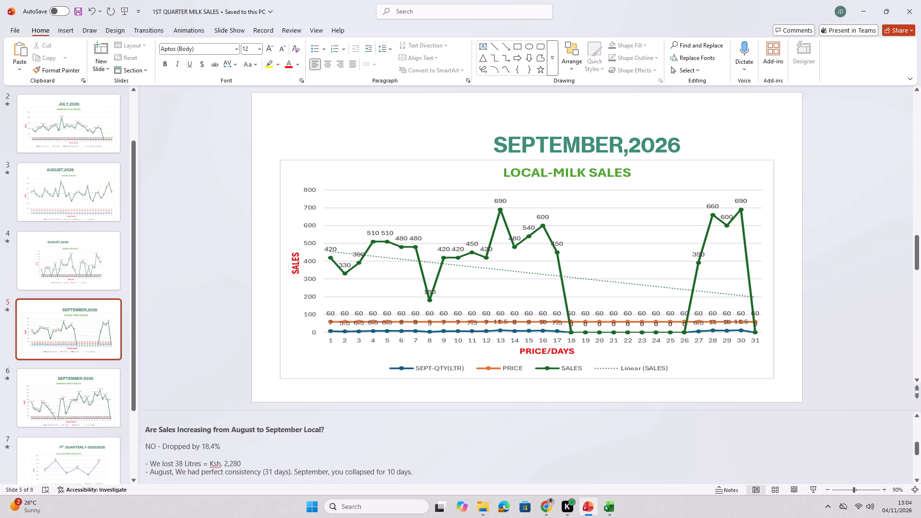
pyautogui.scroll(-2, 290, 460)
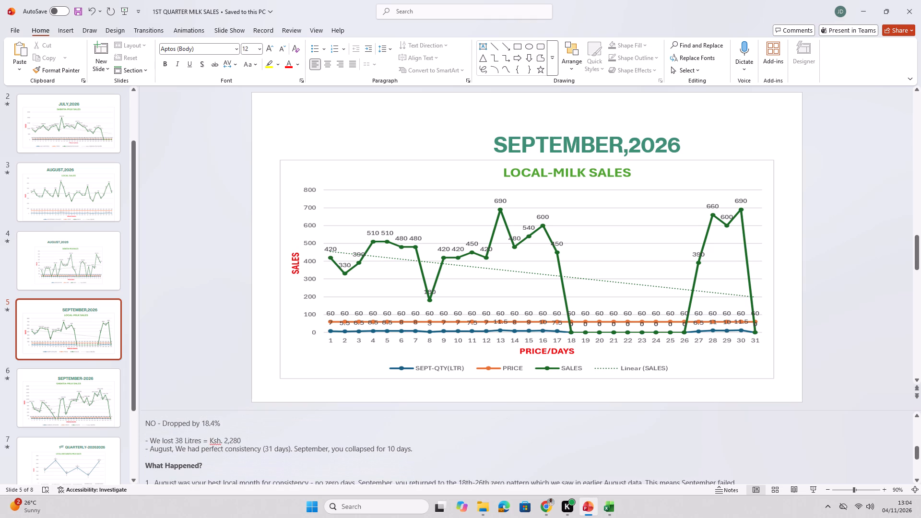
pyautogui.scroll(-1, 290, 460)
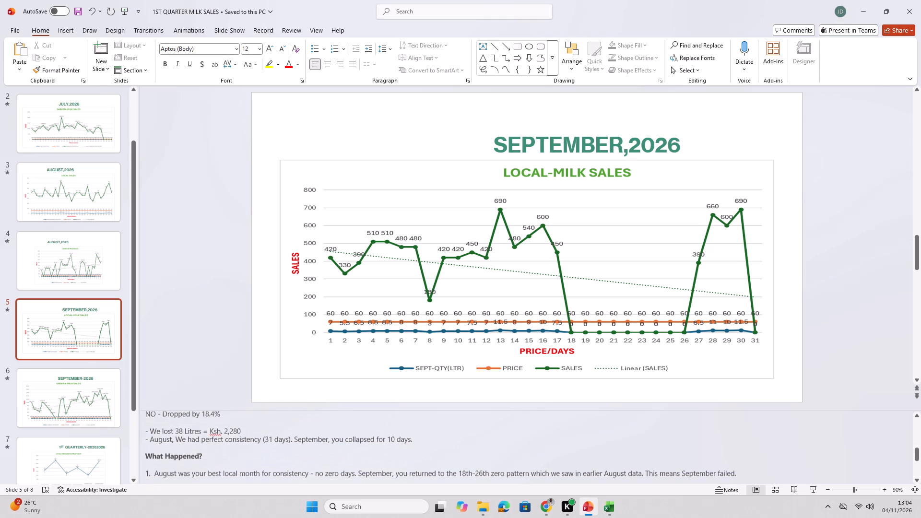
pyautogui.scroll(-2, 290, 460)
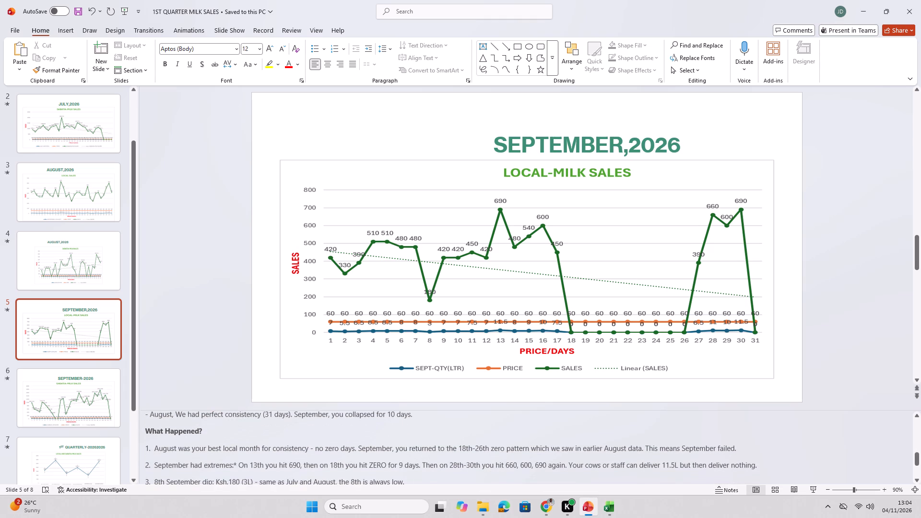
# Change "your" to "our" in "August was your best local month" in point 1 under "What Happened?".
pyautogui.click(195, 447)
pyautogui.press('BackSpace')
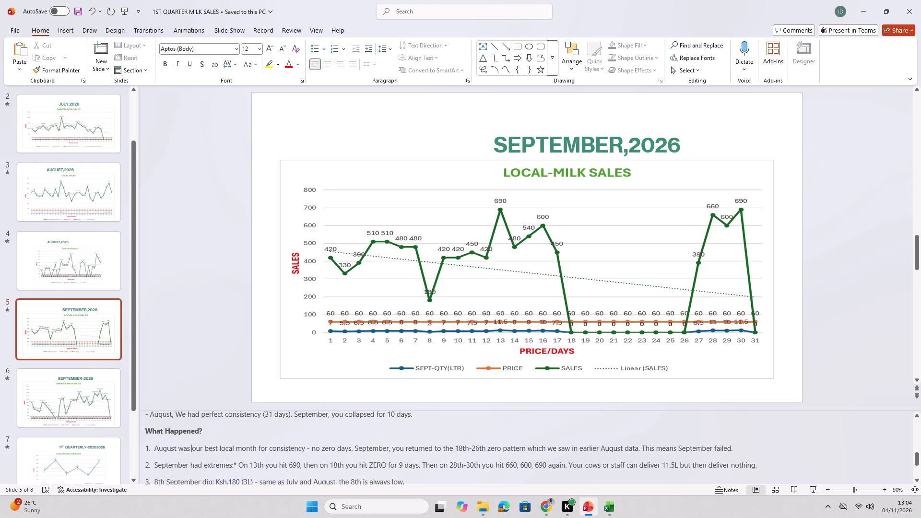
# Remove the asterisk after "September had extremes:" in point 2 under "What Happened?".
pyautogui.click(238, 465)
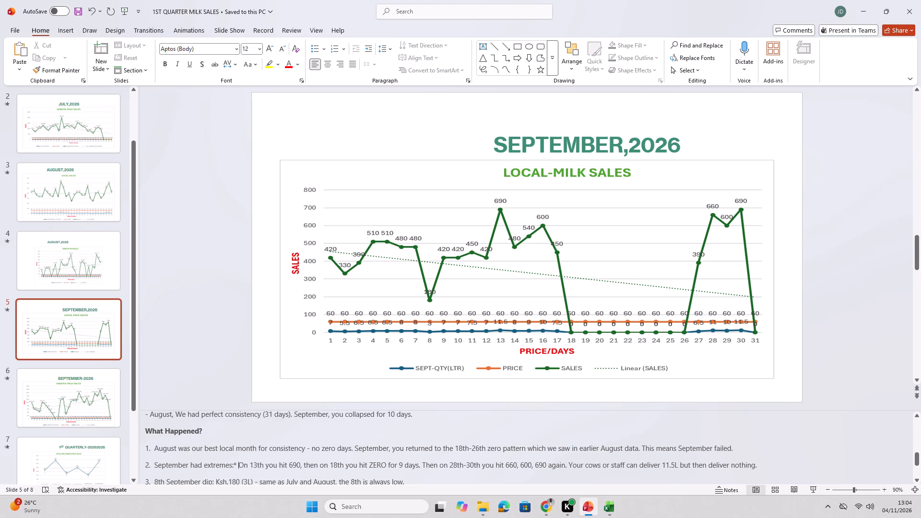
pyautogui.click(236, 466)
pyautogui.press('BackSpace')
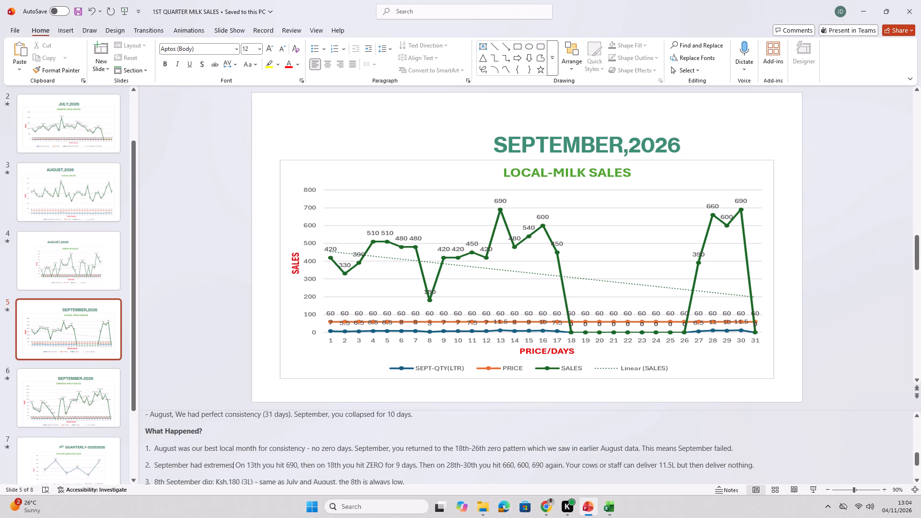
# Delete "For your report" from the paragraph under "Area of Concern for September Local:" in slide 5's notes.
pyautogui.scroll(-2, 284, 479)
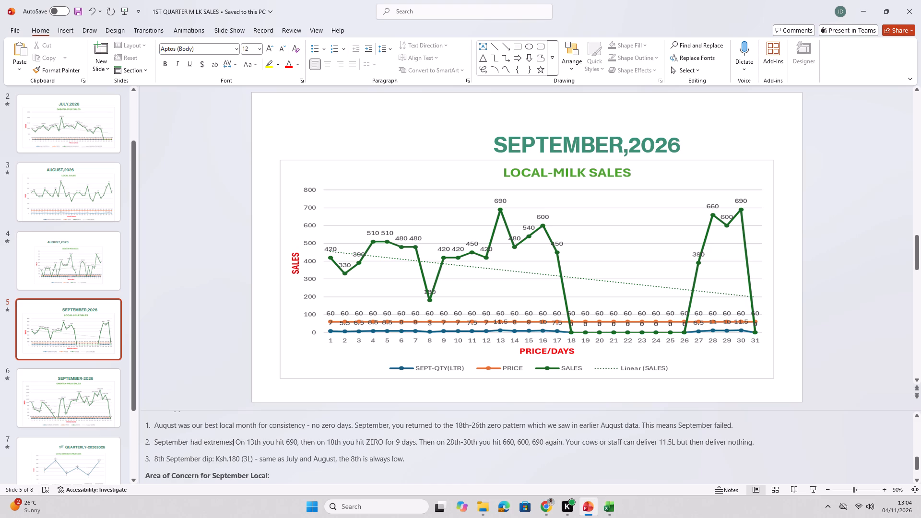
pyautogui.scroll(-4, 397, 469)
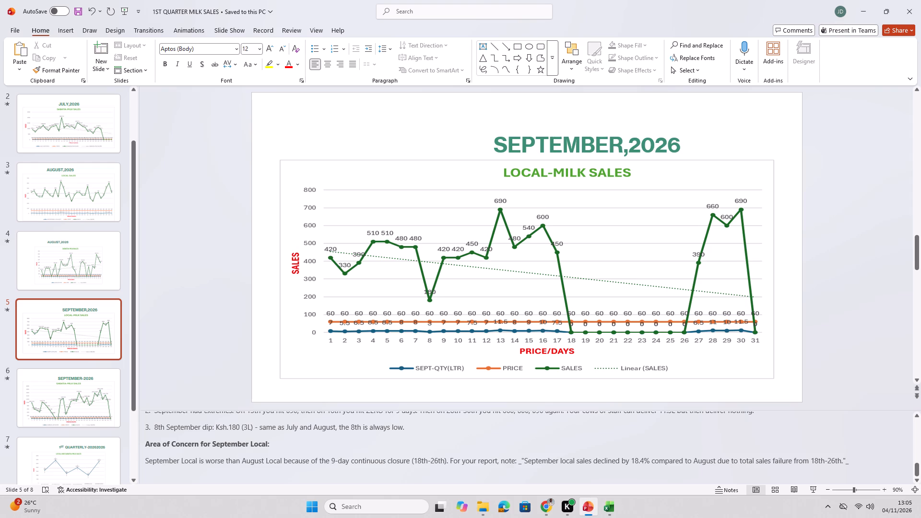
pyautogui.click(497, 461)
pyautogui.press('BackSpace')
pyautogui.press('BackSpace')
pyautogui.press('BackSpace')
pyautogui.press('BackSpace')
pyautogui.press('BackSpace')
pyautogui.press('BackSpace')
pyautogui.press('BackSpace')
pyautogui.press('BackSpace')
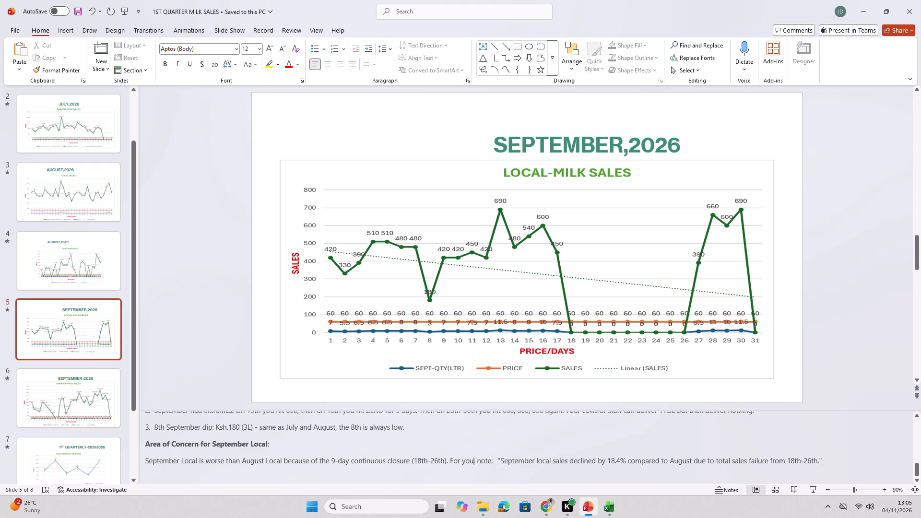
pyautogui.press('BackSpace')
pyautogui.press('BackSpace')
pyautogui.press('BackSpace')
pyautogui.press('BackSpace')
pyautogui.press('BackSpace')
pyautogui.press('BackSpace')
pyautogui.press('BackSpace')
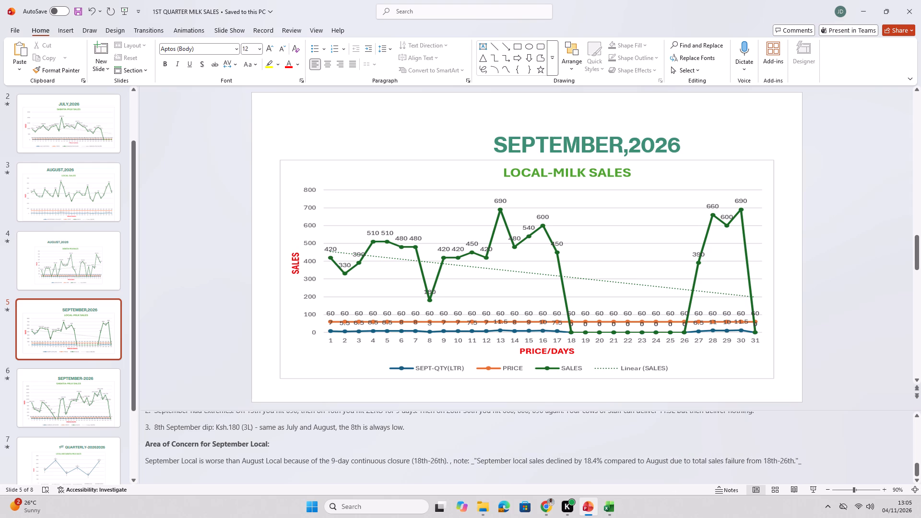
pyautogui.press('BackSpace')
pyautogui.press('BackSpace')
pyautogui.press('space')
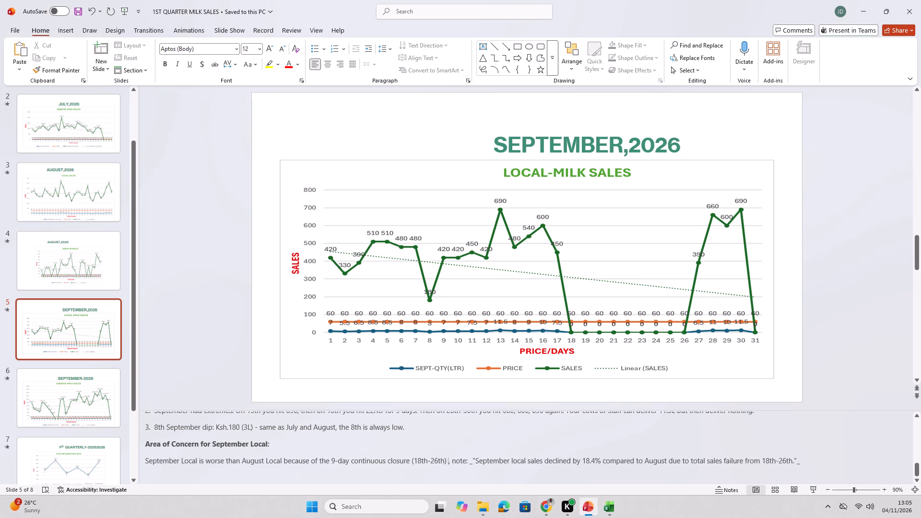
# Replace the leftover comma and spaces after "(18th-26th)" with a period and put the "note:" text on its own line.
pyautogui.click(452, 460)
pyautogui.press('BackSpace')
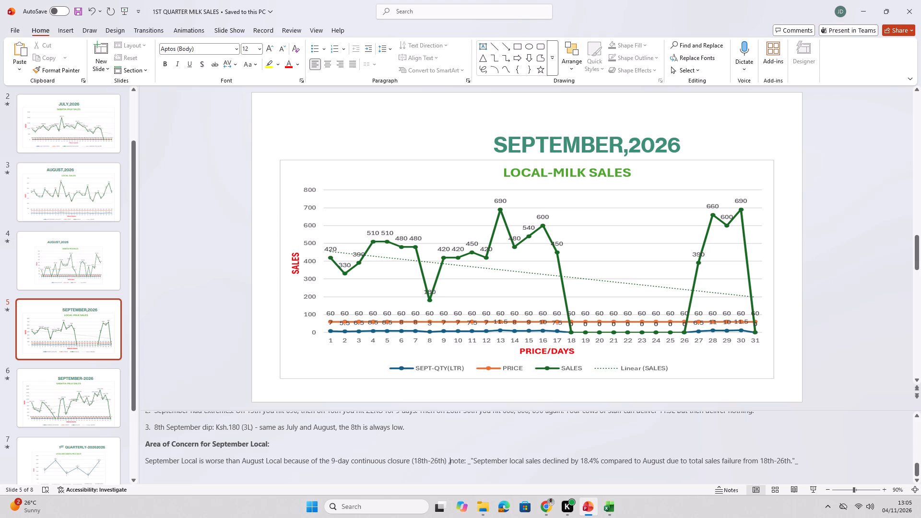
pyautogui.press('BackSpace')
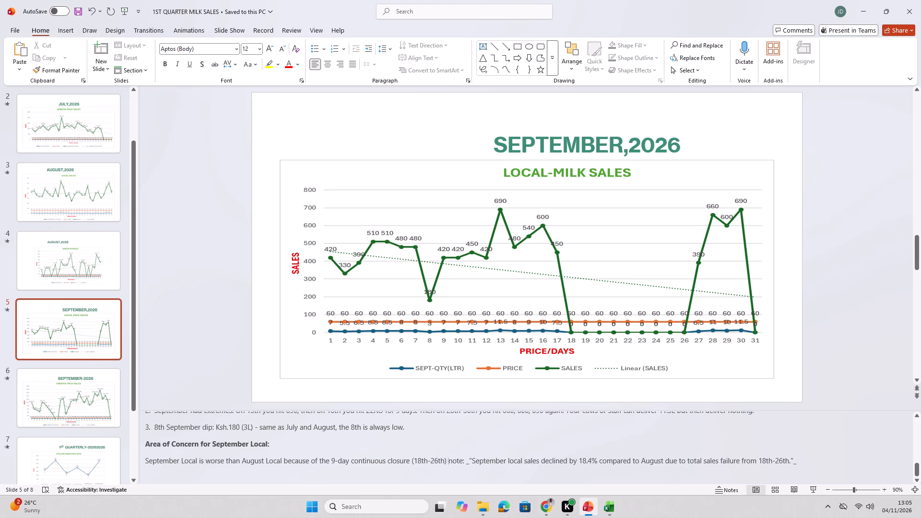
pyautogui.press('BackSpace')
pyautogui.press('.')
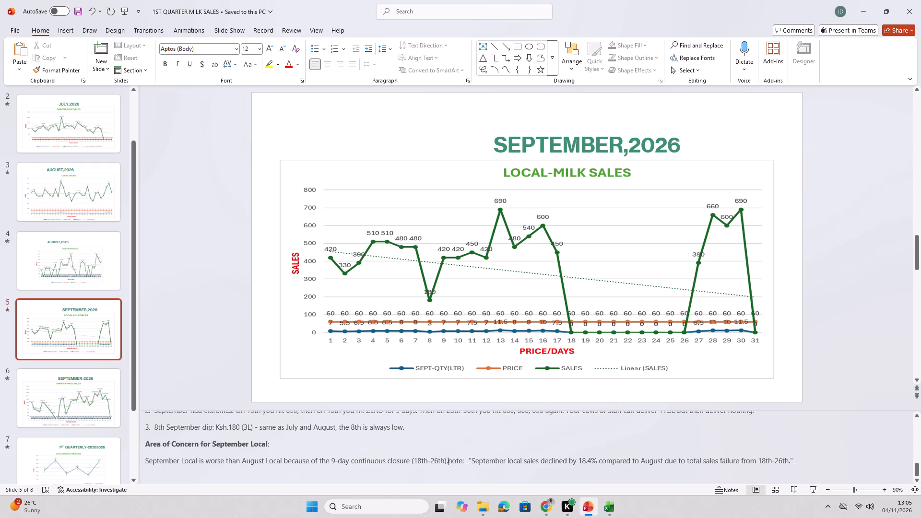
pyautogui.press('Return')
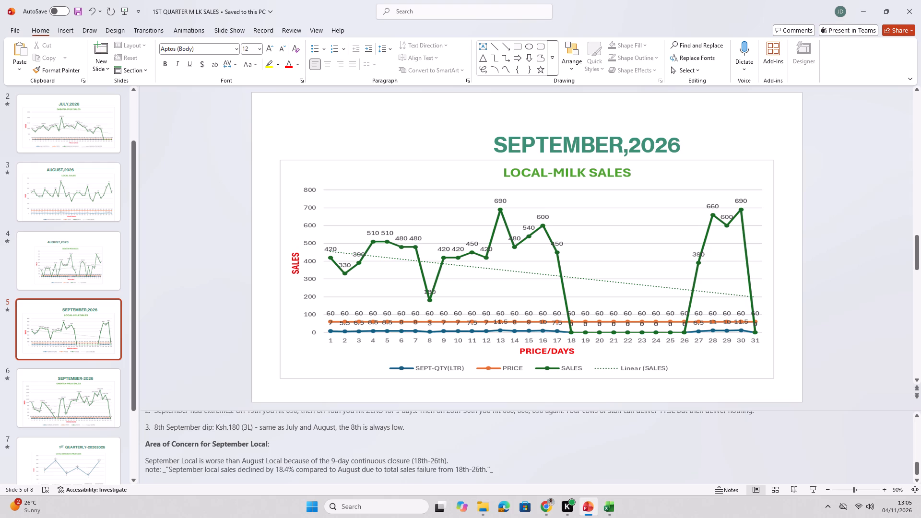
# Capitalize "note:" as "Note:" at the start of the last line under "Area of Concern for September Local:".
pyautogui.click(149, 468)
pyautogui.press('BackSpace')
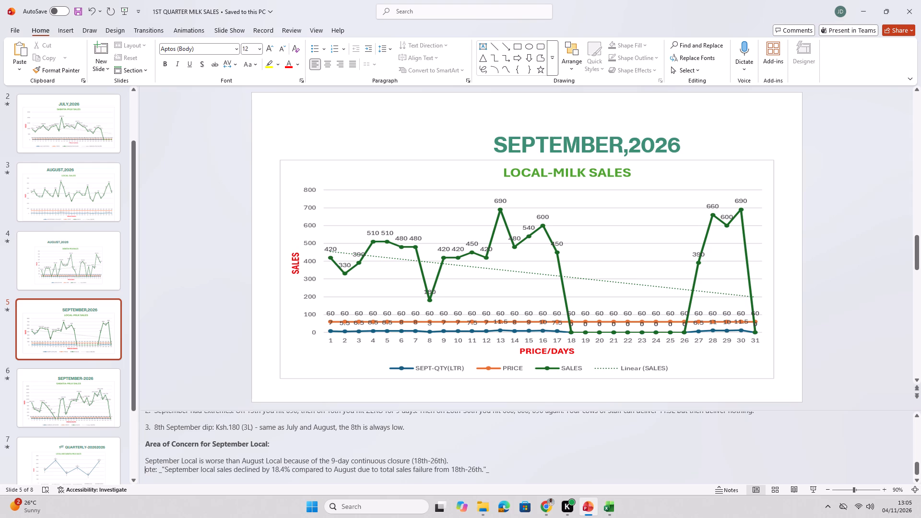
pyautogui.press('n')
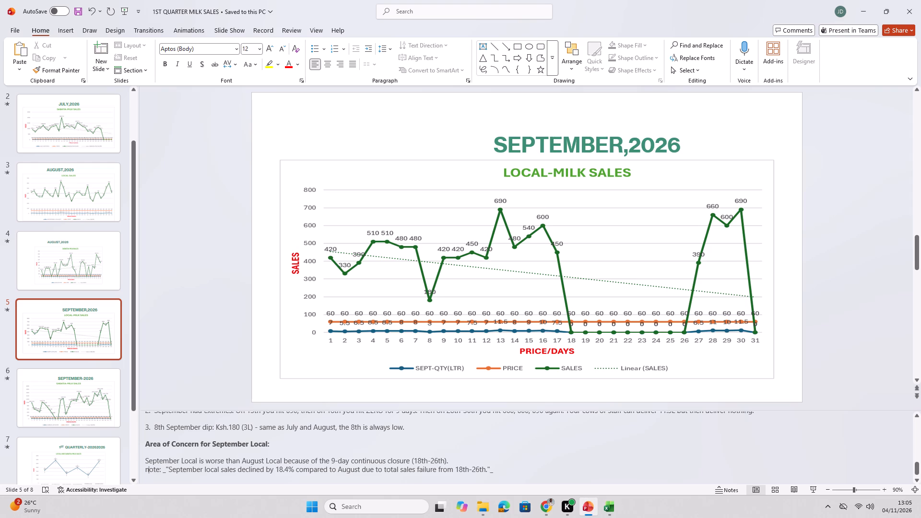
pyautogui.press('n')
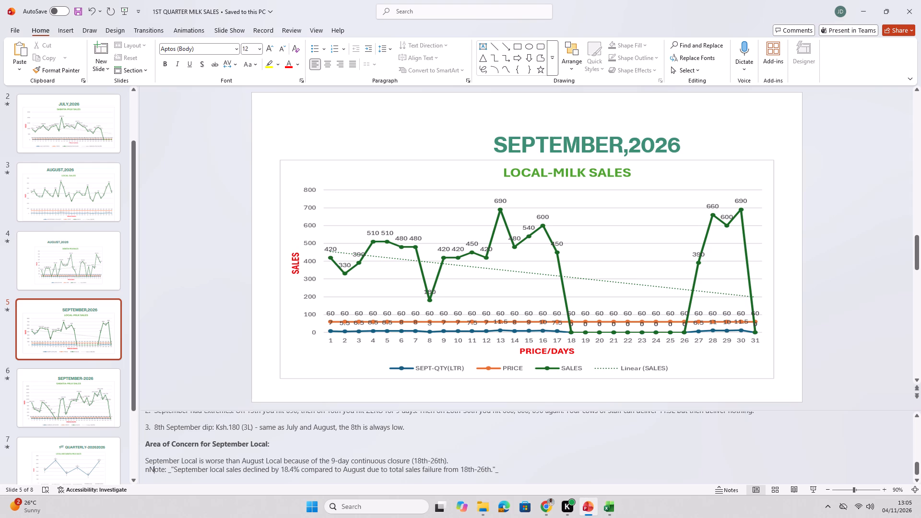
pyautogui.press('BackSpace')
pyautogui.press('BackSpace')
pyautogui.press('n')
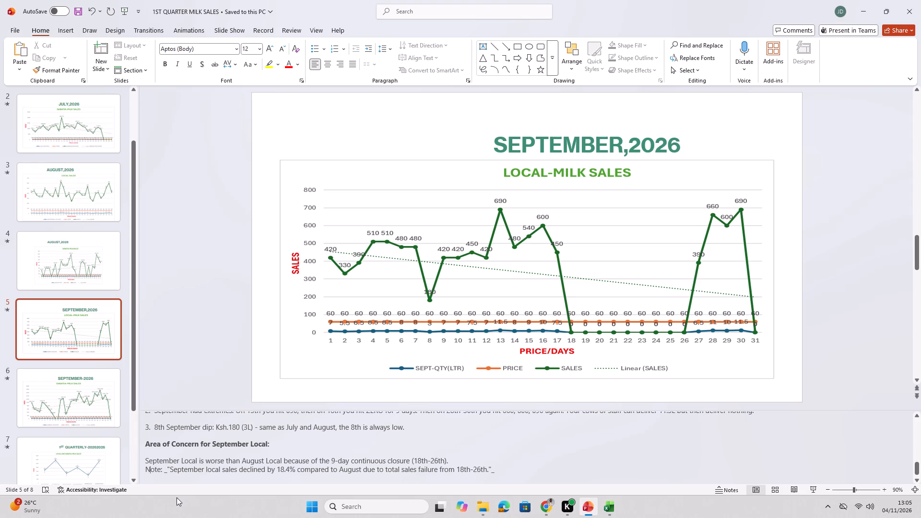
# Place the text cursor just after the opening underscore and quotation mark before "September local sales declined" in the "Note:" line.
pyautogui.click(171, 467)
# Delete the opening quotation mark before "September local sales declined" in the "Note:" line of slide 5's notes.
pyautogui.press('BackSpace')
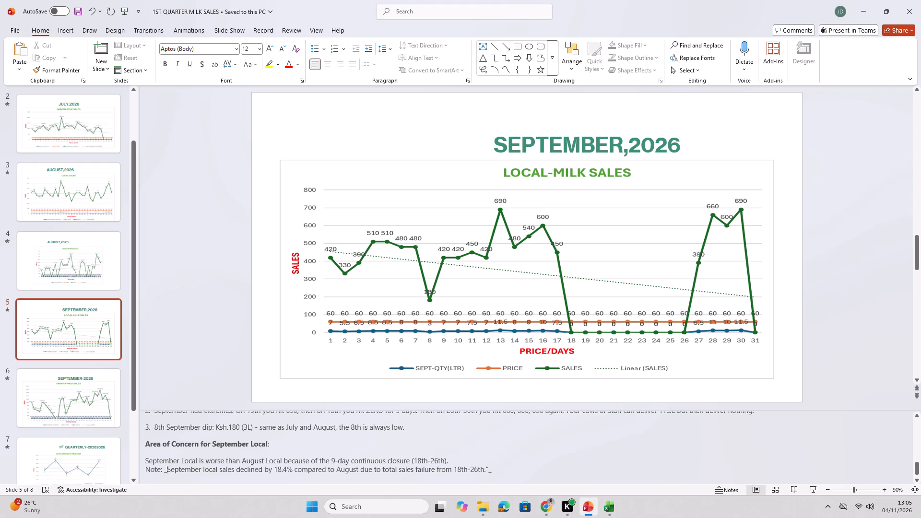
# Place the text cursor at the end of the "Note:" line, after the closing quotation mark and underscore following "18th-26th.".
pyautogui.click(495, 472)
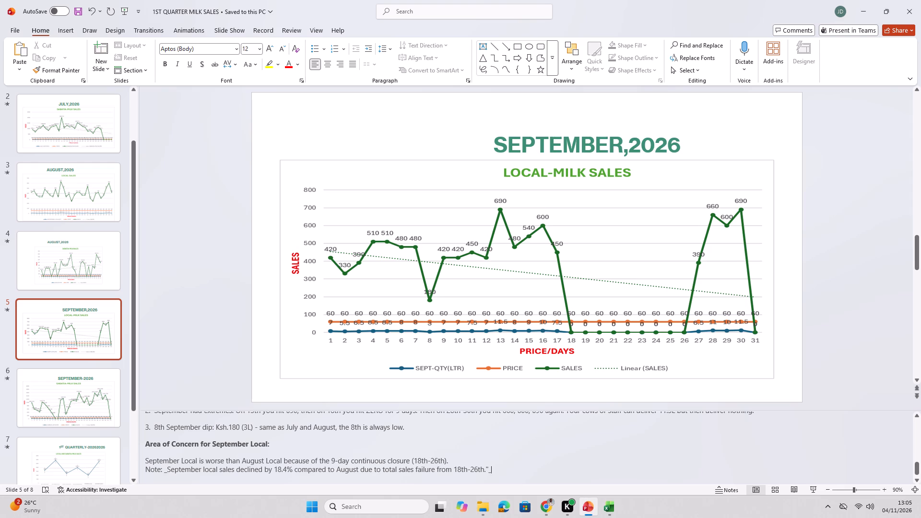
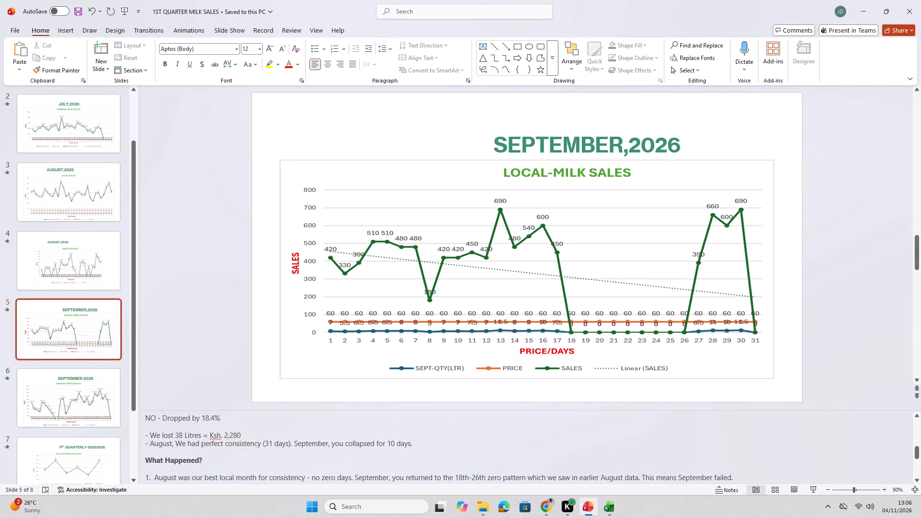
# Review slide 5's speaker notes from the Summary section through the closing "Note:" line under "Area of Concern for September Local:".
pyautogui.scroll(14, 467, 431)
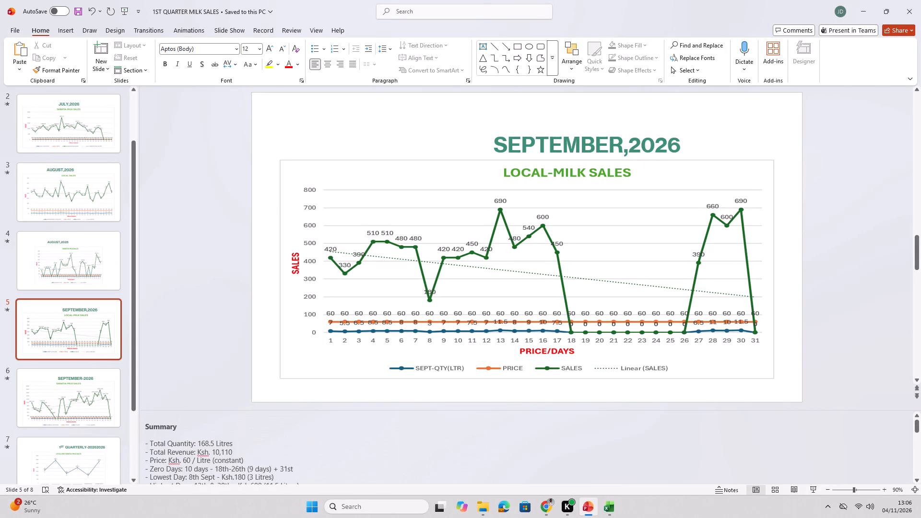
pyautogui.scroll(-18, 460, 436)
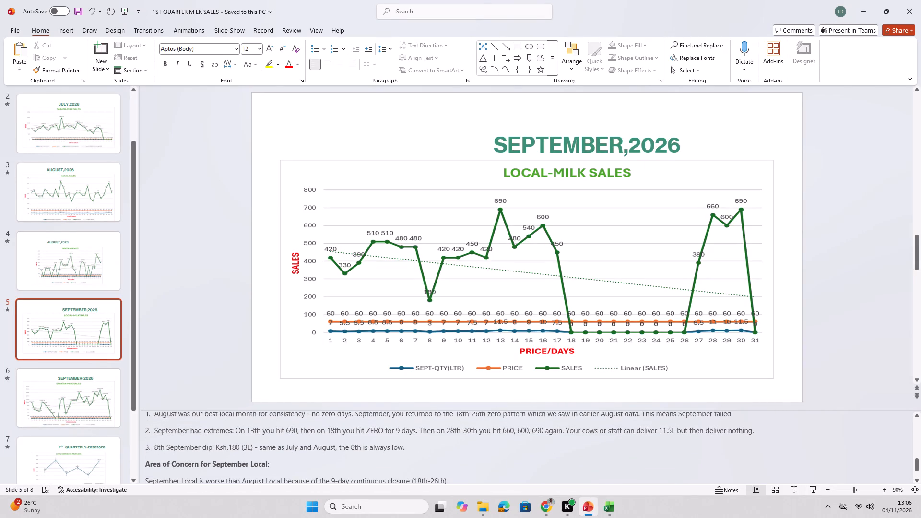
pyautogui.scroll(-5, 460, 435)
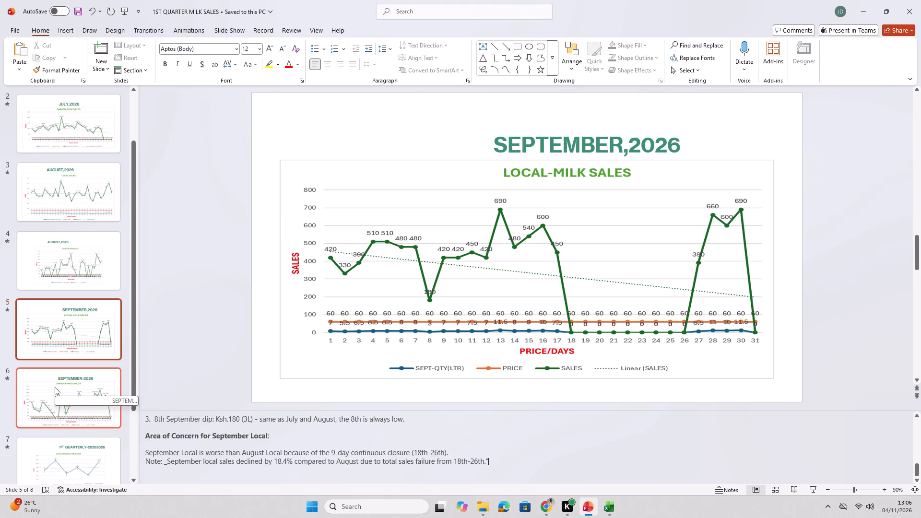
# Go to slide 6 and select the SABATIA-MILK SALES chart picture under the SEPTEMBER-2026 title.
pyautogui.click(55, 387)
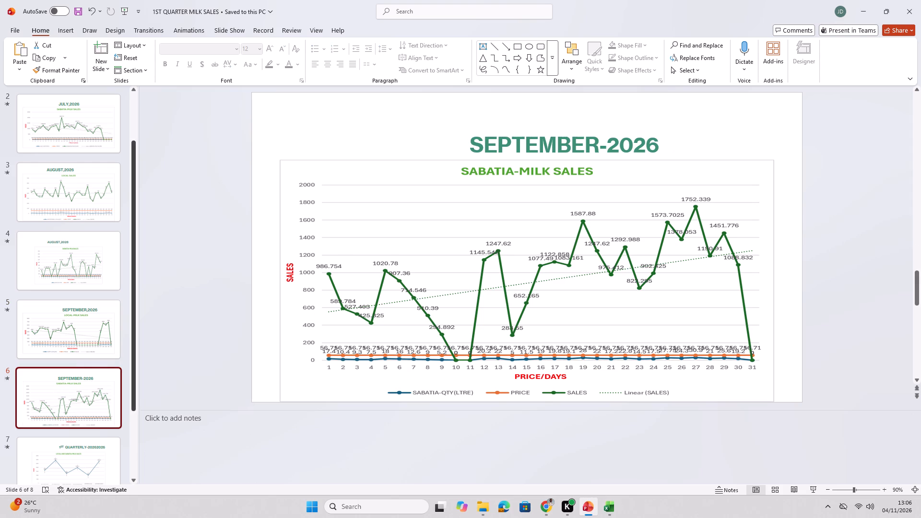
pyautogui.rightClick(492, 277)
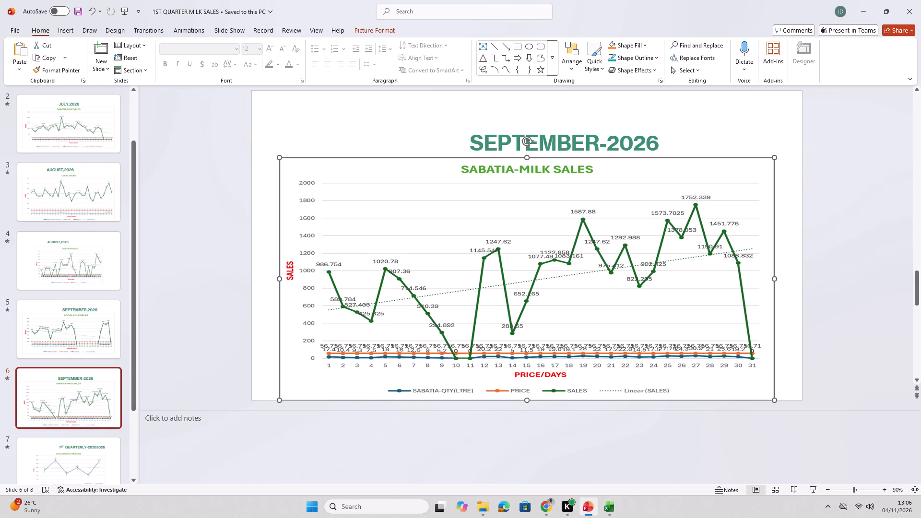
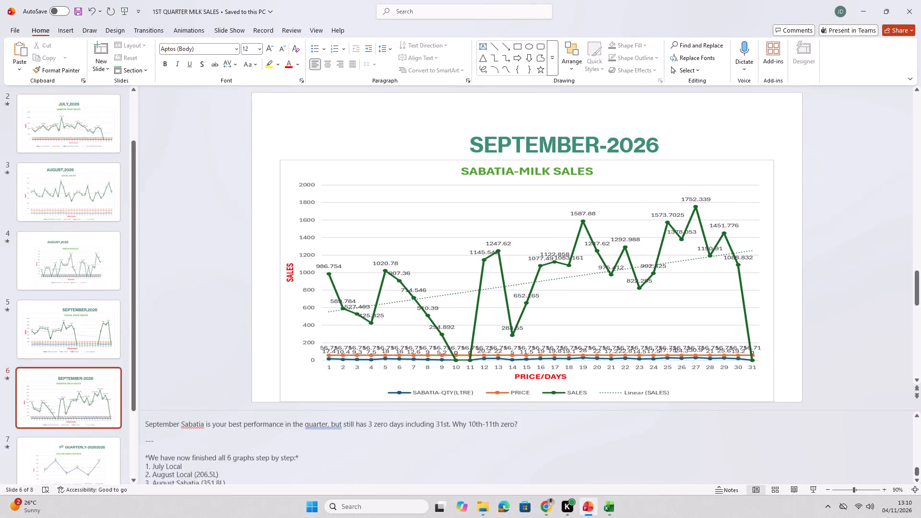
# Delete the closing question offering the final July-August-September quarterly report from the end of slide 6's notes.
pyautogui.scroll(-3, 288, 471)
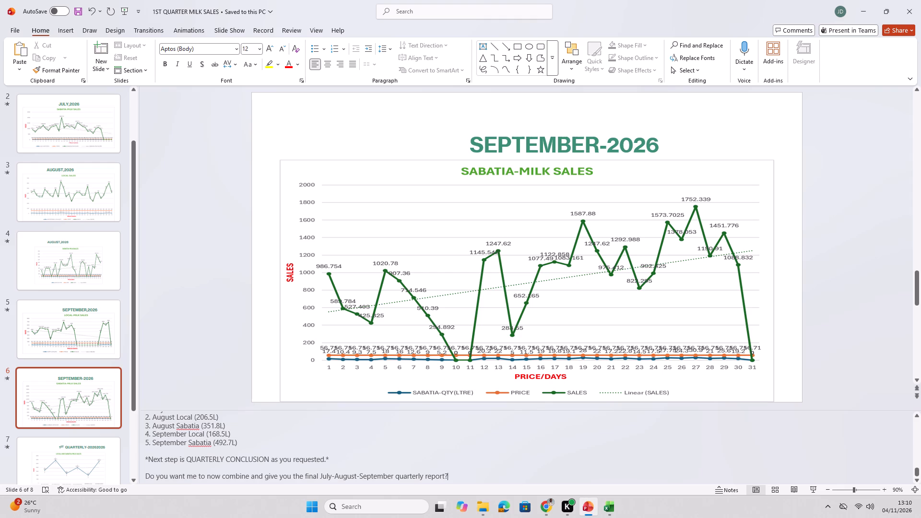
pyautogui.press('BackSpace')
pyautogui.press('BackSpace')
pyautogui.press('BackSpace')
pyautogui.press('BackSpace')
pyautogui.press('BackSpace')
pyautogui.press('BackSpace')
pyautogui.press('BackSpace')
pyautogui.press('BackSpace')
pyautogui.press('BackSpace')
pyautogui.press('BackSpace')
pyautogui.press('BackSpace')
pyautogui.press('BackSpace')
pyautogui.press('BackSpace')
pyautogui.press('BackSpace')
pyautogui.press('BackSpace')
pyautogui.press('BackSpace')
pyautogui.press('BackSpace')
pyautogui.press('BackSpace')
pyautogui.press('BackSpace')
pyautogui.press('BackSpace')
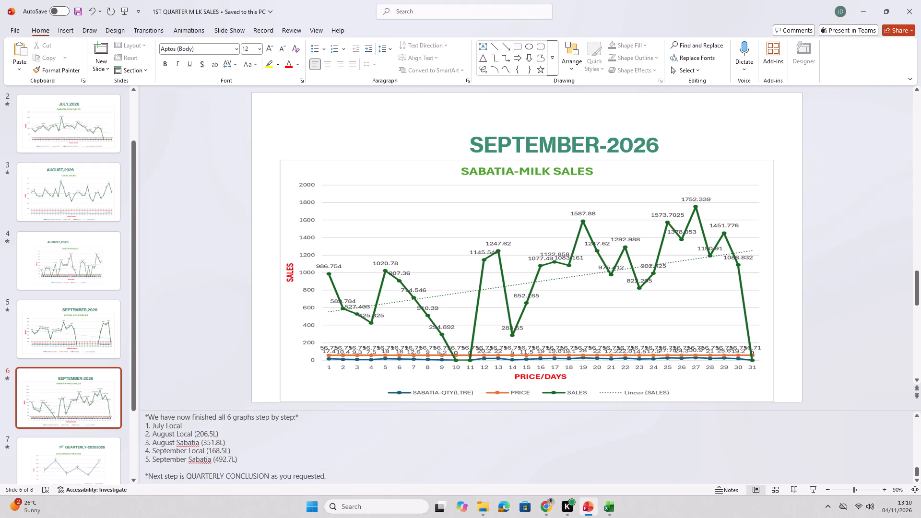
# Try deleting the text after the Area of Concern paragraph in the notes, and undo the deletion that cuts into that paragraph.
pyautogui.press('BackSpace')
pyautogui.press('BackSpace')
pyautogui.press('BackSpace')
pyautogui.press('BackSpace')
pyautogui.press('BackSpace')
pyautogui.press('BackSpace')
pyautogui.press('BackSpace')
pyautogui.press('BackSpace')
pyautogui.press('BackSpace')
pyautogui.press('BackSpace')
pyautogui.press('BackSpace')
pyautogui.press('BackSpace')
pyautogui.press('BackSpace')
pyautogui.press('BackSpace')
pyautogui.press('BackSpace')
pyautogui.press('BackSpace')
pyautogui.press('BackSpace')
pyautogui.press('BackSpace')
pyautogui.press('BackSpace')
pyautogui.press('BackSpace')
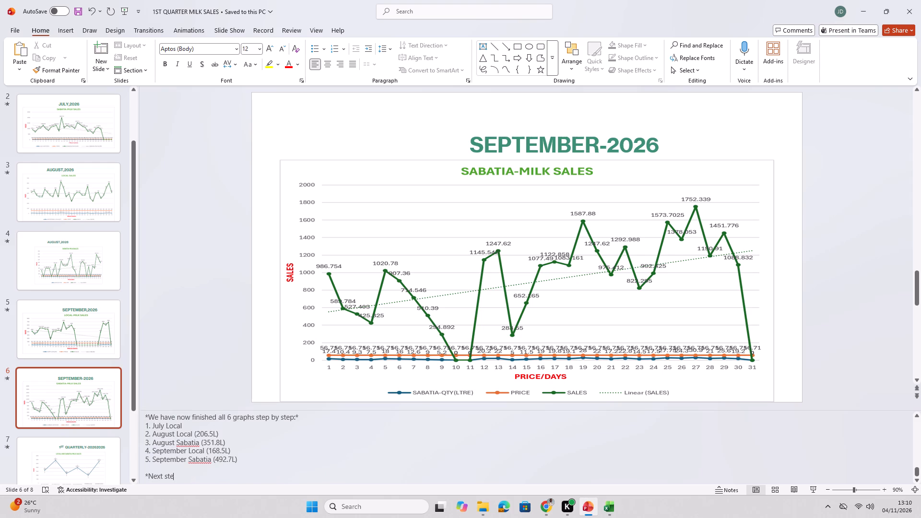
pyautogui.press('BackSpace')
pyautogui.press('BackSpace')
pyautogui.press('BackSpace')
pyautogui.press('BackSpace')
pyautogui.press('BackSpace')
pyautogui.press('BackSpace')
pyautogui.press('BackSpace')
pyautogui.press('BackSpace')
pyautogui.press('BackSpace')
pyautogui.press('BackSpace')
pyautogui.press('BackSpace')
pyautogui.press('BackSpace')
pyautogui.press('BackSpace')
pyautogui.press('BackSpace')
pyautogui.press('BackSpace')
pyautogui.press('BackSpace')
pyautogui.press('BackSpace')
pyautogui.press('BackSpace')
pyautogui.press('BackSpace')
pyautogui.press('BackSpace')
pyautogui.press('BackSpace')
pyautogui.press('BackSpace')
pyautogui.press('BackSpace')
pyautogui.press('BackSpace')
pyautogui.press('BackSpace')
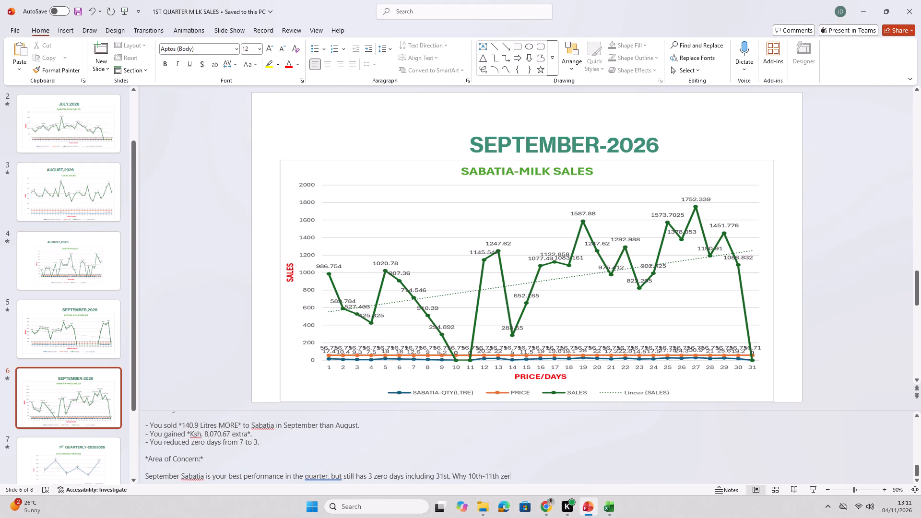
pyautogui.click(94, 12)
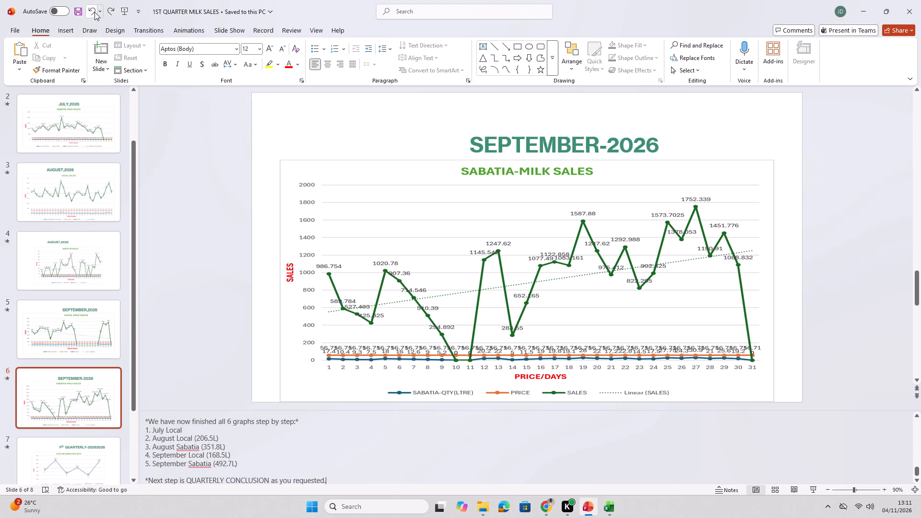
# Delete the "Next step is QUARTERLY CONCLUSION as you requested." line from the end of the notes.
pyautogui.press('BackSpace')
pyautogui.press('BackSpace')
pyautogui.press('BackSpace')
pyautogui.press('BackSpace')
pyautogui.press('BackSpace')
pyautogui.press('BackSpace')
pyautogui.press('BackSpace')
pyautogui.press('BackSpace')
pyautogui.press('BackSpace')
pyautogui.press('BackSpace')
pyautogui.press('BackSpace')
pyautogui.press('BackSpace')
pyautogui.press('BackSpace')
pyautogui.press('BackSpace')
pyautogui.press('BackSpace')
pyautogui.press('BackSpace')
pyautogui.press('BackSpace')
pyautogui.press('BackSpace')
pyautogui.press('BackSpace')
pyautogui.press('BackSpace')
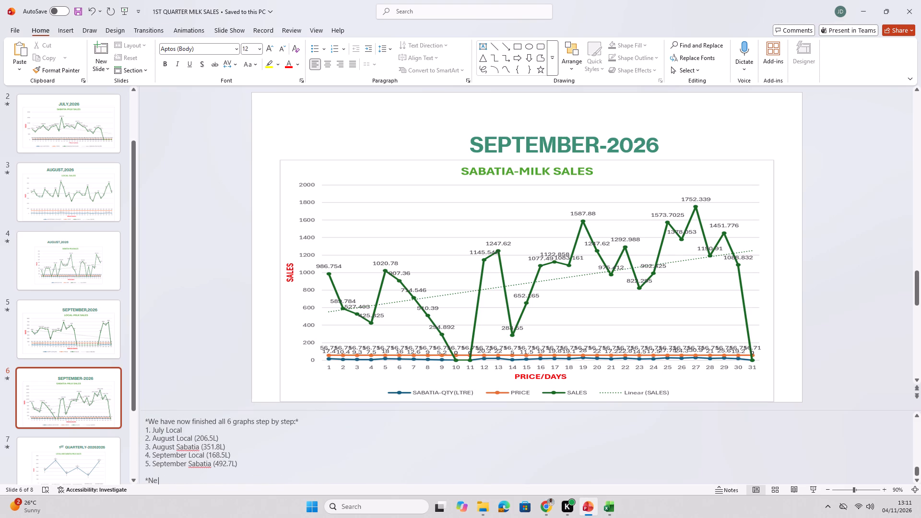
# Delete the list of finished graphs, its "We have now finished all 6 graphs" heading and the dashed divider above it.
pyautogui.scroll(4, 372, 470)
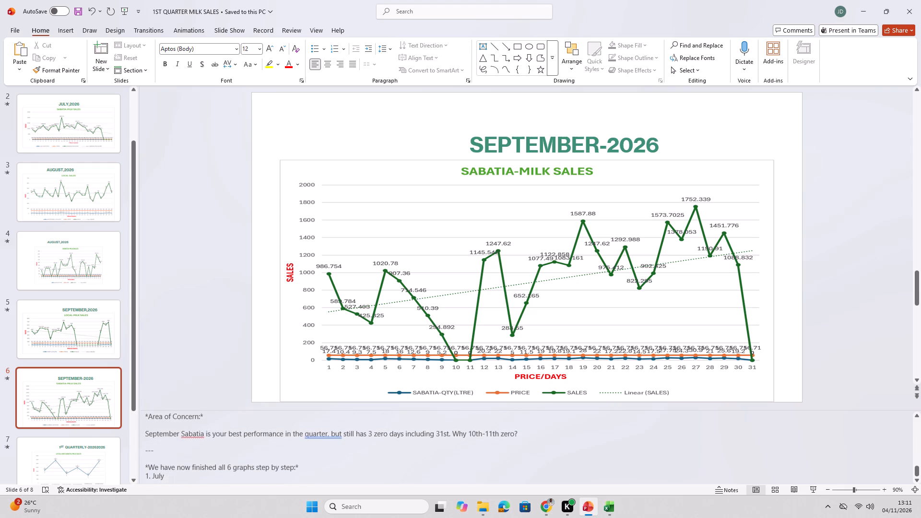
pyautogui.press('BackSpace')
pyautogui.press('BackSpace')
pyautogui.press('BackSpace')
pyautogui.press('BackSpace')
pyautogui.press('BackSpace')
pyautogui.press('BackSpace')
pyautogui.press('BackSpace')
pyautogui.press('BackSpace')
pyautogui.press('BackSpace')
pyautogui.press('BackSpace')
pyautogui.press('BackSpace')
pyautogui.press('BackSpace')
pyautogui.press('BackSpace')
pyautogui.press('BackSpace')
pyautogui.press('BackSpace')
pyautogui.press('BackSpace')
pyautogui.press('BackSpace')
pyautogui.press('BackSpace')
pyautogui.press('BackSpace')
pyautogui.press('BackSpace')
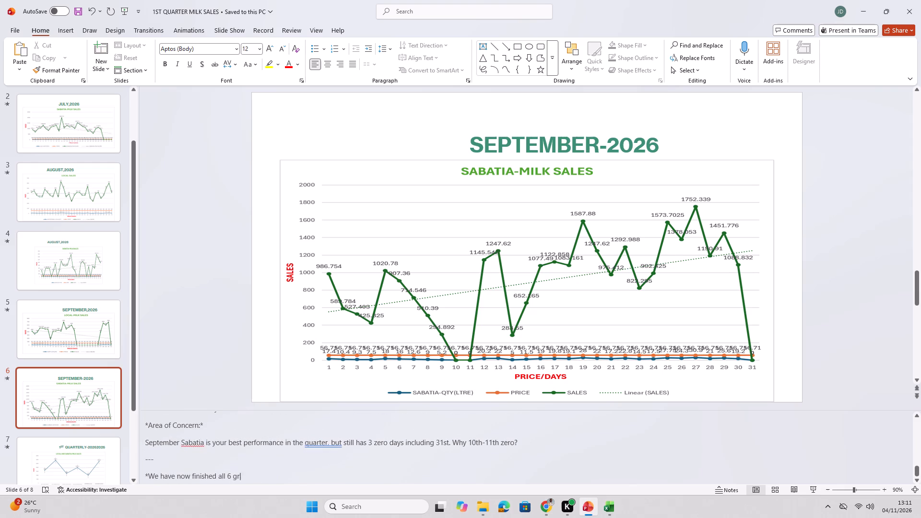
pyautogui.press('BackSpace')
pyautogui.press('BackSpace')
pyautogui.press('BackSpace')
pyautogui.press('BackSpace')
pyautogui.press('BackSpace')
pyautogui.press('BackSpace')
pyautogui.press('BackSpace')
pyautogui.press('BackSpace')
pyautogui.press('BackSpace')
pyautogui.press('BackSpace')
pyautogui.press('BackSpace')
pyautogui.press('BackSpace')
pyautogui.press('BackSpace')
pyautogui.press('BackSpace')
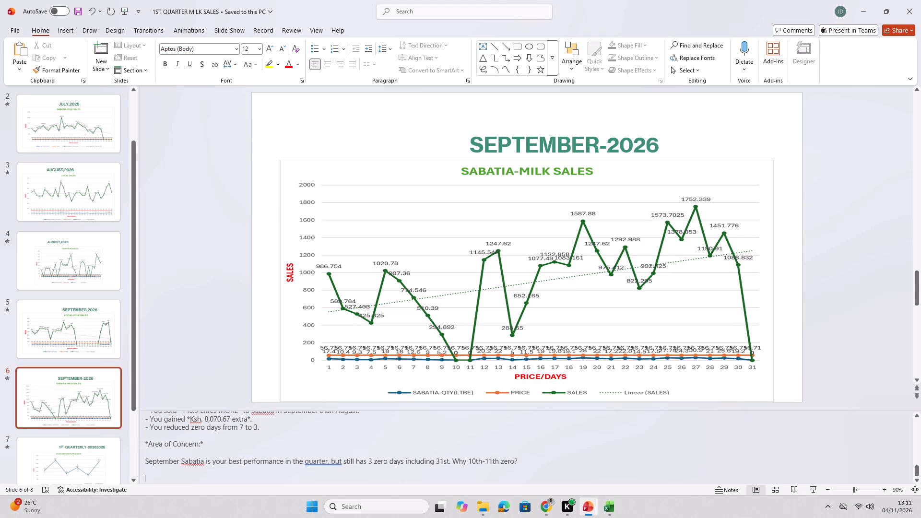
# Remove the asterisks around the "Area of Concern:" heading in the notes and make the heading bold.
pyautogui.scroll(1, 372, 462)
pyautogui.click(203, 446)
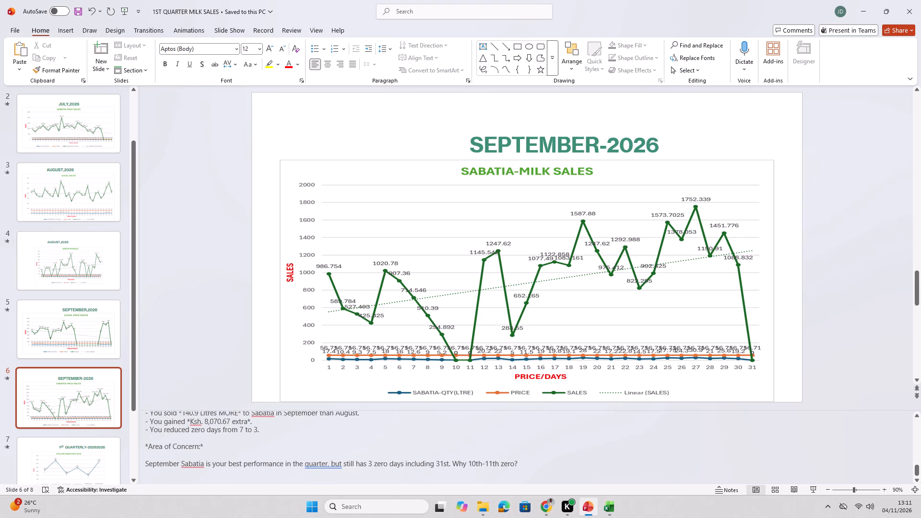
pyautogui.press('BackSpace')
pyautogui.click(148, 445)
pyautogui.press('BackSpace')
pyautogui.moveTo(142, 447); pyautogui.dragTo(200, 450)
pyautogui.click(206, 433)
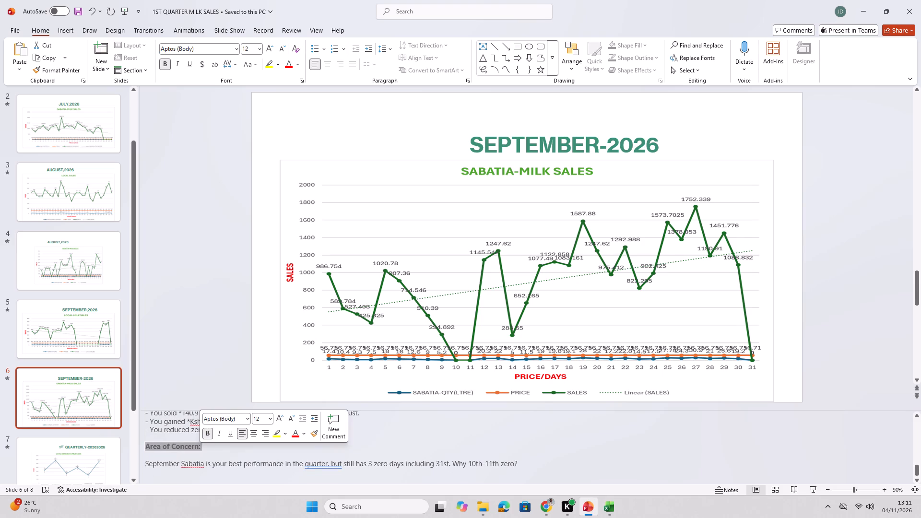
pyautogui.click(206, 453)
# Accept the grammar suggestion that removes the comma between "quarter" and "but" in the Area of Concern sentence.
pyautogui.scroll(2, 428, 462)
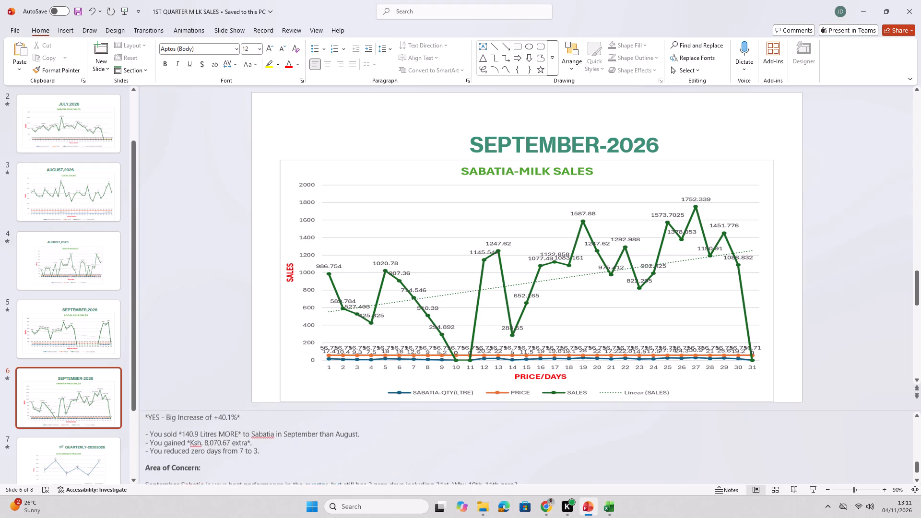
pyautogui.scroll(-1, 341, 468)
pyautogui.rightClick(330, 478)
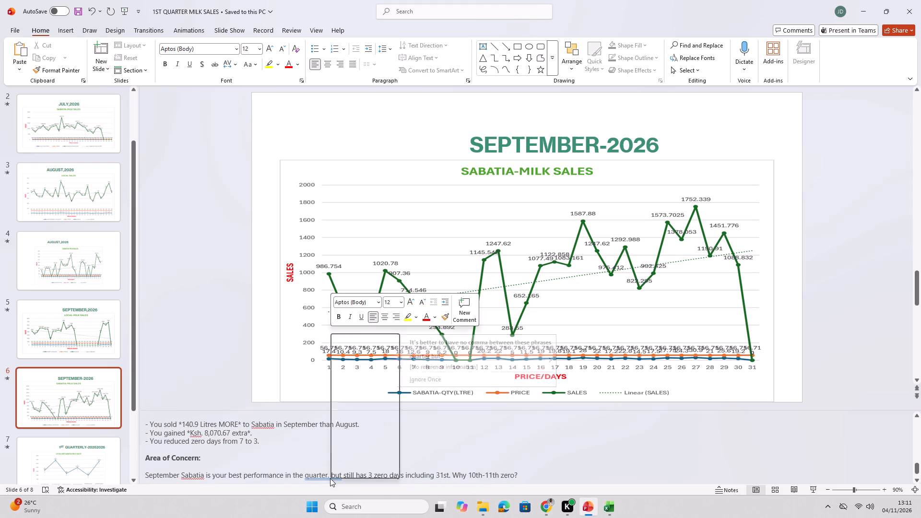
pyautogui.click(440, 355)
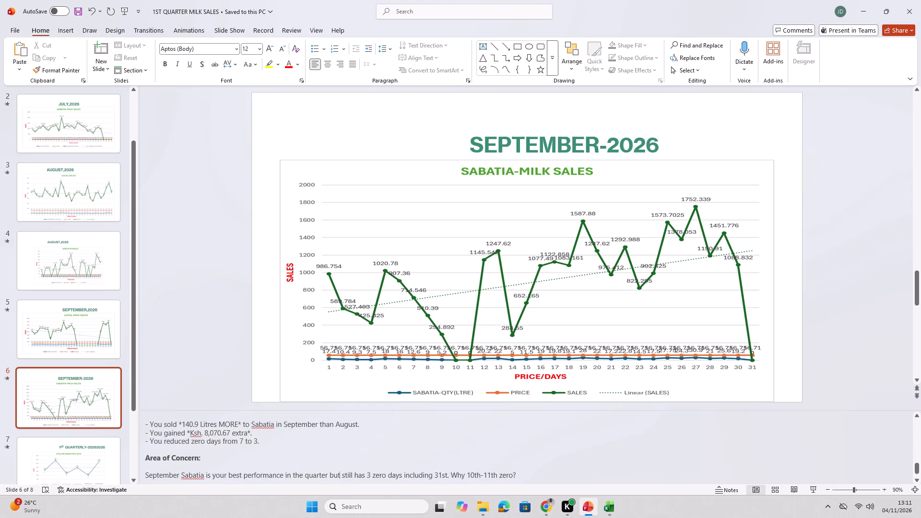
# Remove the asterisk before "140.9 Litres" and the one after "extra" in the notes' bullet lines.
pyautogui.scroll(1, 268, 456)
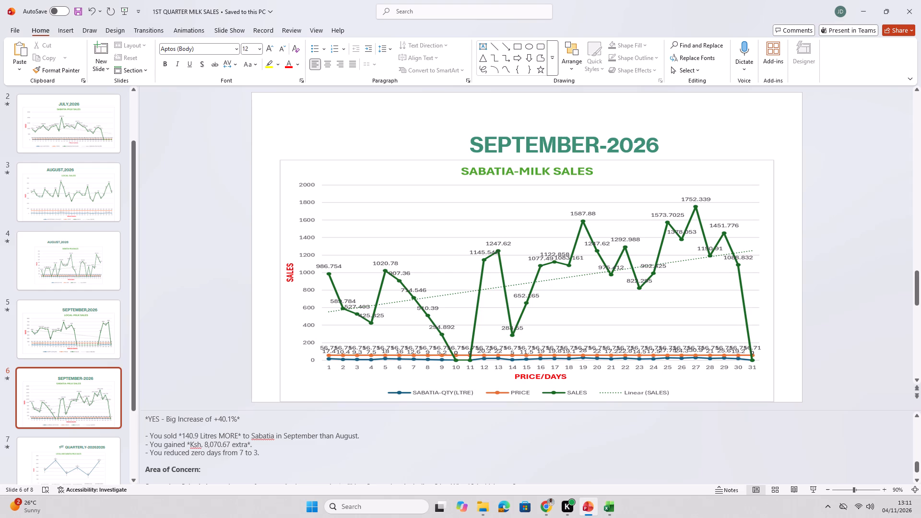
pyautogui.click(182, 435)
pyautogui.press('BackSpace')
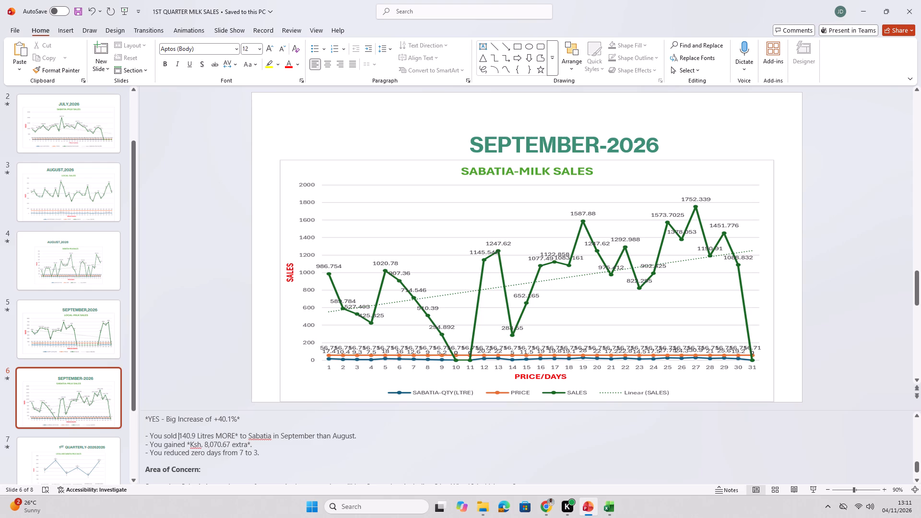
pyautogui.click(249, 444)
pyautogui.press('BackSpace')
# Remove the asterisks at both ends of the "YES - Big Increase of +40.1%" line.
pyautogui.scroll(2, 210, 465)
pyautogui.click(239, 441)
pyautogui.press('BackSpace')
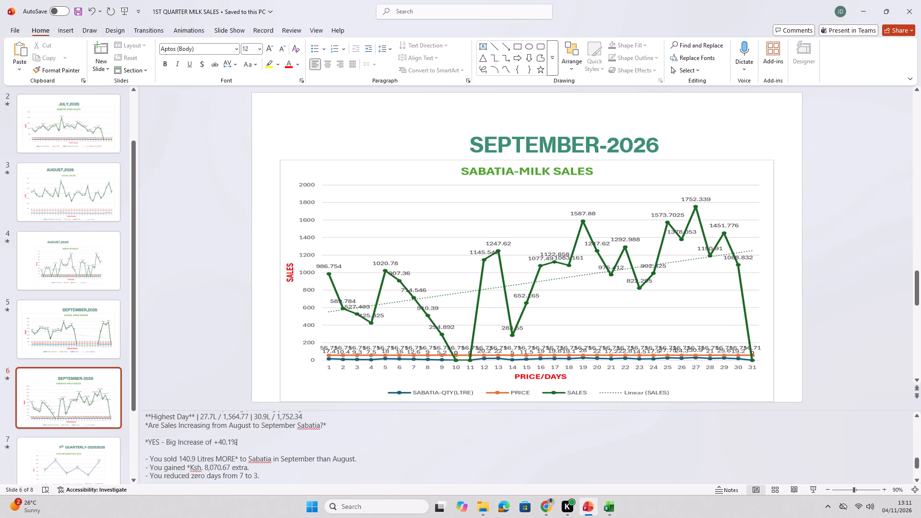
pyautogui.click(150, 442)
pyautogui.press('BackSpace')
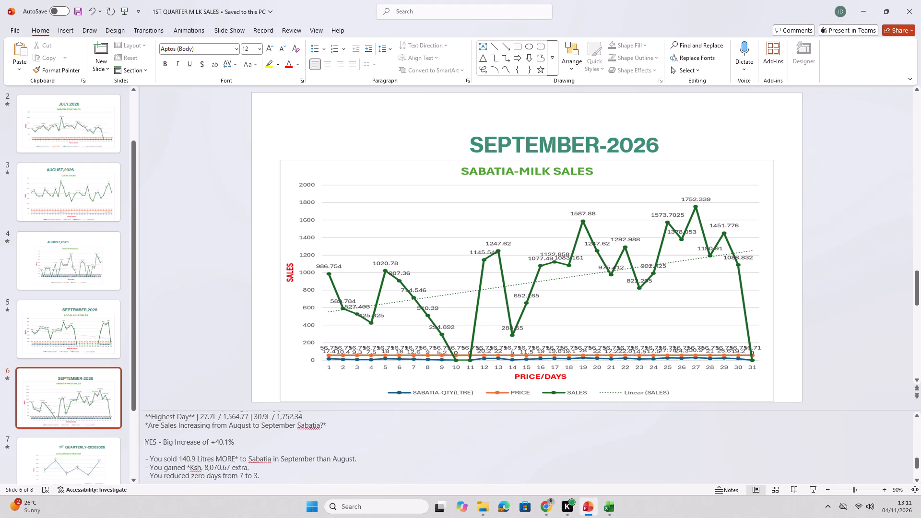
# Remove the trailing asterisk from the "Are Sales Increasing from August to September Sabatia?" line.
pyautogui.scroll(-2, 191, 454)
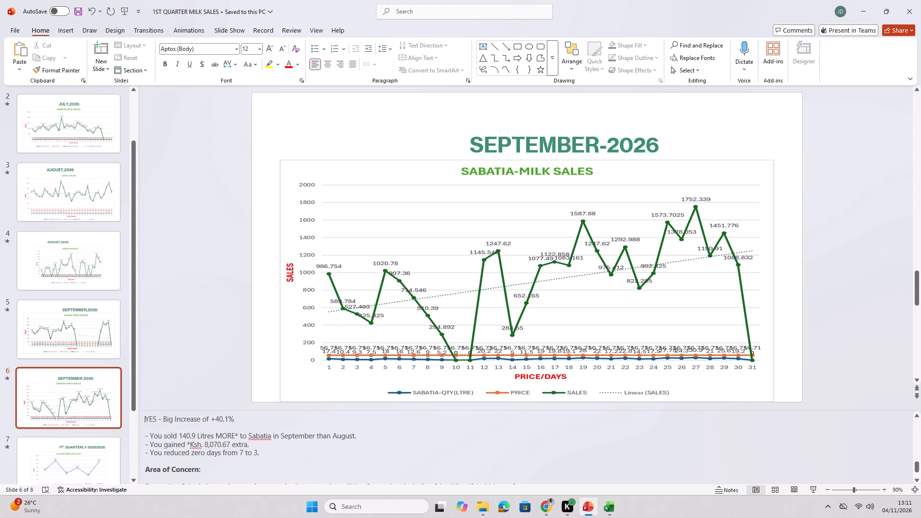
pyautogui.scroll(2, 192, 454)
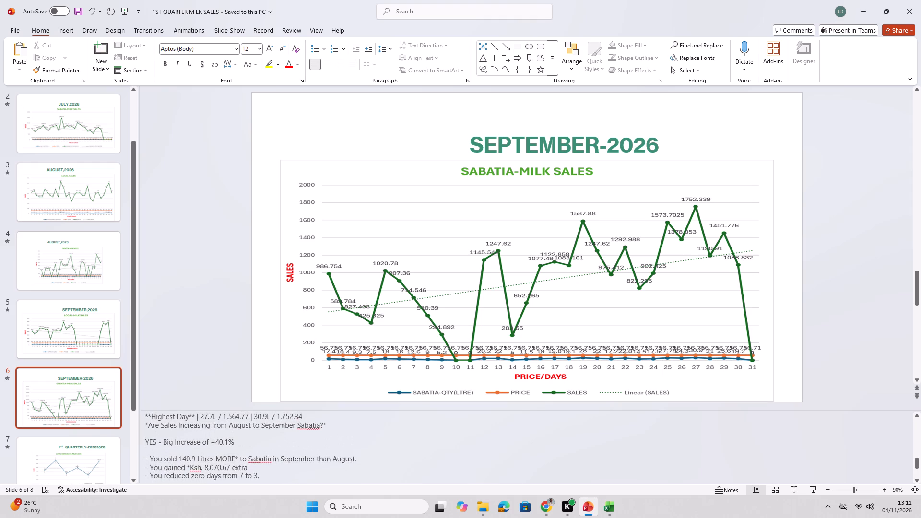
pyautogui.scroll(1, 192, 454)
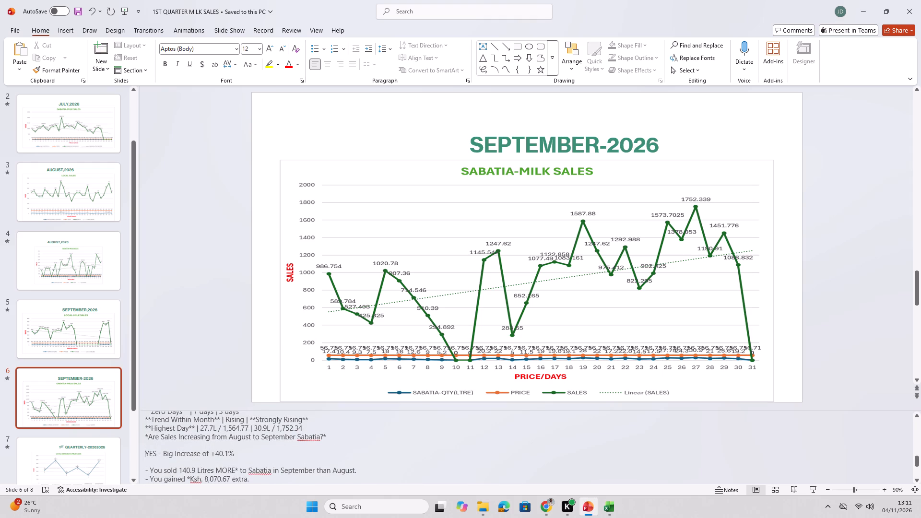
pyautogui.click(326, 436)
pyautogui.press('BackSpace')
# Remove the double asterisks on both sides of "Strongly Rising" in the Trend Within Month row.
pyautogui.scroll(1, 312, 436)
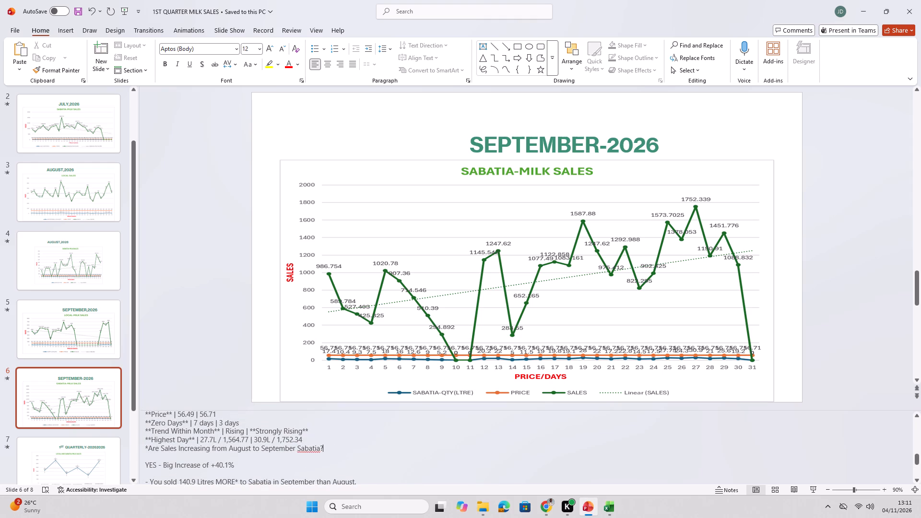
pyautogui.click(308, 433)
pyautogui.press('BackSpace')
pyautogui.press('BackSpace')
pyautogui.click(255, 429)
pyautogui.press('BackSpace')
pyautogui.press('BackSpace')
# Remove the leading asterisk from the "Are Sales Increasing from August to September Sabatia?" line in the notes.
pyautogui.scroll(-1, 244, 463)
pyautogui.scroll(1, 244, 463)
pyautogui.click(149, 450)
pyautogui.press('BackSpace')
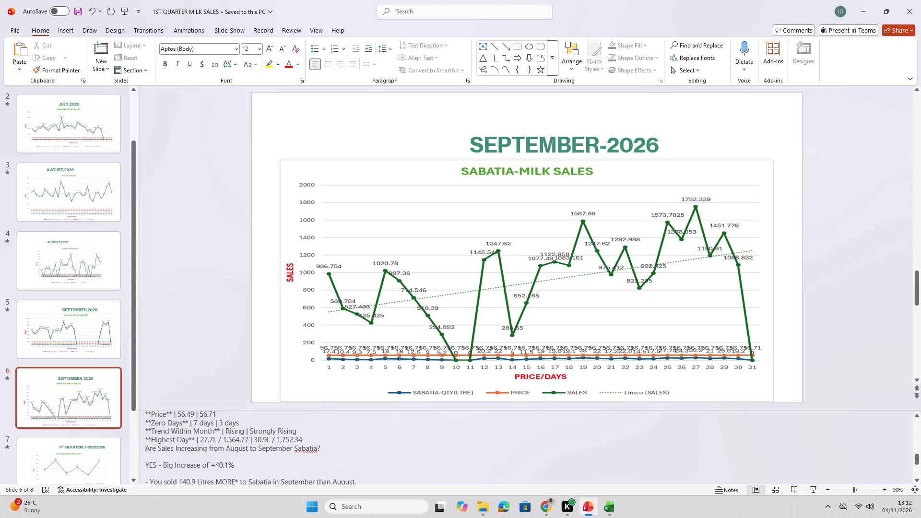
# Delete the whole August vs September Sabatia comparison section from the notes, from its ### heading through the Highest Day row.
pyautogui.click(303, 438)
pyautogui.press('BackSpace')
pyautogui.press('BackSpace')
pyautogui.press('BackSpace')
pyautogui.press('BackSpace')
pyautogui.press('BackSpace')
pyautogui.press('BackSpace')
pyautogui.press('BackSpace')
pyautogui.press('BackSpace')
pyautogui.press('BackSpace')
pyautogui.press('BackSpace')
pyautogui.press('BackSpace')
pyautogui.press('BackSpace')
pyautogui.press('BackSpace')
pyautogui.press('BackSpace')
pyautogui.press('BackSpace')
pyautogui.press('BackSpace')
pyautogui.press('BackSpace')
pyautogui.press('BackSpace')
pyautogui.press('BackSpace')
pyautogui.press('BackSpace')
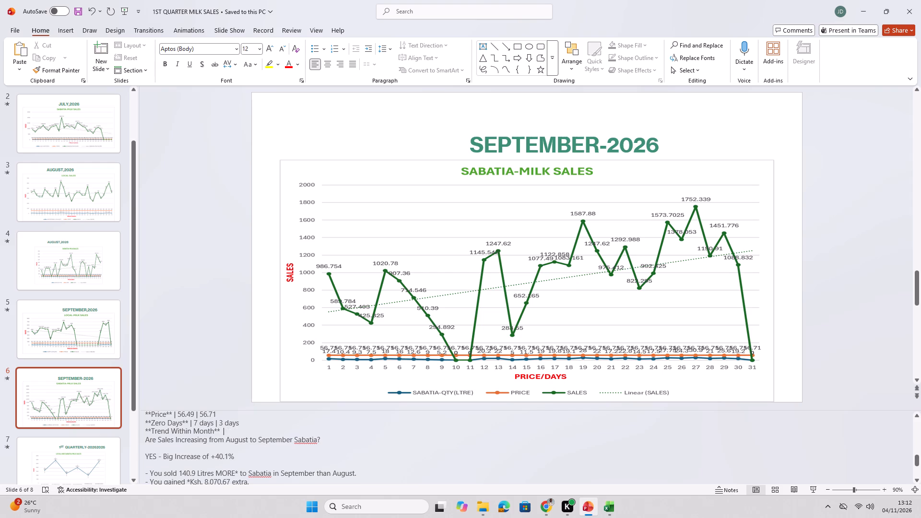
pyautogui.scroll(4, 303, 439)
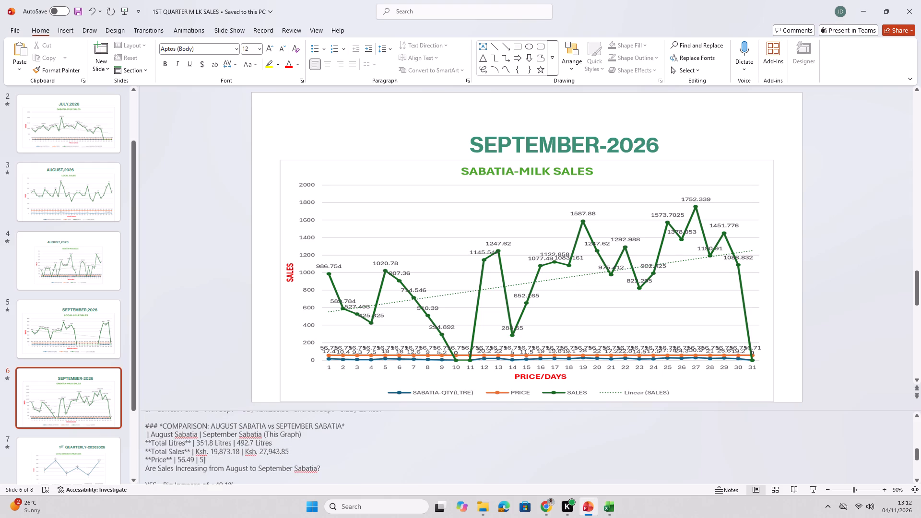
pyautogui.scroll(2, 303, 439)
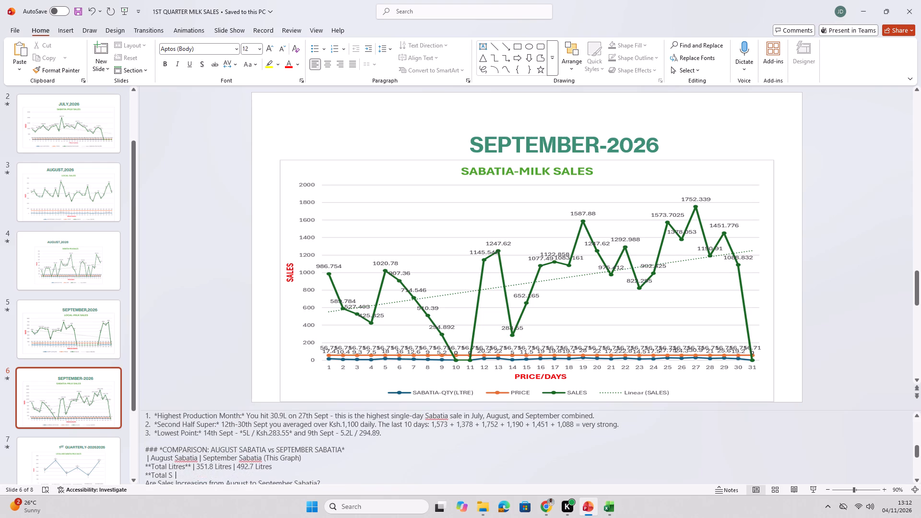
pyautogui.scroll(3, 303, 439)
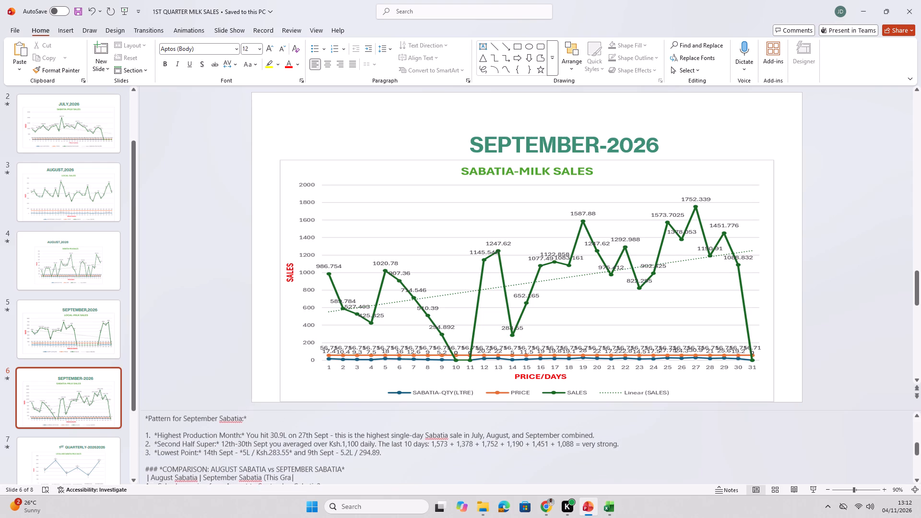
pyautogui.scroll(1, 303, 439)
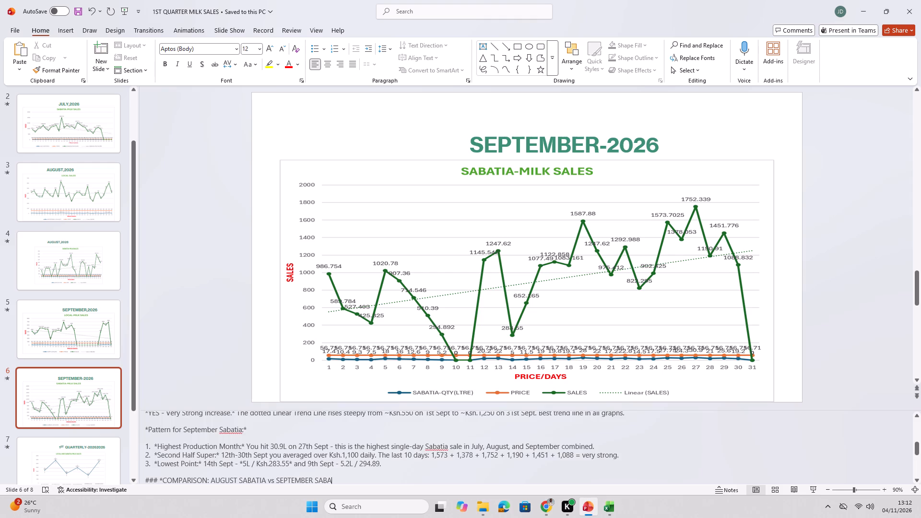
pyautogui.scroll(3, 303, 439)
pyautogui.scroll(-3, 303, 439)
pyautogui.scroll(2, 303, 439)
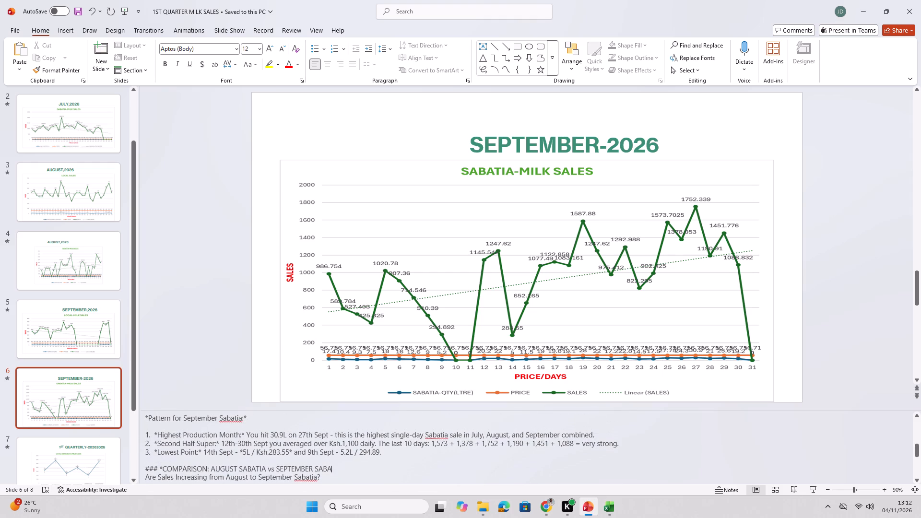
pyautogui.press('BackSpace')
pyautogui.press('BackSpace')
pyautogui.press('BackSpace')
pyautogui.press('BackSpace')
pyautogui.press('BackSpace')
pyautogui.press('BackSpace')
pyautogui.press('BackSpace')
pyautogui.press('BackSpace')
pyautogui.press('BackSpace')
pyautogui.press('BackSpace')
pyautogui.press('BackSpace')
pyautogui.press('BackSpace')
pyautogui.press('BackSpace')
pyautogui.press('BackSpace')
pyautogui.press('BackSpace')
pyautogui.press('BackSpace')
pyautogui.press('BackSpace')
pyautogui.press('BackSpace')
pyautogui.press('BackSpace')
pyautogui.press('BackSpace')
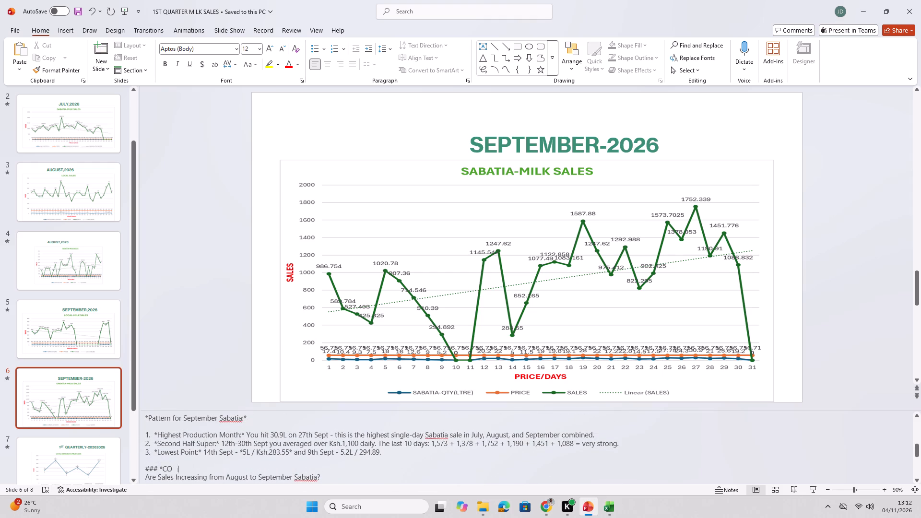
pyautogui.press('BackSpace')
pyautogui.press('BackSpace')
pyautogui.press('BackSpace')
pyautogui.press('BackSpace')
pyautogui.press('BackSpace')
pyautogui.press('BackSpace')
pyautogui.press('BackSpace')
# Review the notes from the August-to-September sales question down to the Area of Concern section.
pyautogui.scroll(-4, 355, 433)
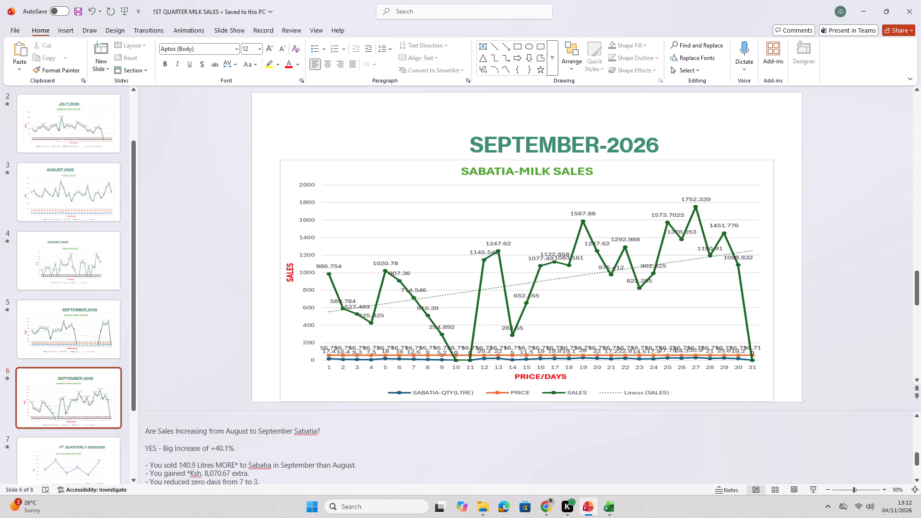
pyautogui.scroll(-4, 329, 442)
pyautogui.scroll(2, 329, 442)
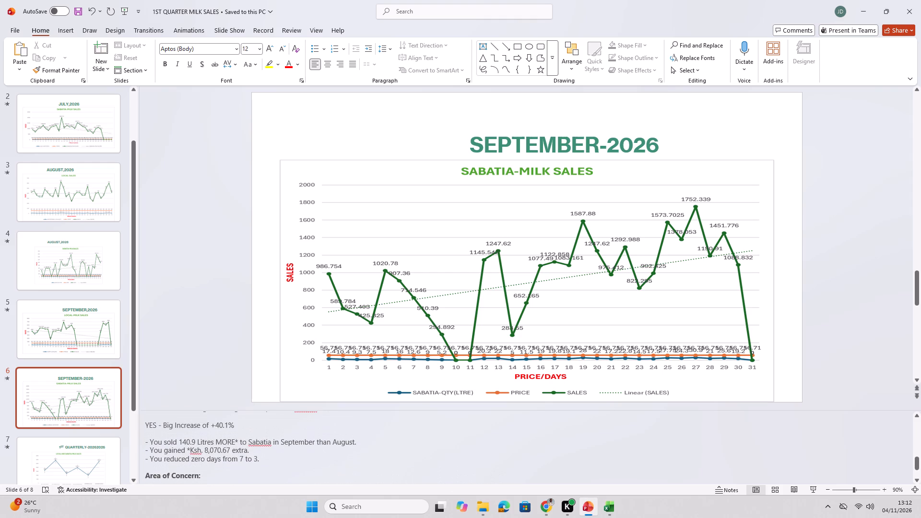
pyautogui.scroll(1, 329, 442)
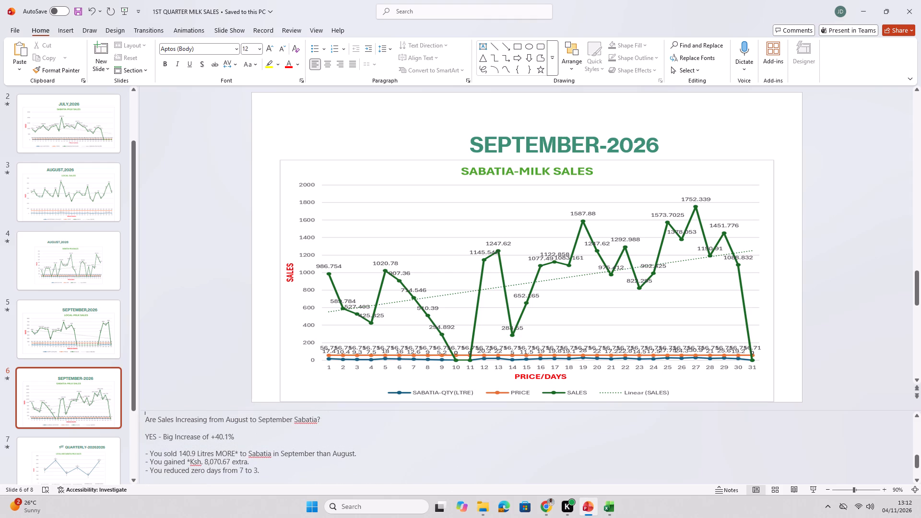
pyautogui.scroll(-2, 329, 441)
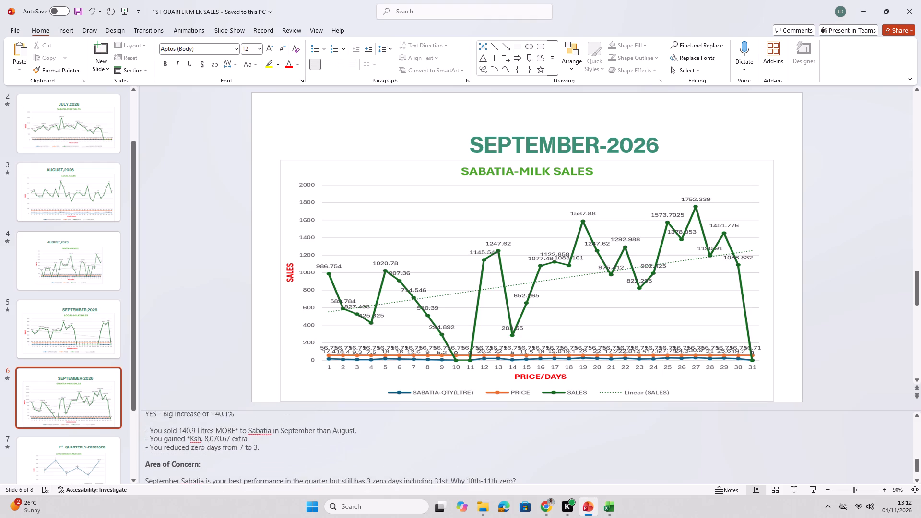
pyautogui.scroll(-3, 329, 441)
pyautogui.scroll(3, 329, 441)
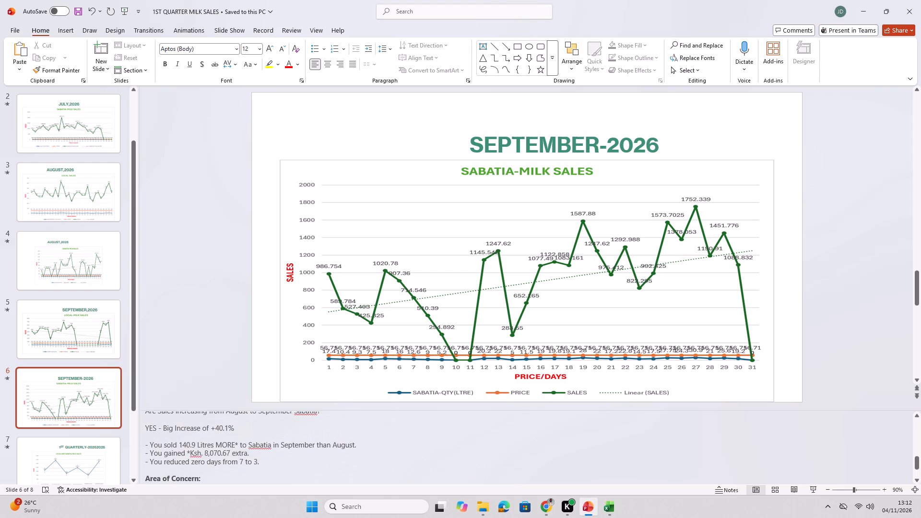
pyautogui.scroll(1, 329, 441)
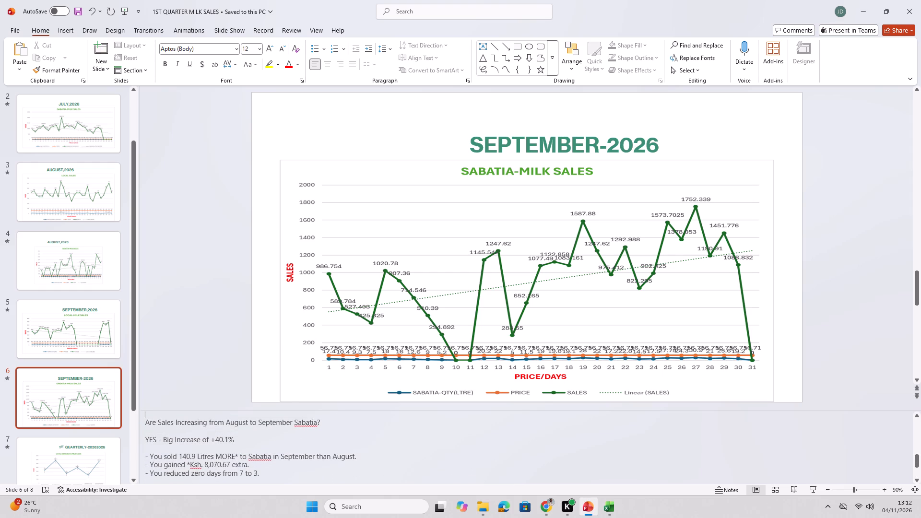
# Remove the leading asterisks from the Lowest Point, Second Half Super and Highest Production Month items in the numbered list.
pyautogui.scroll(2, 329, 441)
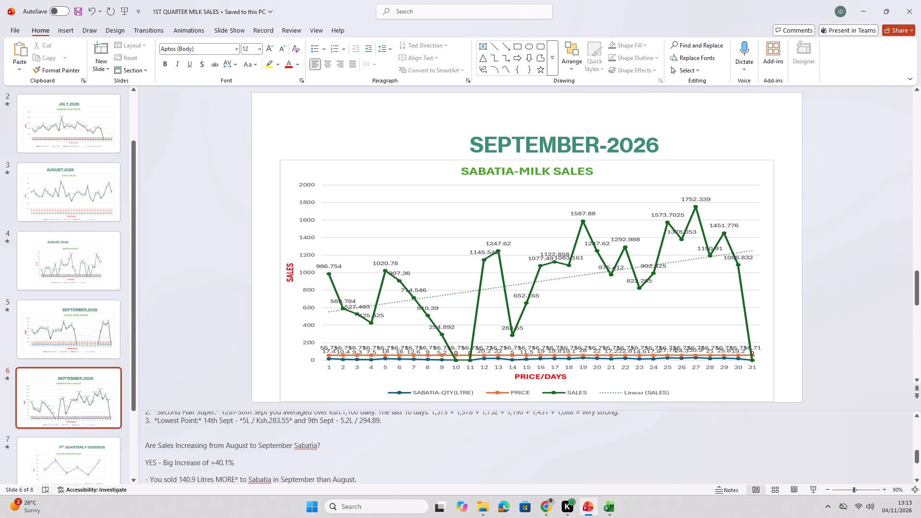
pyautogui.scroll(2, 329, 440)
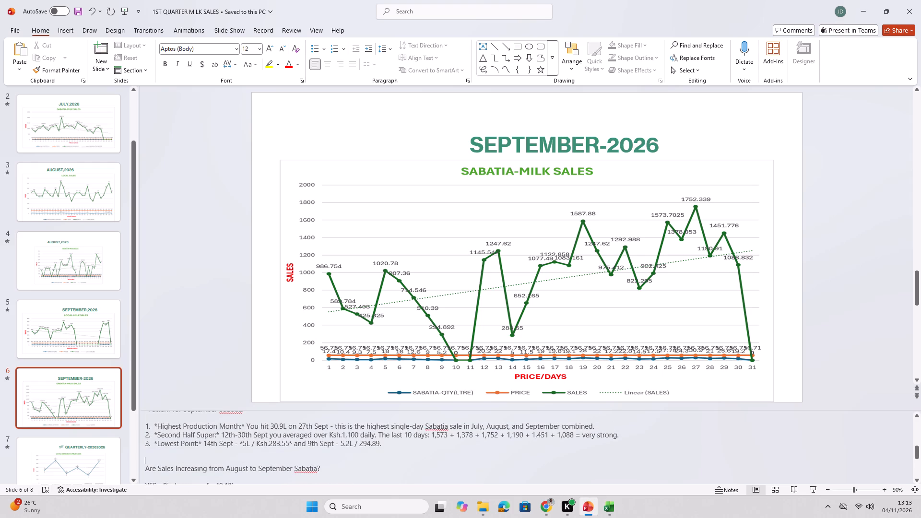
pyautogui.click(156, 440)
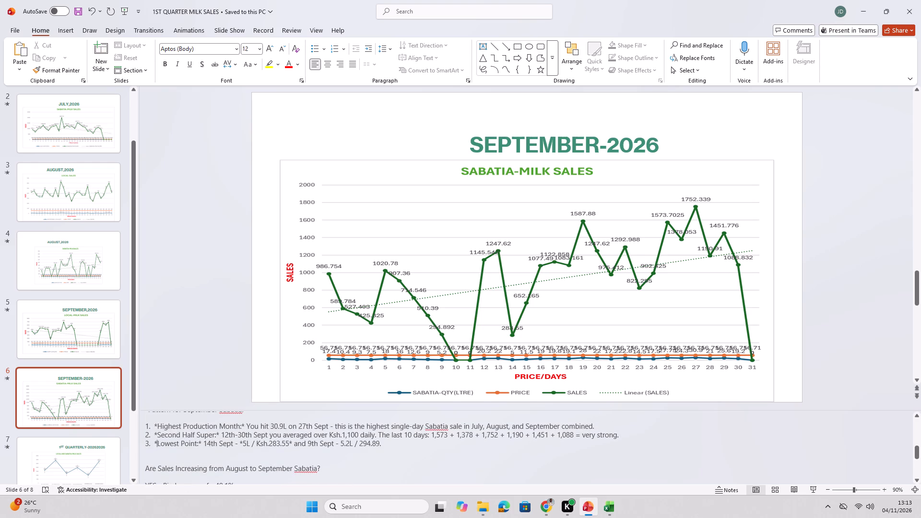
pyautogui.press('BackSpace')
pyautogui.click(156, 435)
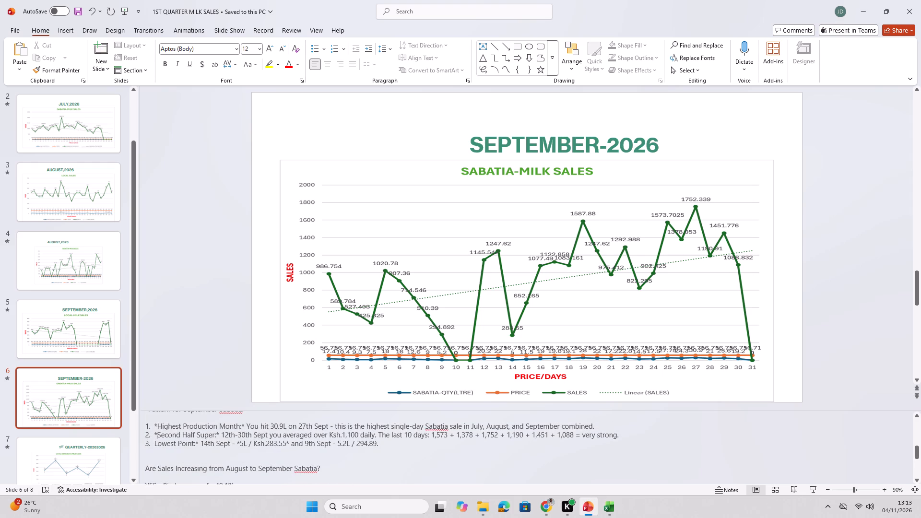
pyautogui.press('BackSpace')
pyautogui.press('BackSpace')
pyautogui.click(156, 435)
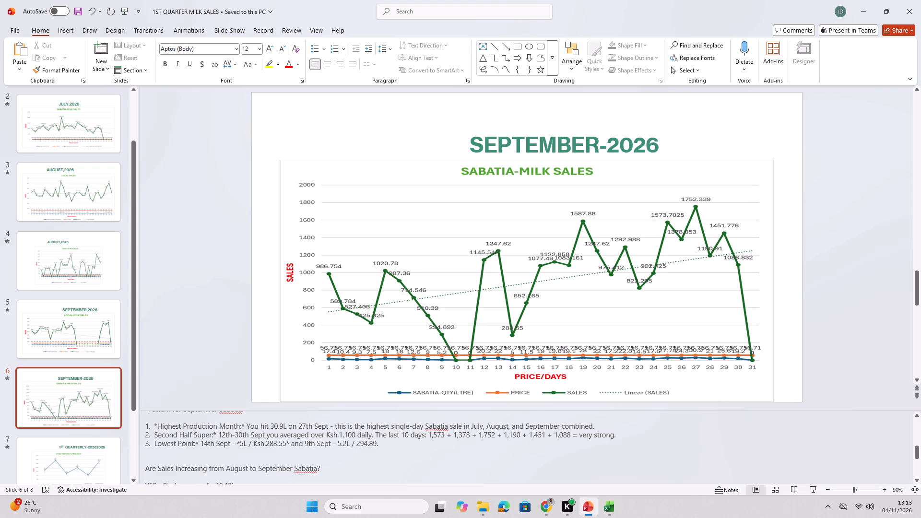
pyautogui.click(94, 7)
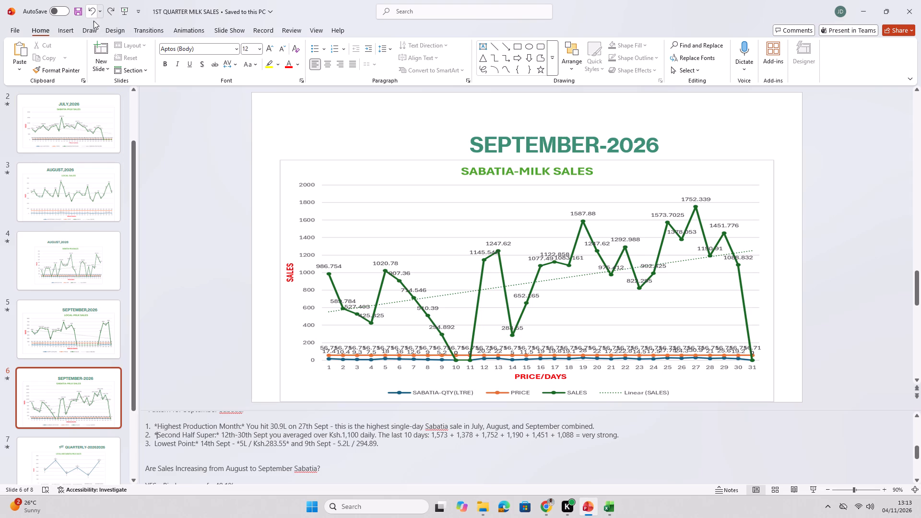
pyautogui.press('BackSpace')
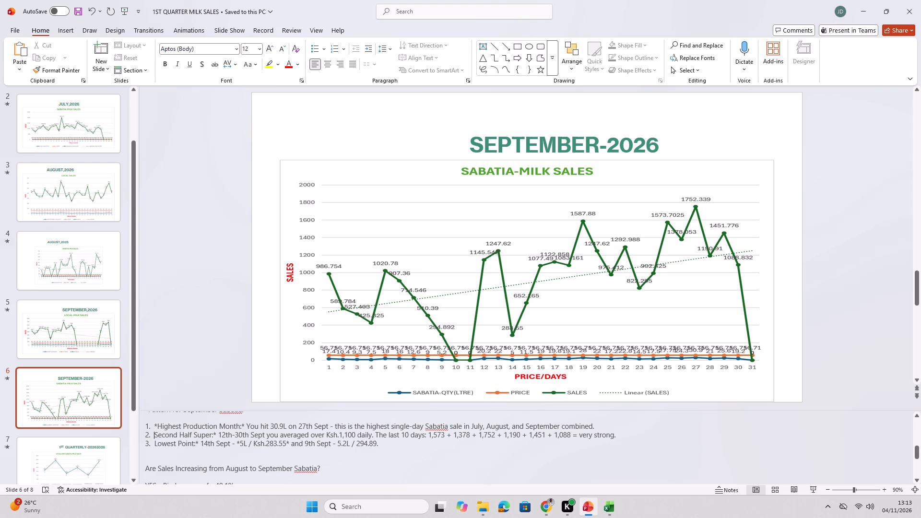
pyautogui.click(157, 424)
pyautogui.press('BackSpace')
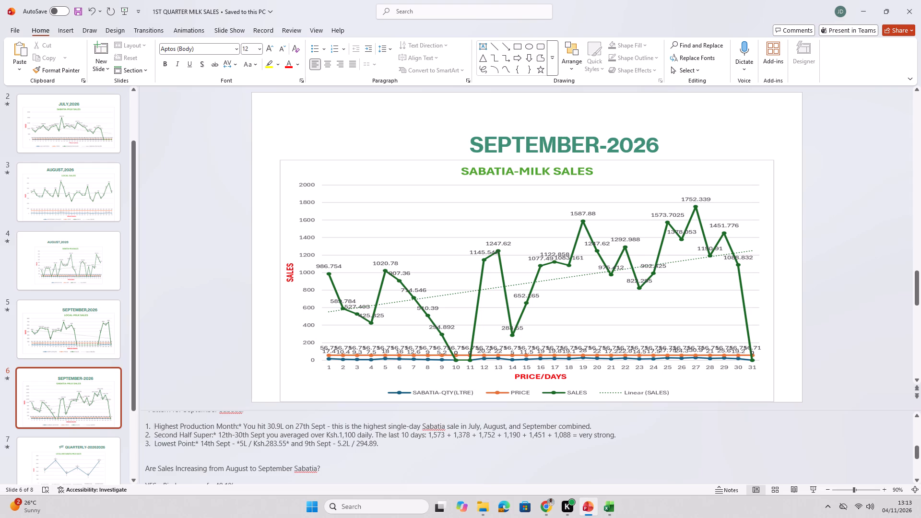
# Remove the asterisks following "Highest Production Month:" and "Lowest Point:" in the numbered list.
pyautogui.scroll(1, 446, 460)
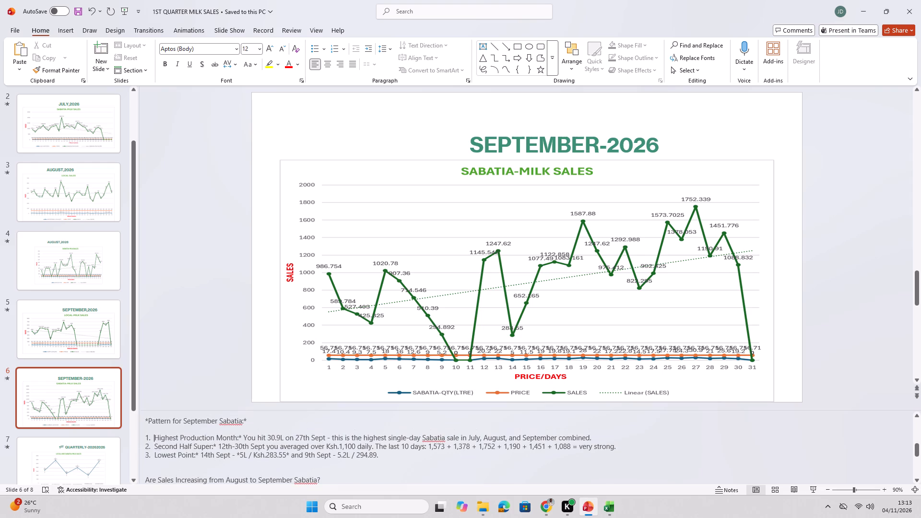
pyautogui.click(240, 434)
pyautogui.press('BackSpace')
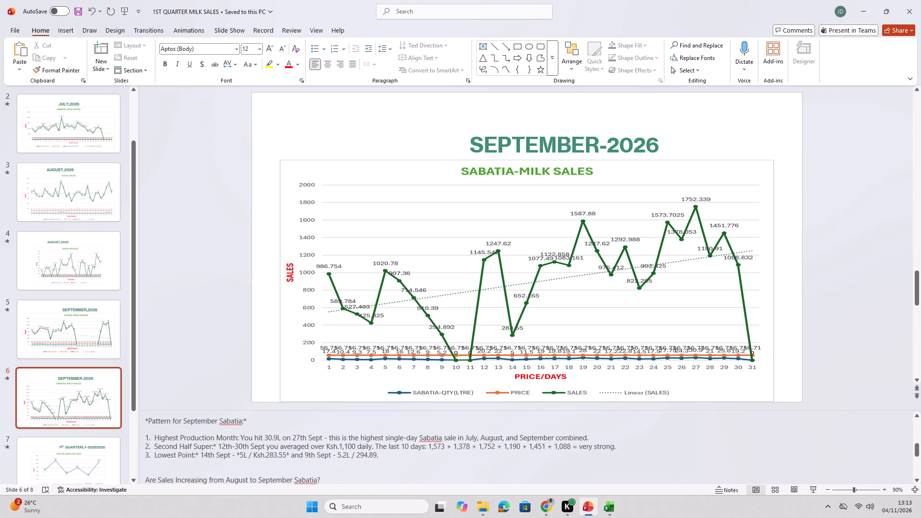
pyautogui.click(199, 454)
pyautogui.press('BackSpace')
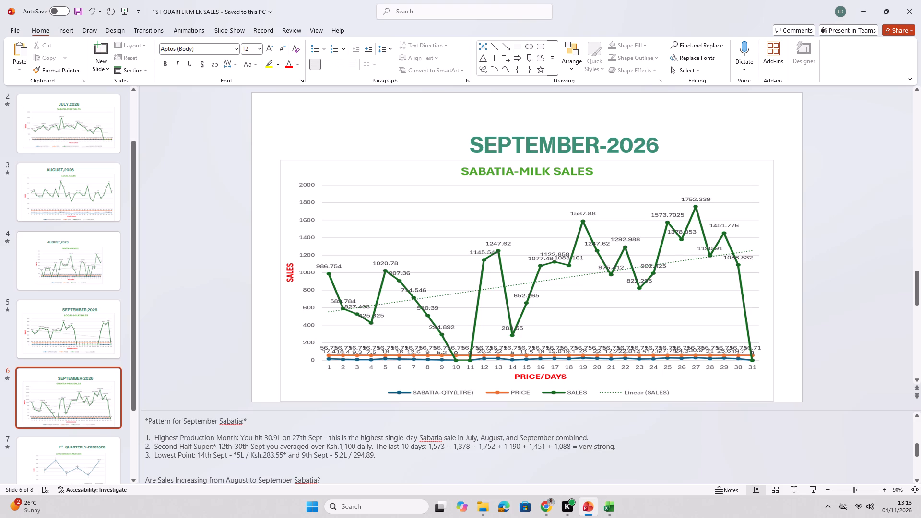
# Remove the asterisks at both ends of the "Pattern for September Sabatia:" line.
pyautogui.scroll(1, 346, 446)
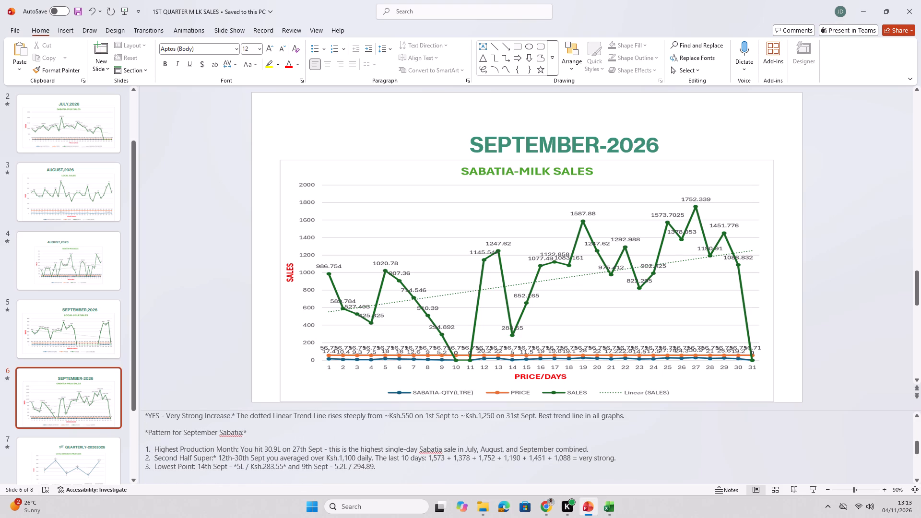
pyautogui.click(246, 432)
pyautogui.press('BackSpace')
pyautogui.scroll(2, 249, 442)
pyautogui.click(148, 452)
pyautogui.press('BackSpace')
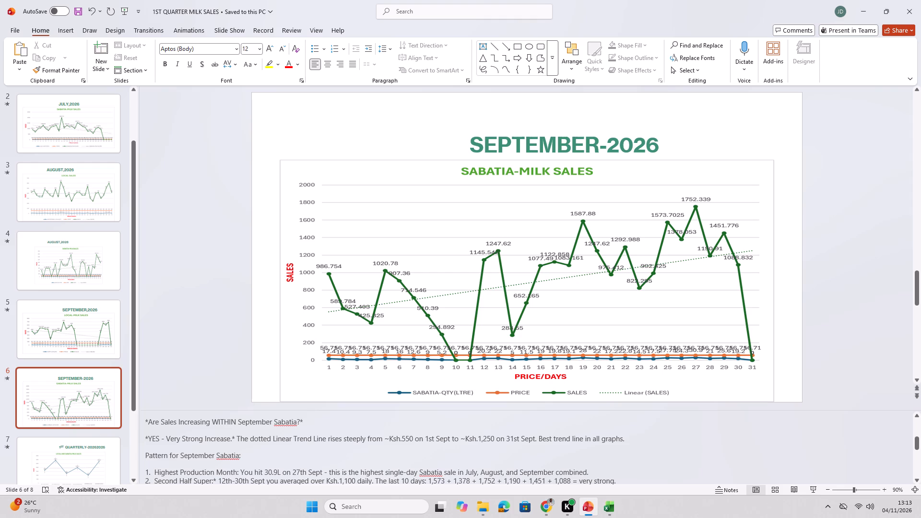
# Remove the leading asterisks from the "YES - Very Strong Increase." and "Are Sales Increasing WITHIN September Sabatia?" lines.
pyautogui.click(147, 437)
pyautogui.press('BackSpace')
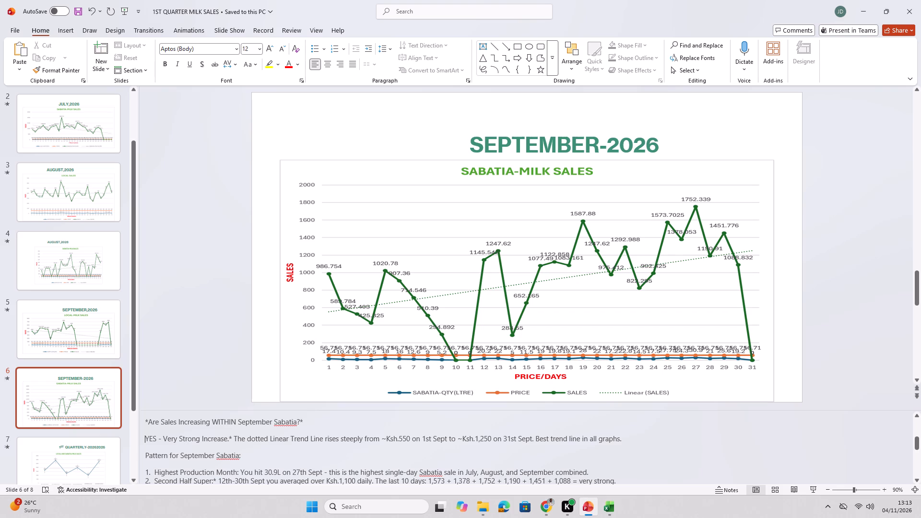
pyautogui.click(148, 421)
pyautogui.press('BackSpace')
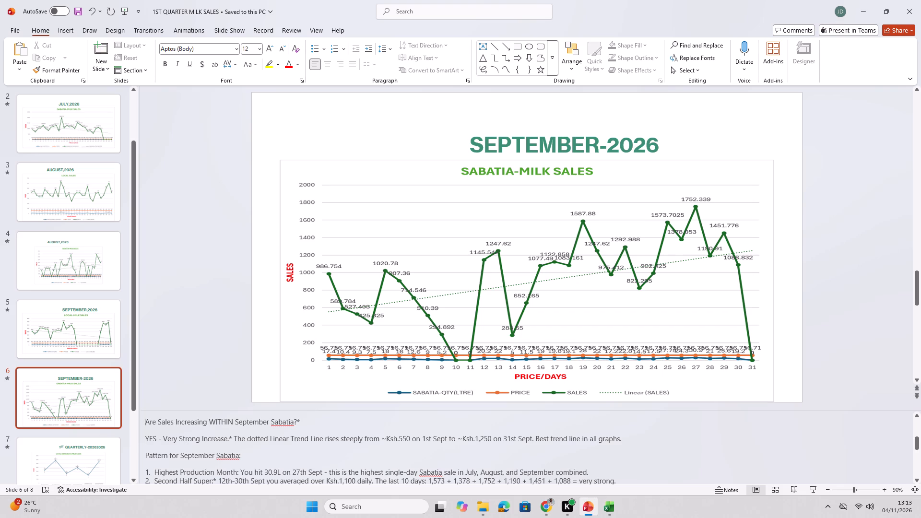
# Remove the asterisk following the question mark in "Are Sales Increasing WITHIN September Sabatia?" while keeping the question mark.
pyautogui.click(298, 421)
pyautogui.press('BackSpace')
pyautogui.click(94, 8)
pyautogui.click(302, 420)
pyautogui.press('BackSpace')
# Remove the asterisks ending the Best Day in Whole Quarter and Zero Days lines and those starting the Best Day and Average per Day labels.
pyautogui.scroll(3, 252, 461)
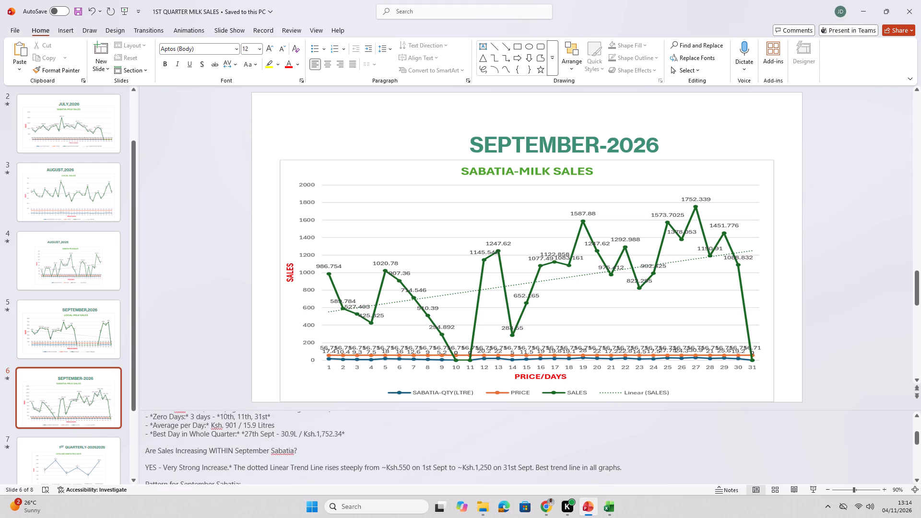
pyautogui.click(345, 437)
pyautogui.press('BackSpace')
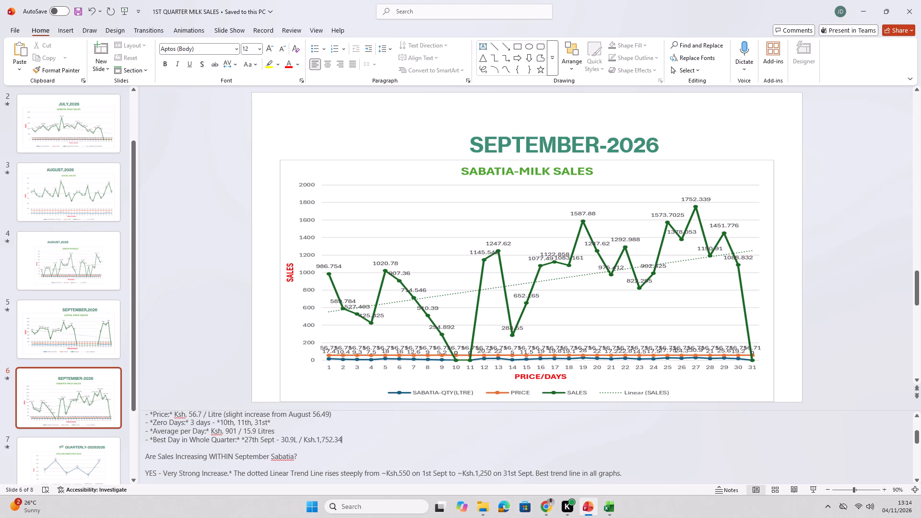
pyautogui.click(153, 439)
pyautogui.press('BackSpace')
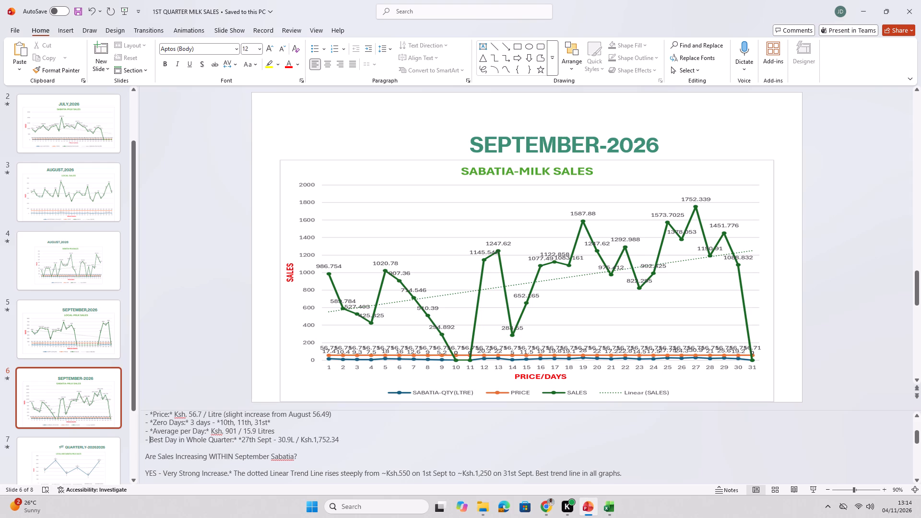
pyautogui.click(153, 429)
pyautogui.press('BackSpace')
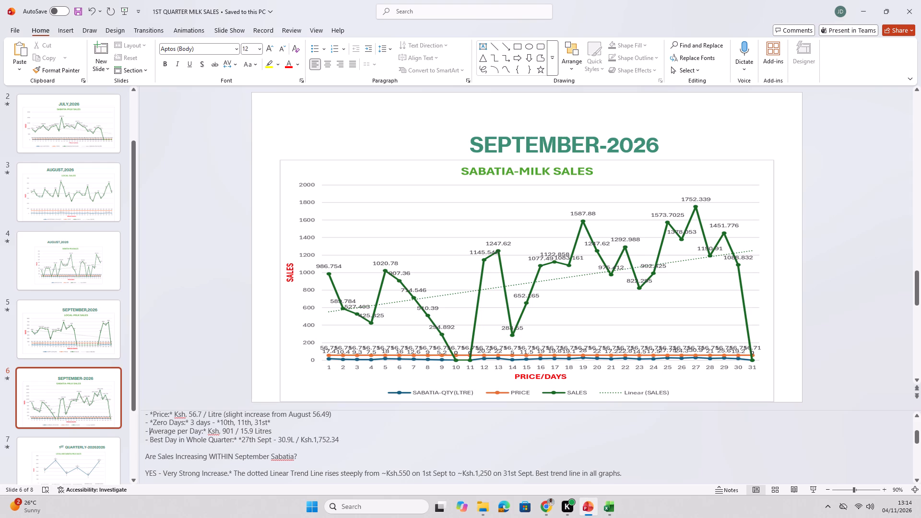
pyautogui.click(271, 421)
pyautogui.press('BackSpace')
# Remove the leading asterisks from the Zero Days, Price, Total Revenue and Total Quantity labels, plus the one ending the Total Revenue line.
pyautogui.scroll(2, 259, 437)
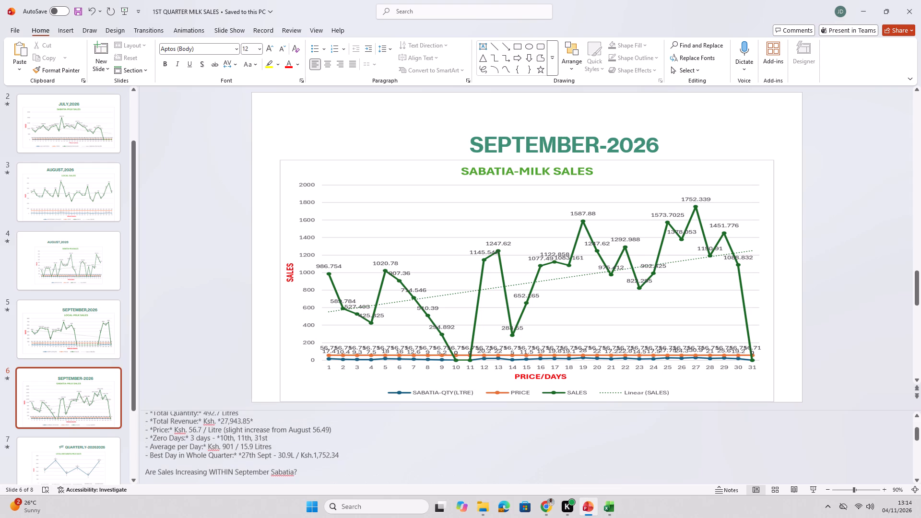
pyautogui.click(153, 444)
pyautogui.press('BackSpace')
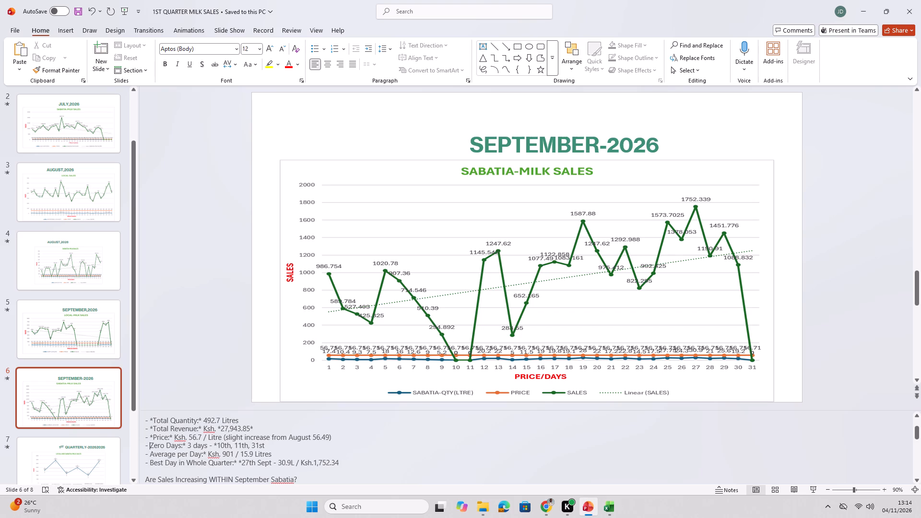
pyautogui.click(153, 436)
pyautogui.press('BackSpace')
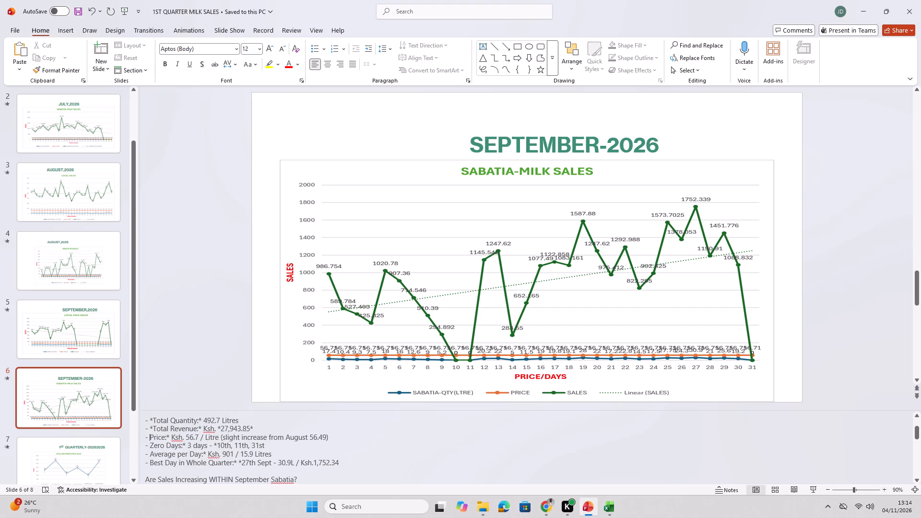
pyautogui.click(153, 425)
pyautogui.press('BackSpace')
pyautogui.click(251, 426)
pyautogui.press('BackSpace')
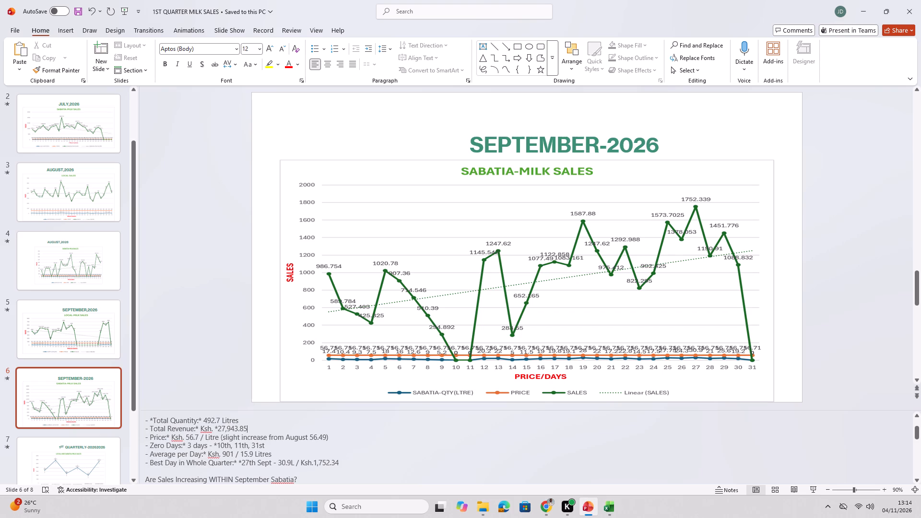
pyautogui.click(153, 419)
pyautogui.press('BackSpace')
pyautogui.press('BackSpace')
# Remove the asterisks after "Total Revenue:", before the revenue amount and after "Average per Day:", keeping the colons.
pyautogui.click(199, 427)
pyautogui.press('BackSpace')
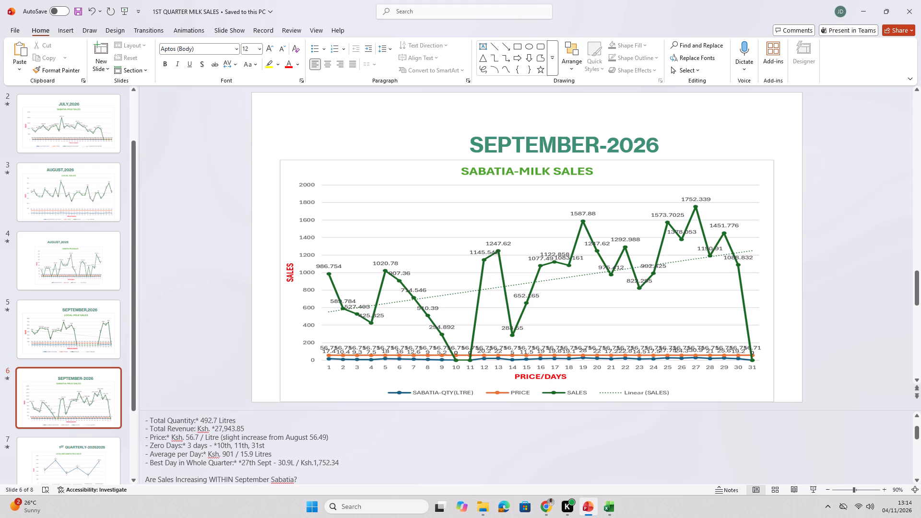
pyautogui.click(214, 426)
pyautogui.press('BackSpace')
pyautogui.click(204, 452)
pyautogui.press('BackSpace')
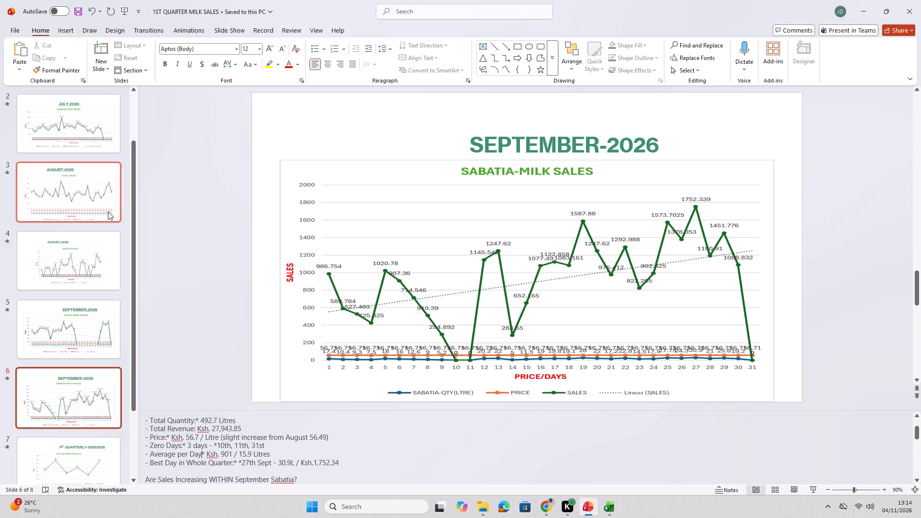
pyautogui.click(92, 9)
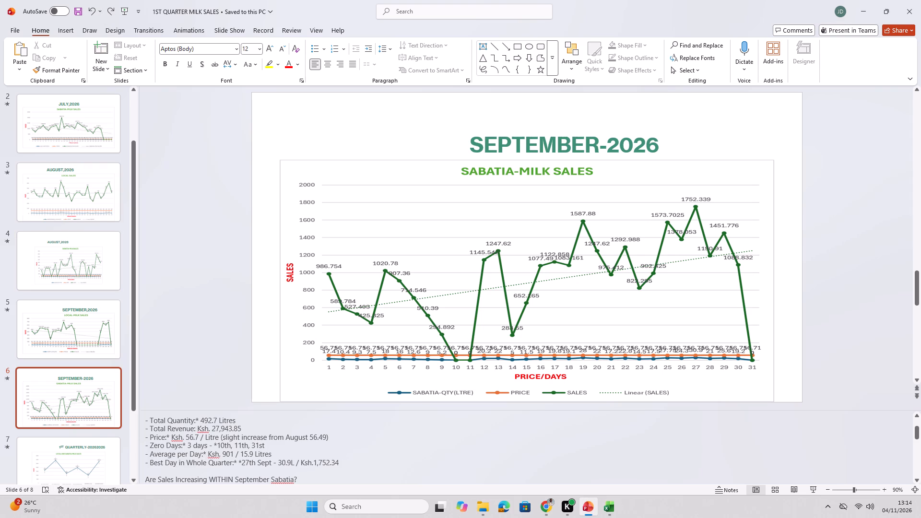
pyautogui.click(205, 454)
pyautogui.press('BackSpace')
# Replace the asterisks between "Best Day in Whole Quarter:" and "27th Sept" with two spaces.
pyautogui.click(242, 463)
pyautogui.press('BackSpace')
pyautogui.press('BackSpace')
pyautogui.press('BackSpace')
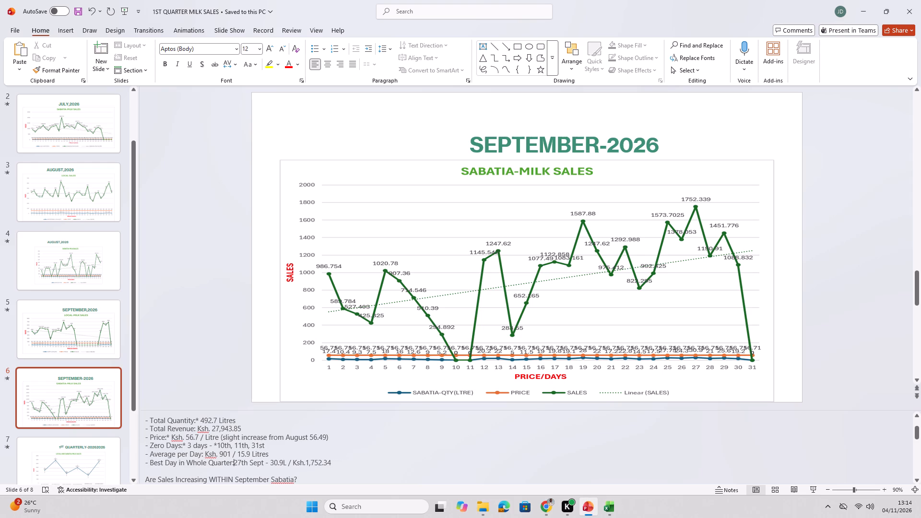
pyautogui.press('space')
pyautogui.press('space')
# Remove the asterisks before "10th" and after "Total Quantity:", "Zero Days:" and "Price:" in the summary list.
pyautogui.click(218, 445)
pyautogui.press('BackSpace')
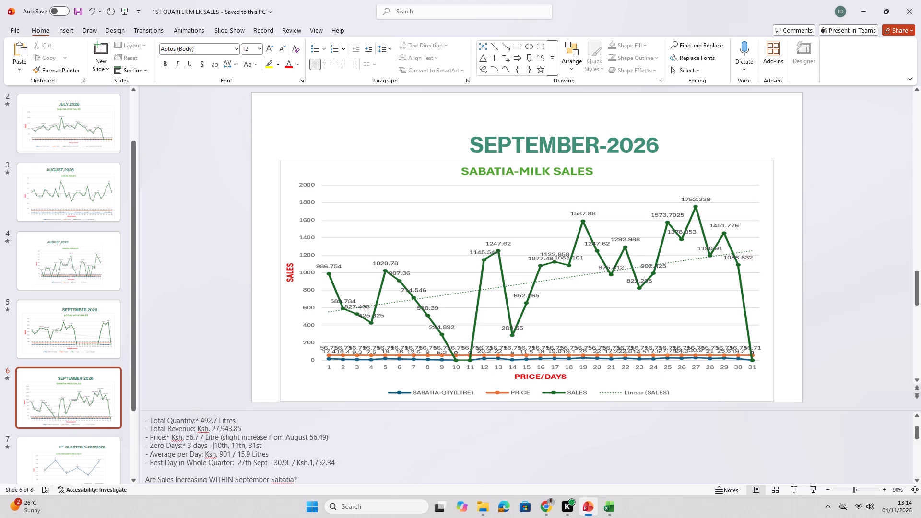
pyautogui.click(199, 417)
pyautogui.press('BackSpace')
pyautogui.click(185, 445)
pyautogui.press('BackSpace')
pyautogui.click(168, 435)
pyautogui.press('BackSpace')
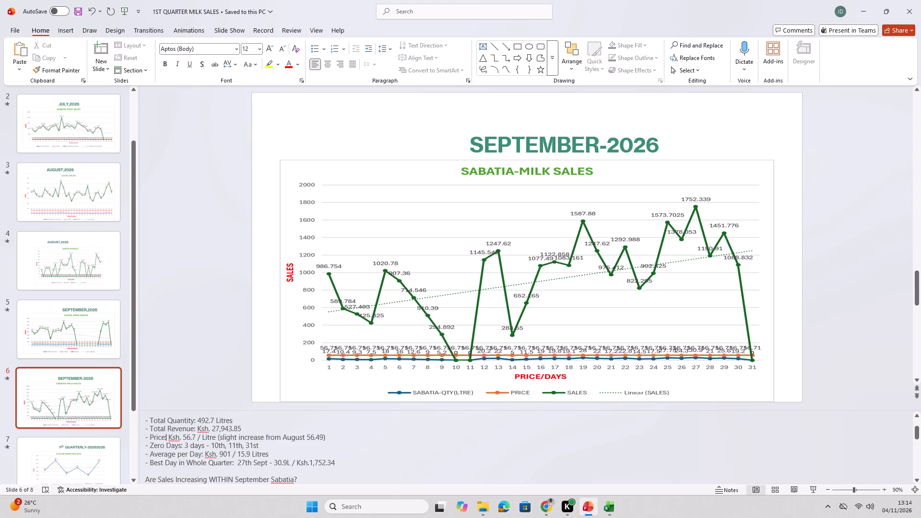
# Remove the asterisks at both ends of the "Summary (September Sabatia Alone):" line.
pyautogui.scroll(2, 193, 466)
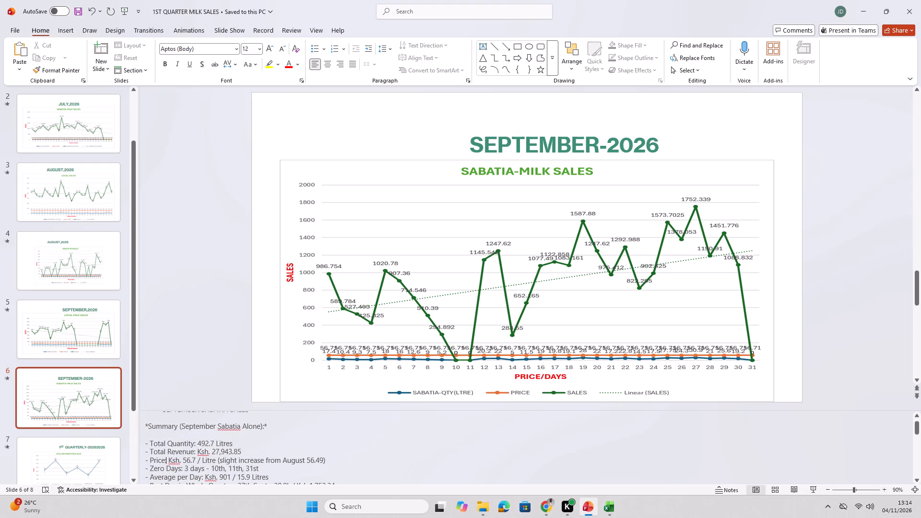
pyautogui.scroll(3, 193, 466)
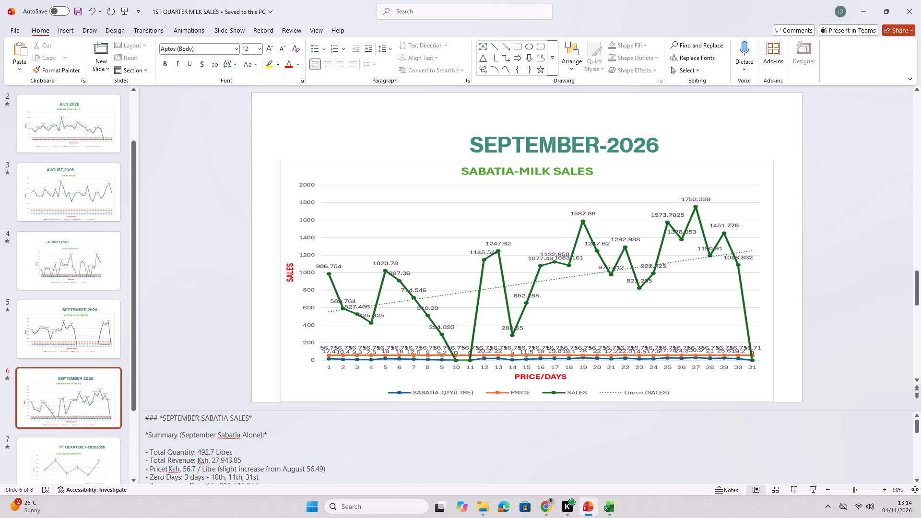
pyautogui.click(269, 432)
pyautogui.press('BackSpace')
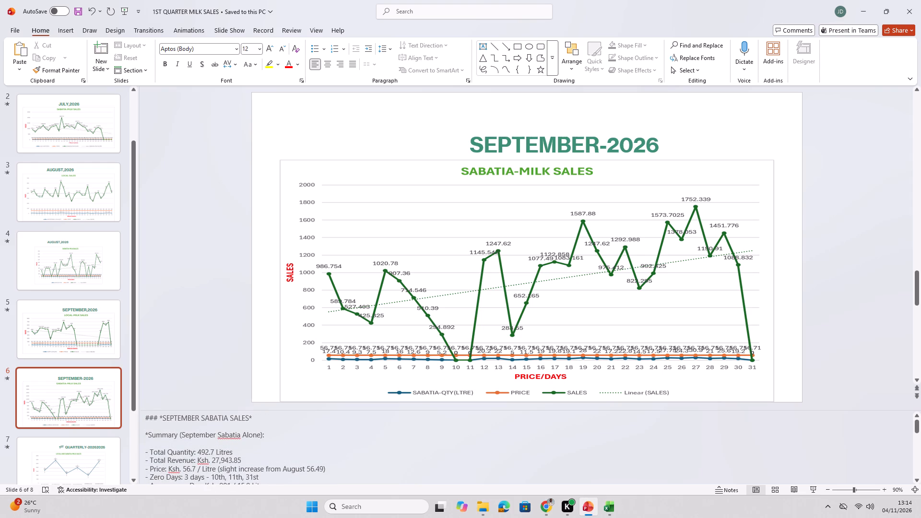
pyautogui.click(149, 435)
pyautogui.press('BackSpace')
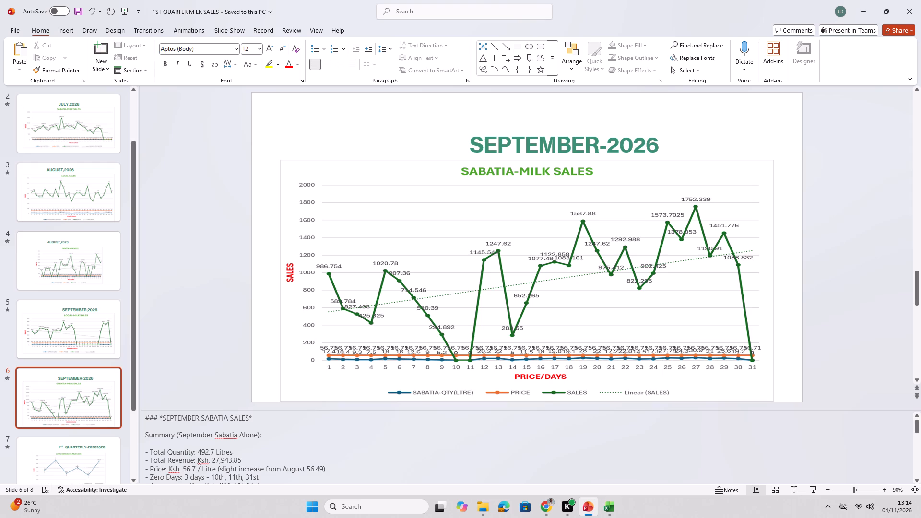
pyautogui.scroll(3, 256, 425)
pyautogui.doubleClick(253, 418)
pyautogui.press('BackSpace')
pyautogui.click(265, 436)
pyautogui.press('BackSpace')
pyautogui.press('BackSpace')
pyautogui.press('BackSpace')
pyautogui.press('BackSpace')
pyautogui.press('BackSpace')
pyautogui.press('BackSpace')
pyautogui.press('BackSpace')
pyautogui.press('BackSpace')
pyautogui.press('BackSpace')
pyautogui.press('BackSpace')
pyautogui.press('BackSpace')
pyautogui.press('BackSpace')
pyautogui.press('BackSpace')
pyautogui.press('BackSpace')
pyautogui.press('BackSpace')
pyautogui.press('BackSpace')
pyautogui.press('BackSpace')
pyautogui.press('BackSpace')
pyautogui.press('BackSpace')
pyautogui.press('BackSpace')
pyautogui.press('BackSpace')
pyautogui.press('BackSpace')
pyautogui.press('BackSpace')
pyautogui.press('BackSpace')
pyautogui.press('BackSpace')
pyautogui.press('BackSpace')
# Delete the text of the "### *SEPTEMBER SABATIA SALES*" heading at the start of the notes.
pyautogui.click(254, 422)
pyautogui.press('BackSpace')
pyautogui.press('BackSpace')
pyautogui.press('BackSpace')
pyautogui.press('BackSpace')
pyautogui.press('BackSpace')
pyautogui.press('BackSpace')
pyautogui.press('BackSpace')
pyautogui.press('BackSpace')
pyautogui.press('BackSpace')
pyautogui.press('BackSpace')
pyautogui.press('BackSpace')
pyautogui.press('BackSpace')
pyautogui.press('BackSpace')
pyautogui.press('BackSpace')
pyautogui.press('BackSpace')
pyautogui.press('BackSpace')
pyautogui.press('BackSpace')
pyautogui.press('BackSpace')
pyautogui.press('BackSpace')
pyautogui.press('BackSpace')
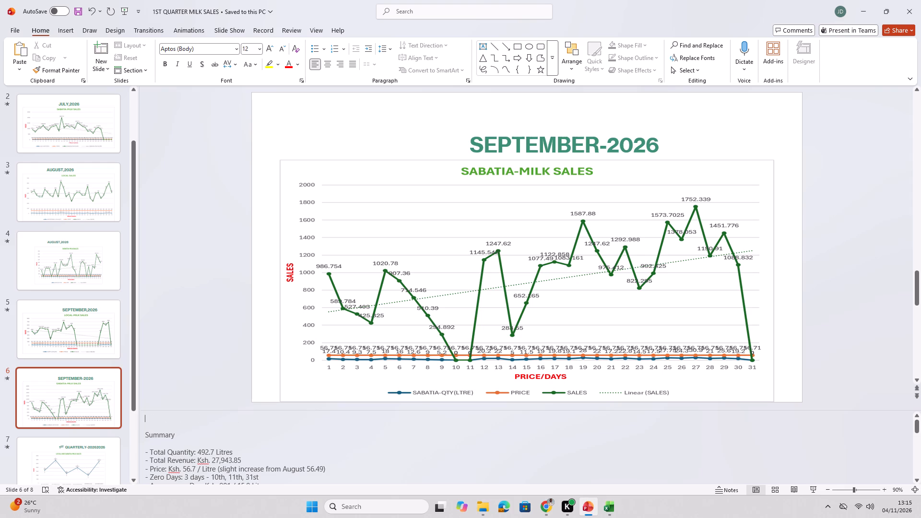
# Make the "Summary" heading in the notes bold.
pyautogui.scroll(-3, 260, 417)
pyautogui.scroll(4, 260, 417)
pyautogui.moveTo(177, 438); pyautogui.dragTo(177, 437)
pyautogui.moveTo(177, 437); pyautogui.dragTo(142, 436)
pyautogui.click(151, 422)
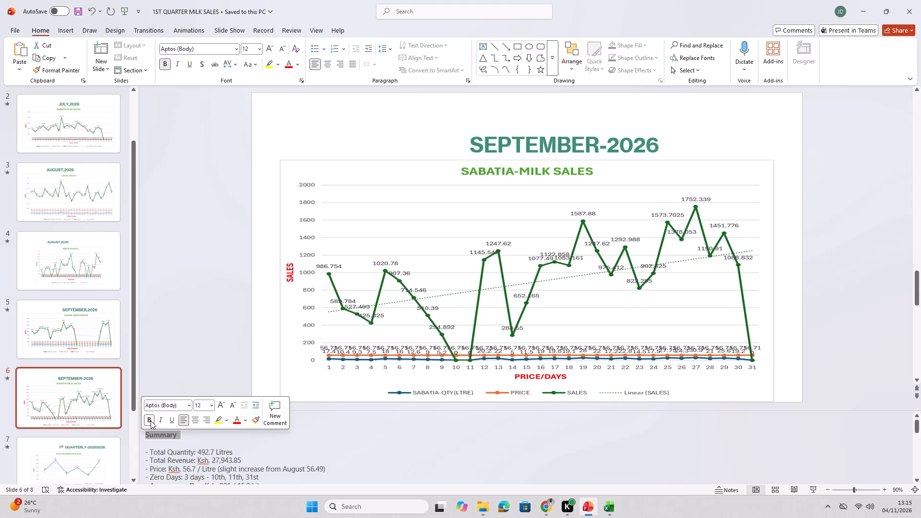
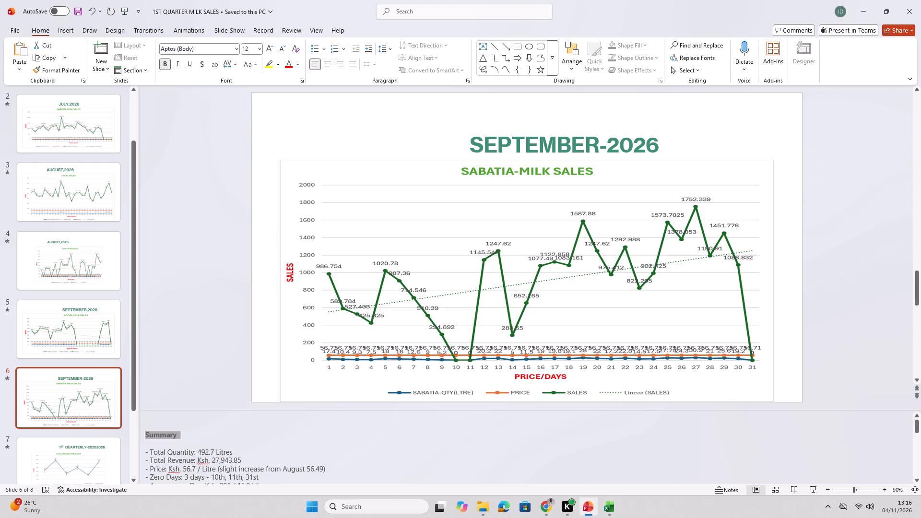
# Bold the heading "Are Sales Increasing WITHIN September Sabatia?" in the September Sabatia slide's notes.
pyautogui.click(220, 443)
pyautogui.scroll(-1, 213, 472)
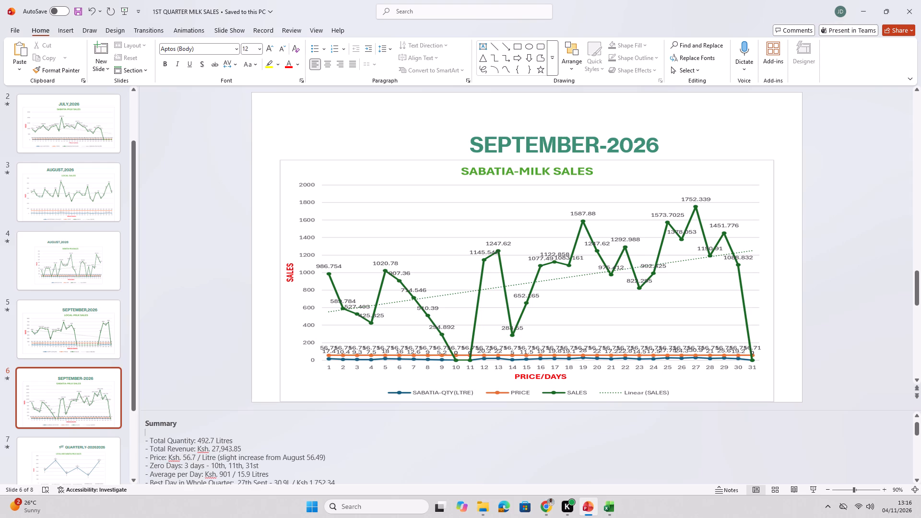
pyautogui.scroll(-2, 276, 466)
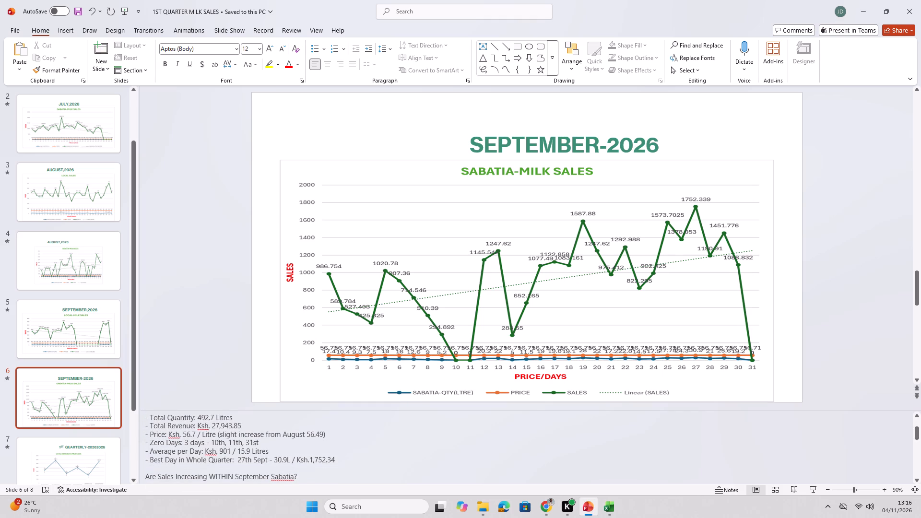
pyautogui.scroll(-2, 261, 462)
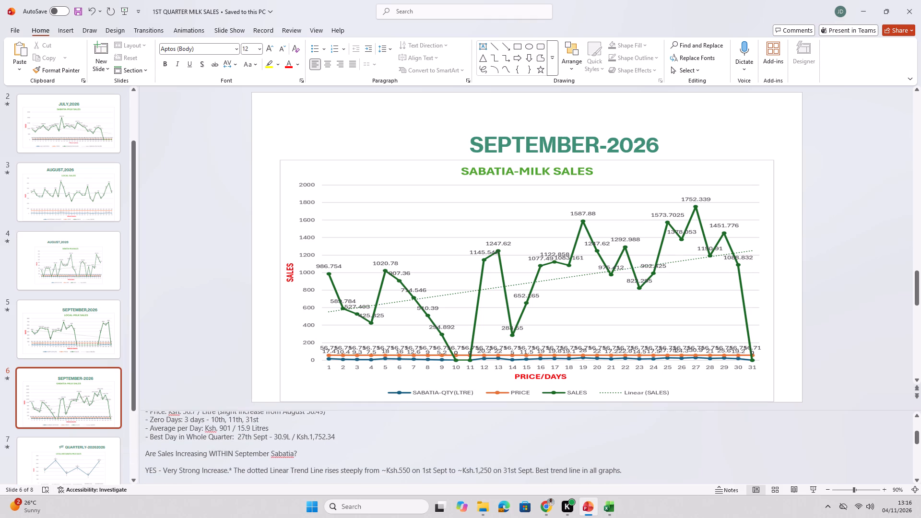
pyautogui.moveTo(302, 454); pyautogui.dragTo(149, 455)
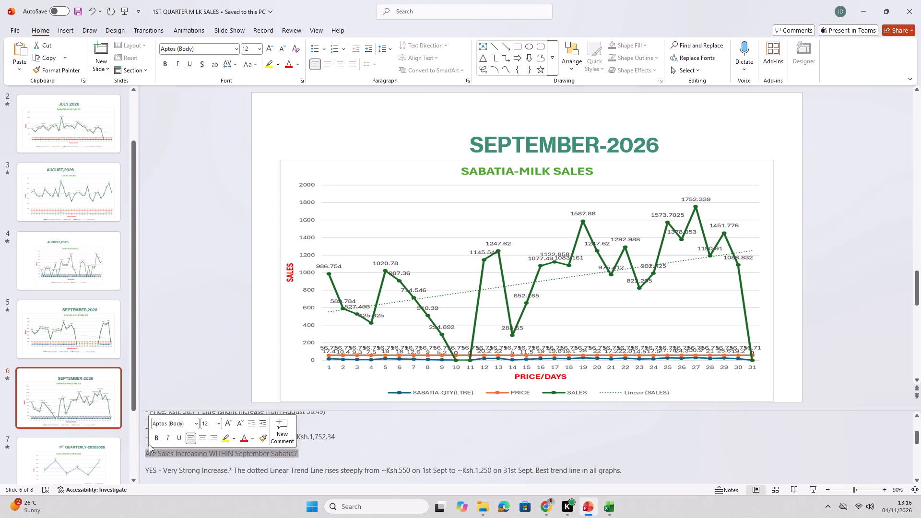
pyautogui.click(157, 439)
pyautogui.click(170, 461)
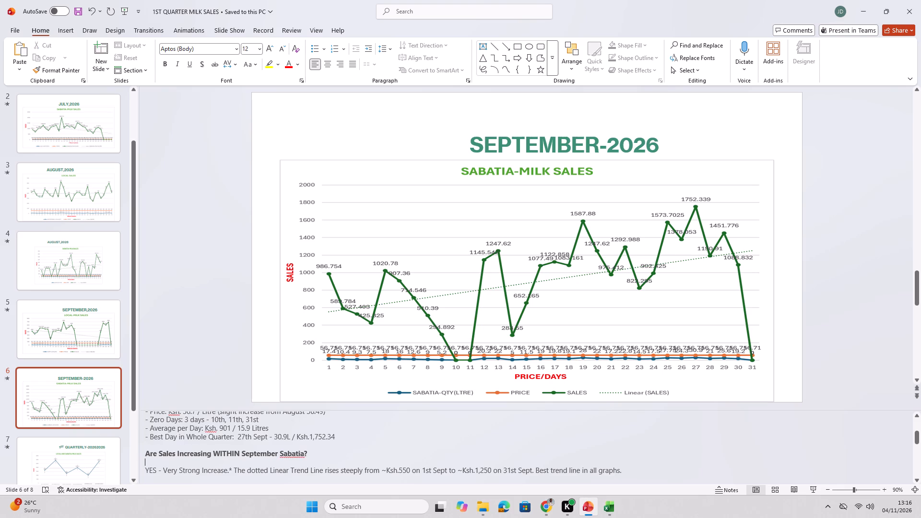
# Remove the stray asterisk after "Very Strong Increase." in the notes' YES paragraph, leaving a single space before the following sentence.
pyautogui.scroll(1, 167, 440)
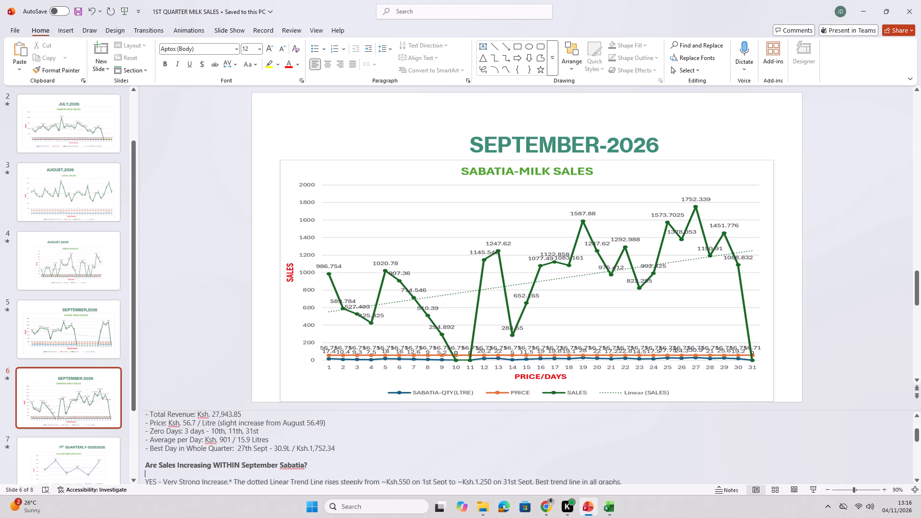
pyautogui.scroll(1, 167, 440)
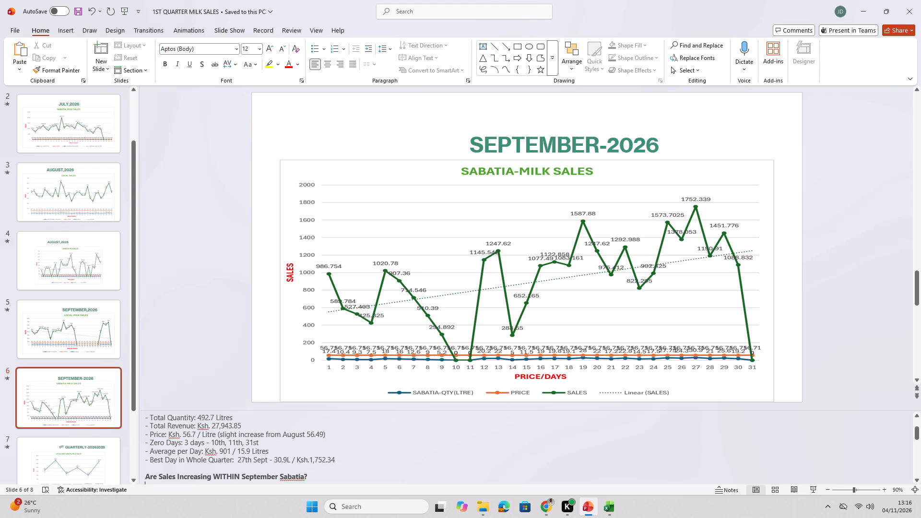
pyautogui.scroll(-2, 165, 445)
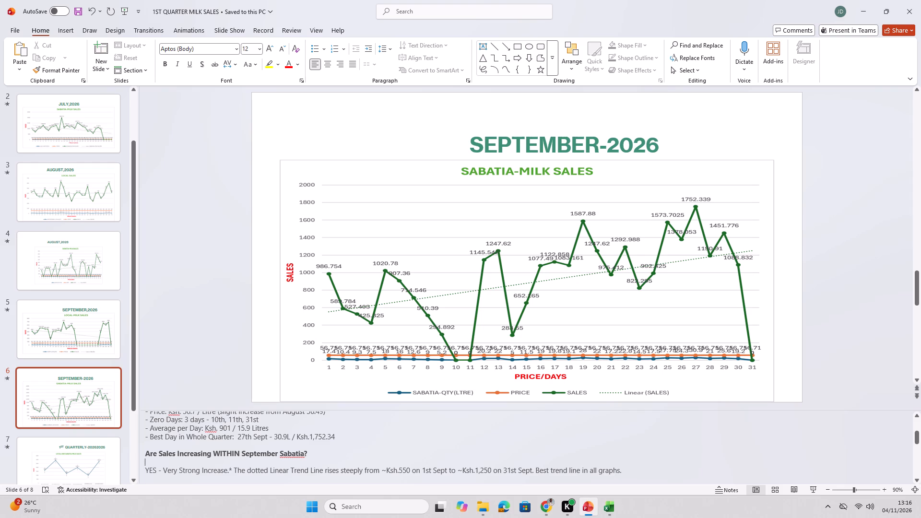
pyautogui.scroll(-2, 168, 454)
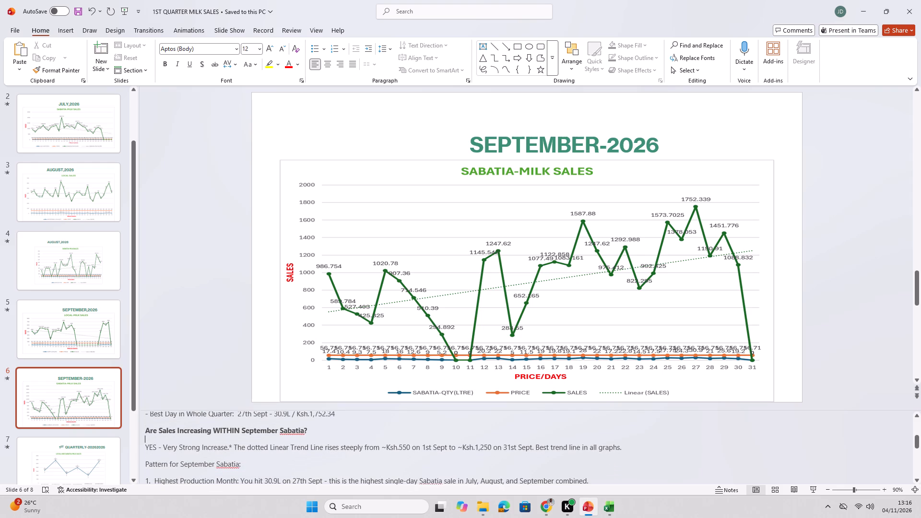
pyautogui.click(233, 446)
pyautogui.press('BackSpace')
pyautogui.press('BackSpace')
pyautogui.press('space')
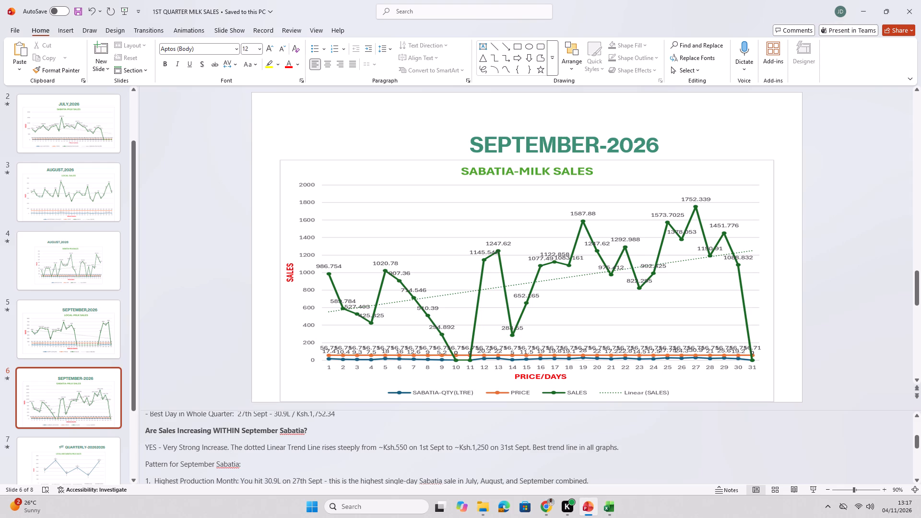
# Bold the heading "Pattern for September Sabatia:" in the slide notes.
pyautogui.scroll(-2, 273, 469)
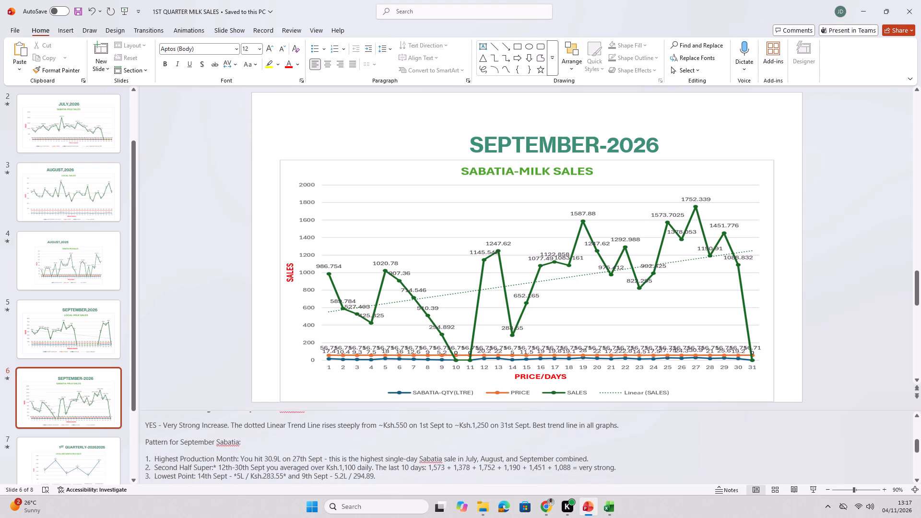
pyautogui.moveTo(243, 442); pyautogui.dragTo(145, 444)
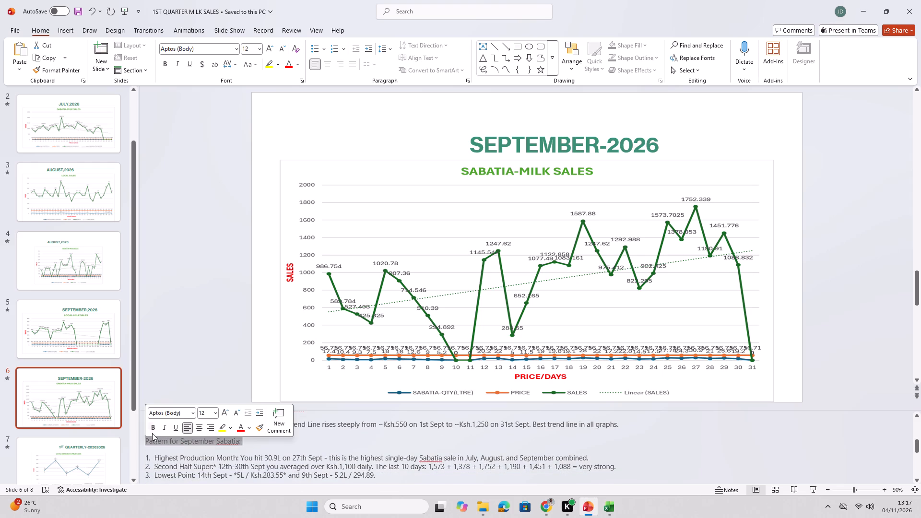
pyautogui.click(153, 429)
pyautogui.click(208, 446)
# Delete the stray asterisks from the "Second Half Super" and "Lowest Point" items of the September Sabatia pattern list.
pyautogui.scroll(-1, 211, 460)
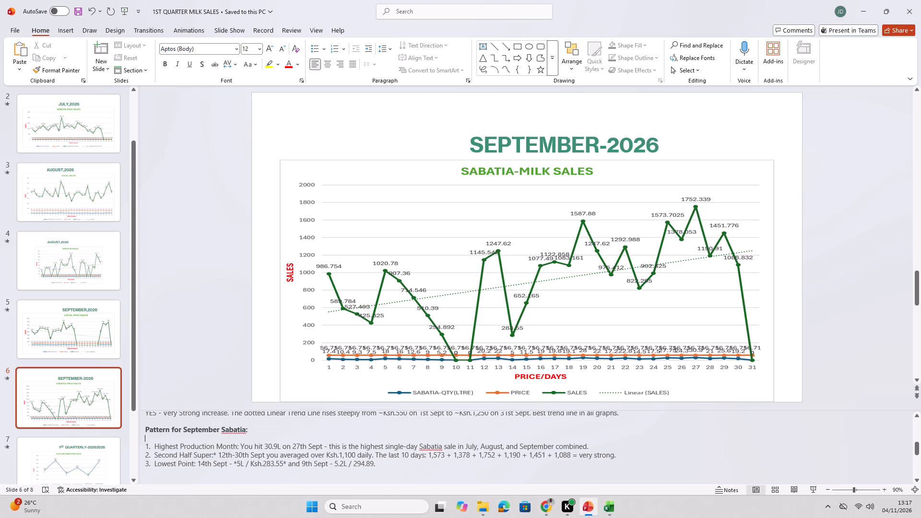
pyautogui.click(216, 455)
pyautogui.press('BackSpace')
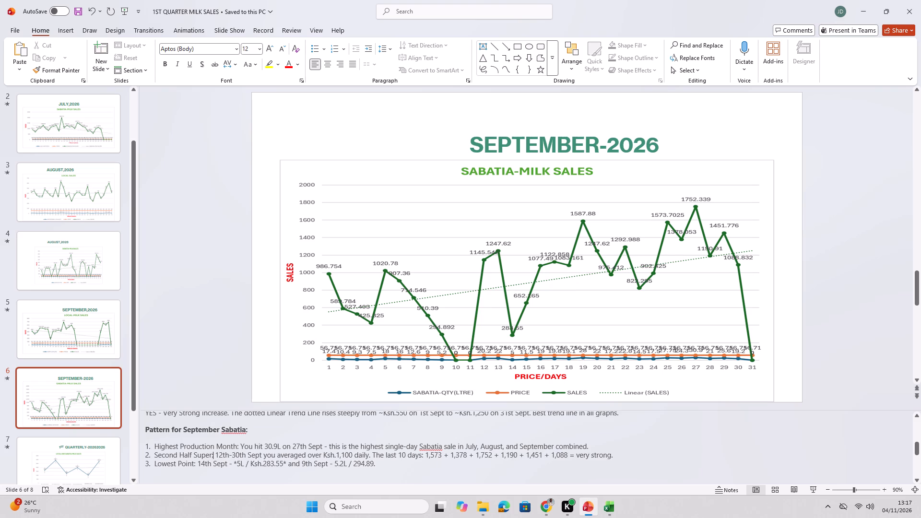
pyautogui.click(236, 463)
pyautogui.press('BackSpace')
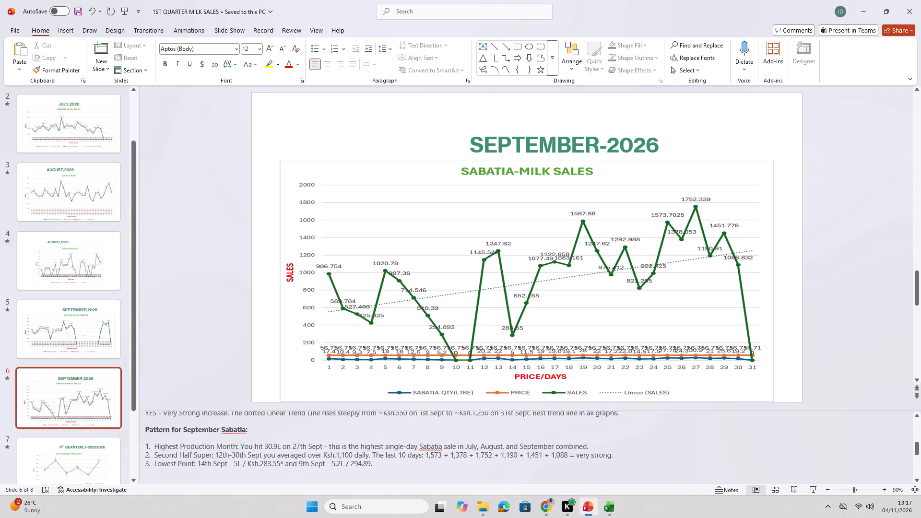
pyautogui.scroll(-2, 212, 473)
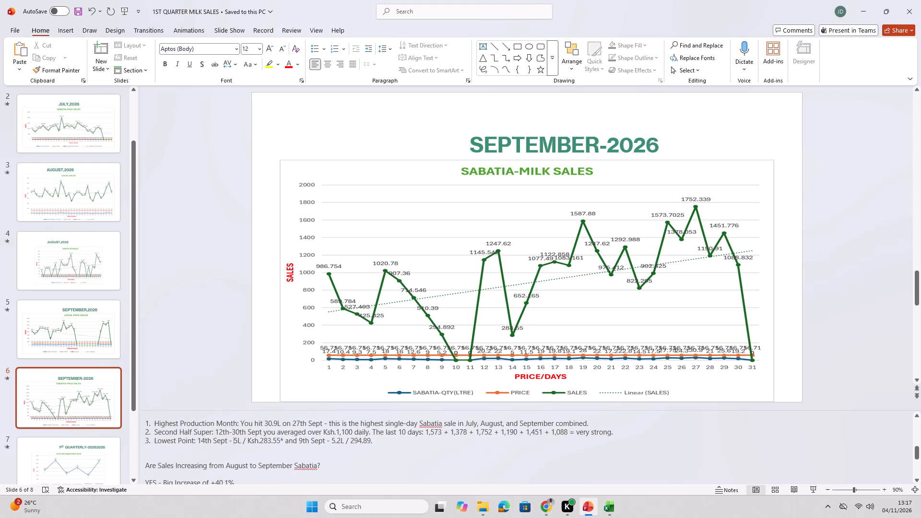
pyautogui.click(282, 439)
pyautogui.press('BackSpace')
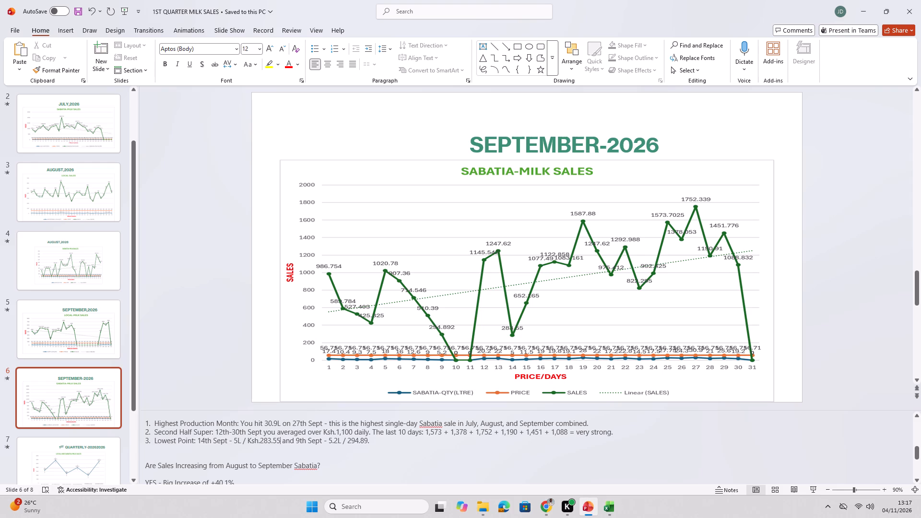
# Bold the heading "Are Sales Increasing from August to September Sabatia?" in the slide notes.
pyautogui.scroll(-2, 236, 470)
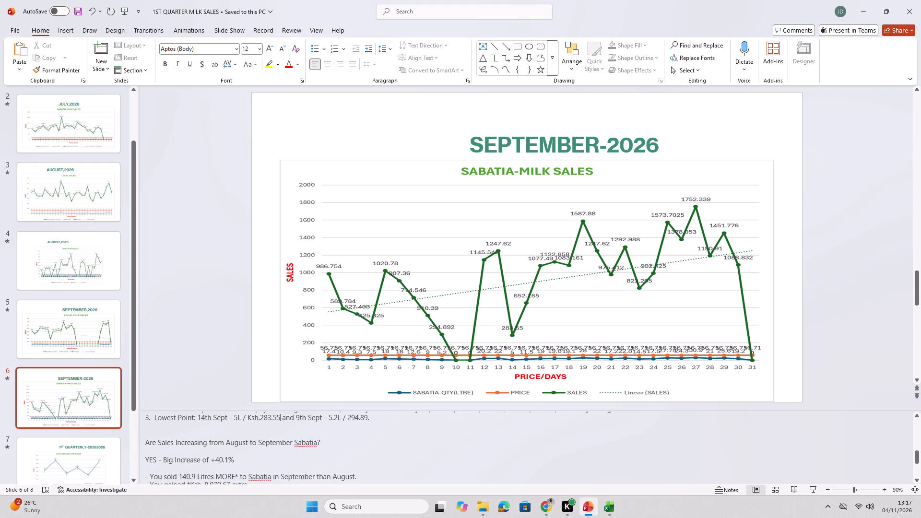
pyautogui.moveTo(322, 444); pyautogui.dragTo(141, 446)
pyautogui.click(147, 429)
pyautogui.click(179, 446)
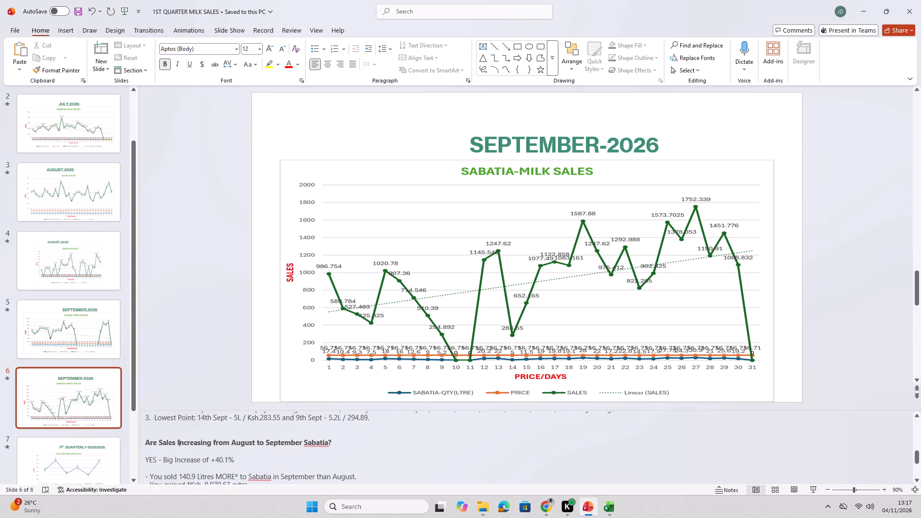
# Bold the word "YES" in the "Big Increase of +40.1%" line of the notes.
pyautogui.scroll(-1, 189, 463)
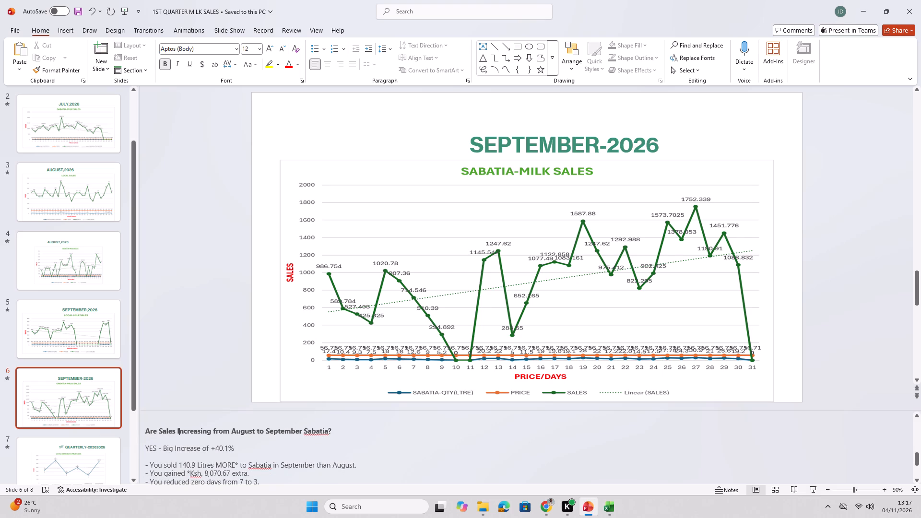
pyautogui.moveTo(155, 448); pyautogui.dragTo(141, 447)
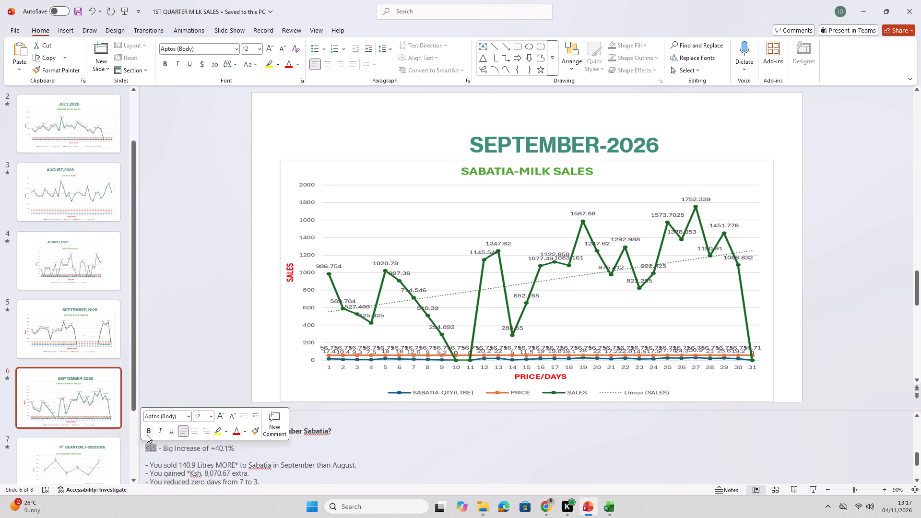
pyautogui.click(147, 433)
pyautogui.click(176, 460)
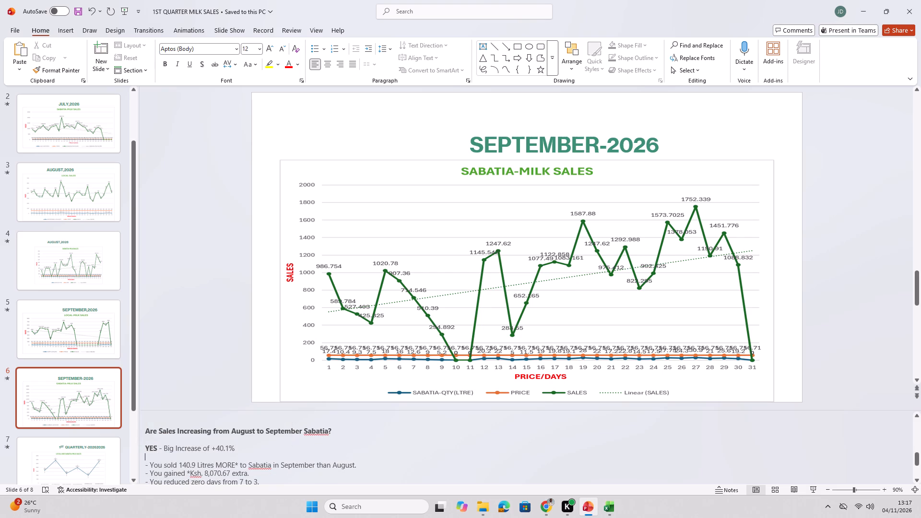
# Delete the stray asterisk before "Ksh. 8,070.67 extra" in the notes.
pyautogui.scroll(-2, 207, 457)
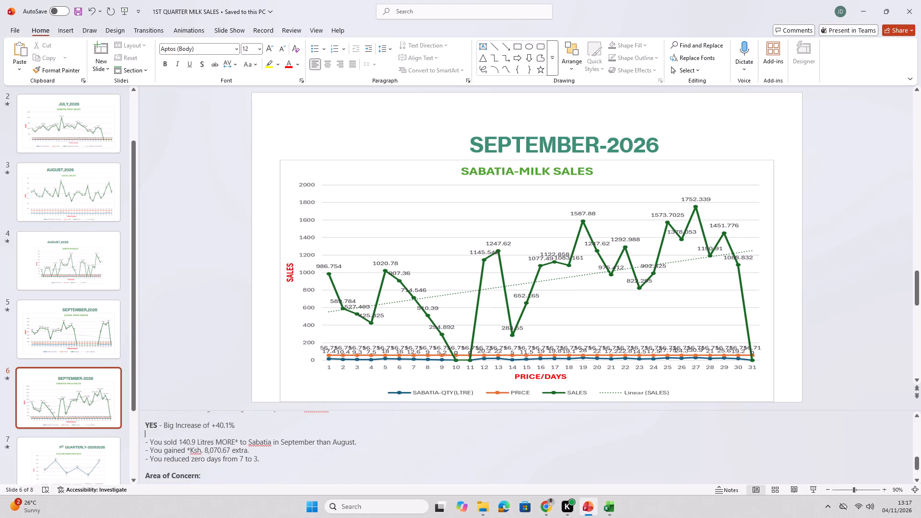
pyautogui.click(189, 449)
pyautogui.press('BackSpace')
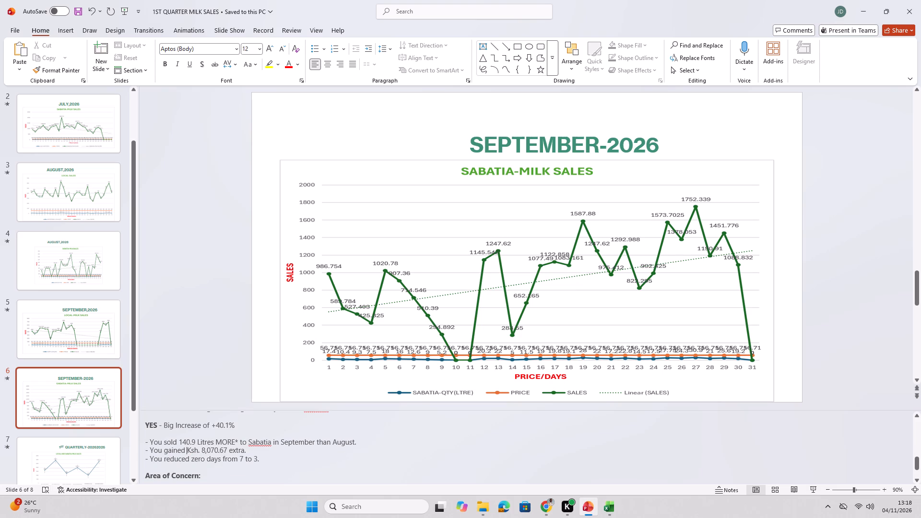
# Replace "You" with "We" at the start of the "sold 140.9 Litres MORE" line in the notes.
pyautogui.click(163, 443)
pyautogui.press('BackSpace')
pyautogui.press('BackSpace')
pyautogui.press('BackSpace')
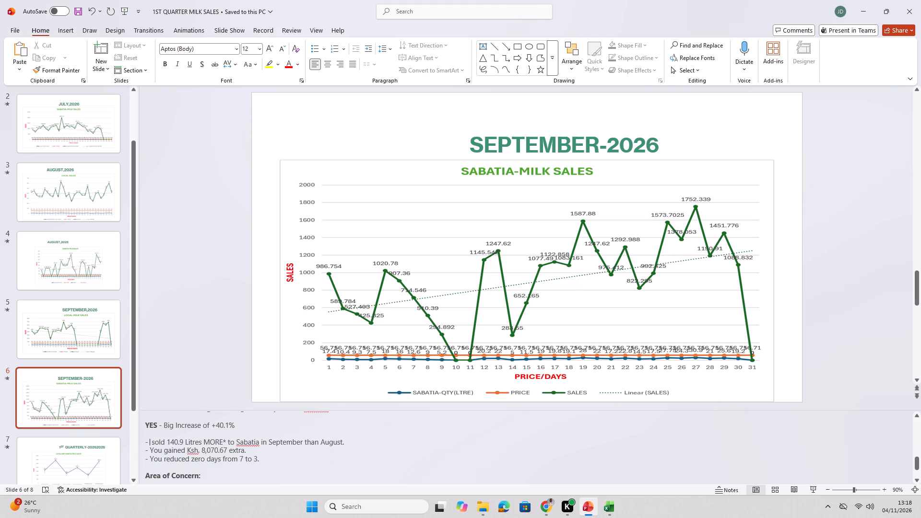
pyautogui.press('w')
pyautogui.press('e')
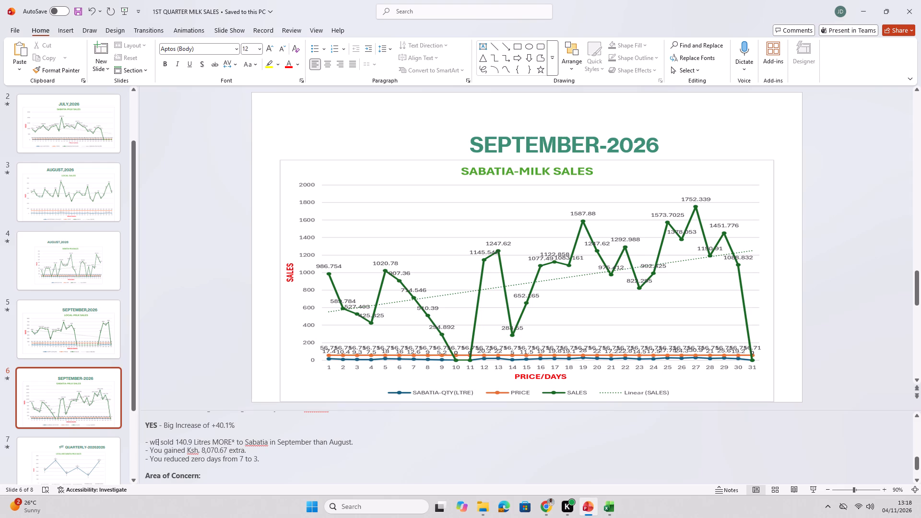
pyautogui.click(162, 449)
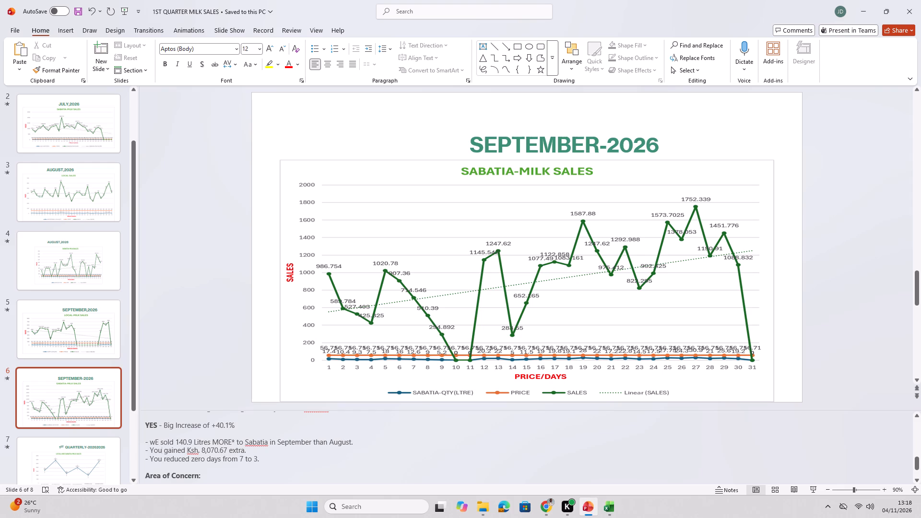
pyautogui.click(158, 445)
pyautogui.press('BackSpace')
pyautogui.press('BackSpace')
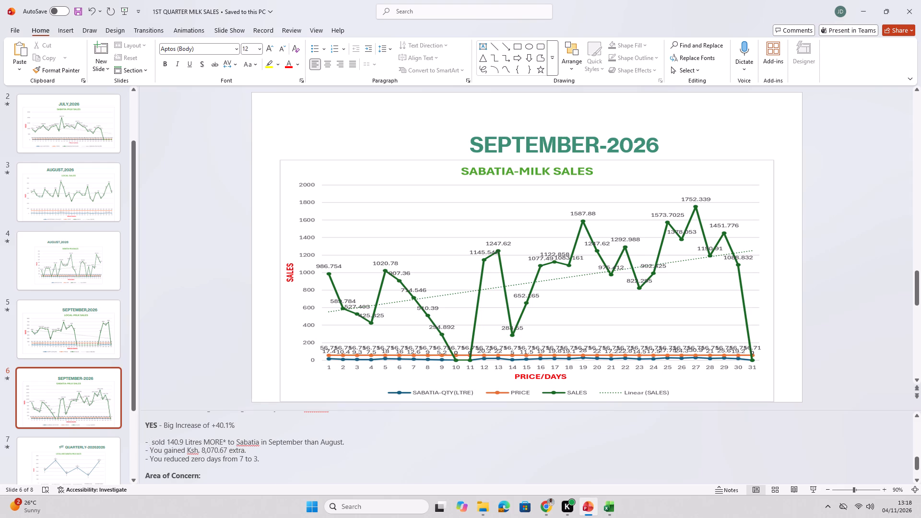
pyautogui.press('w')
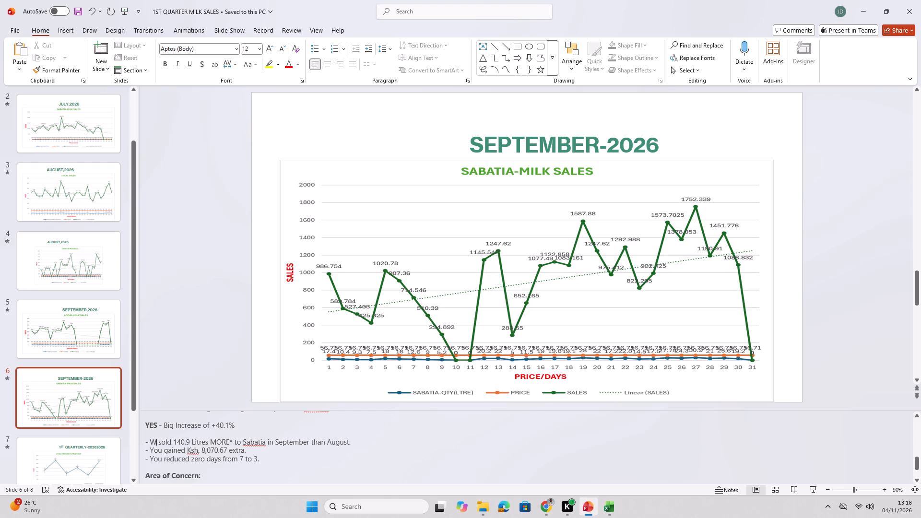
pyautogui.press('e')
# Replace "You" with "We" at the start of the "gained Ksh. 8,070.67 extra" line in the notes.
pyautogui.click(163, 451)
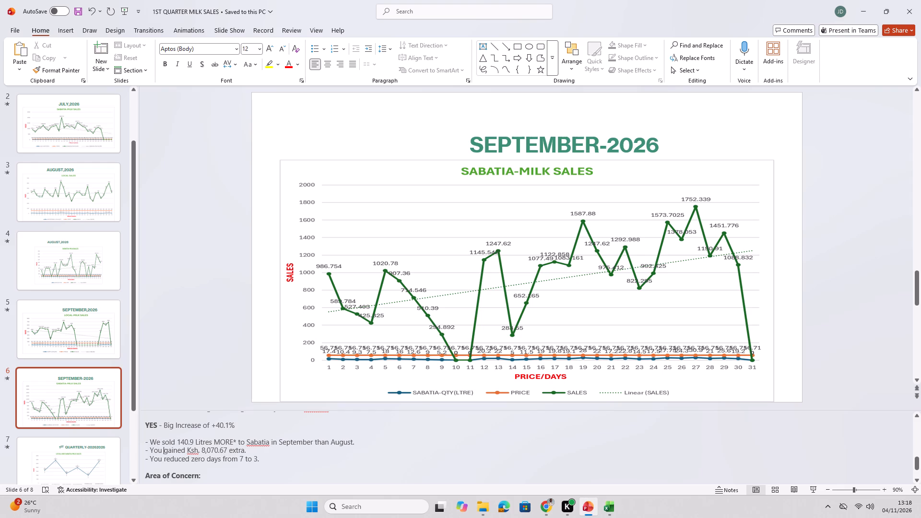
pyautogui.press('BackSpace')
pyautogui.press('BackSpace')
pyautogui.press('BackSpace')
pyautogui.press('BackSpace')
pyautogui.press('w')
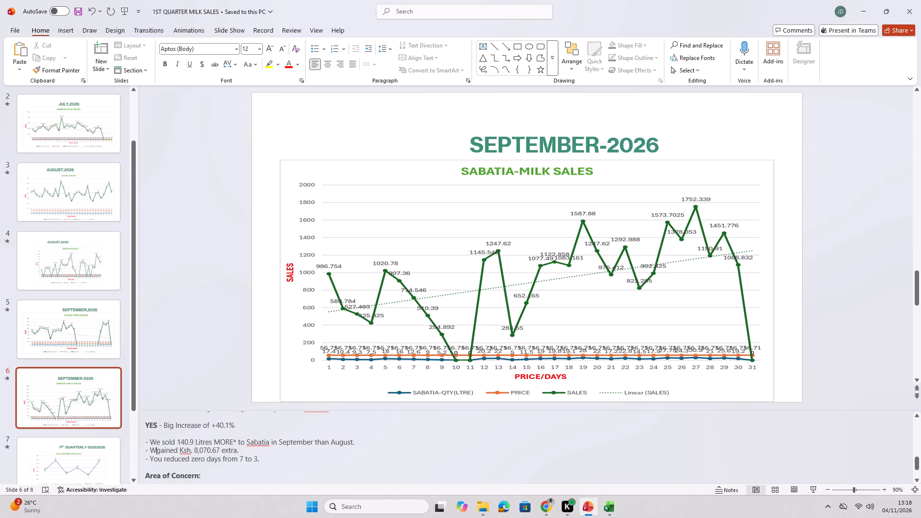
pyautogui.press('e')
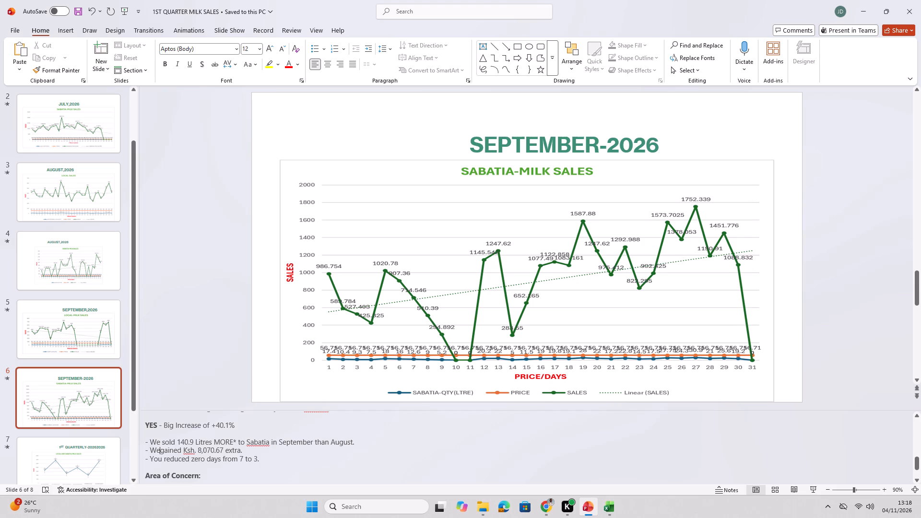
# Replace "You" with "We" at the start of the "reduced zero days from 7 to 3" line in the notes.
pyautogui.click(162, 460)
pyautogui.press('BackSpace')
pyautogui.press('BackSpace')
pyautogui.press('BackSpace')
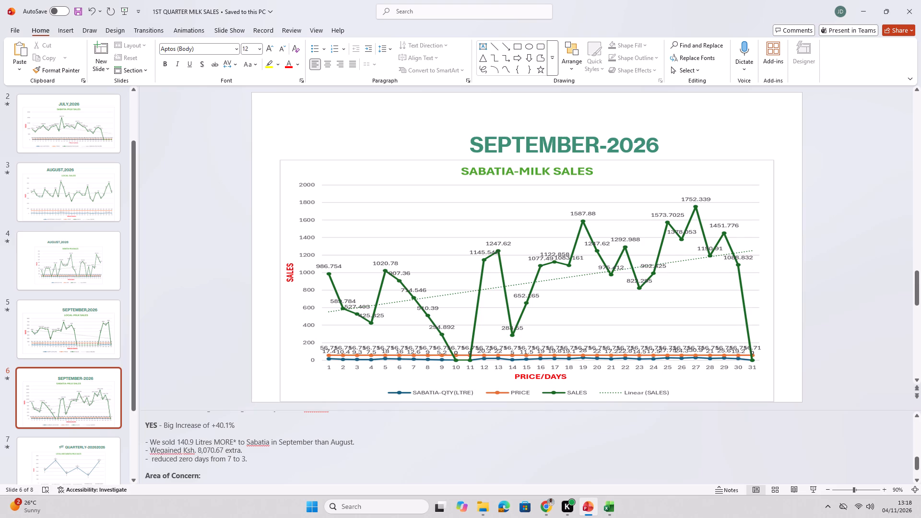
pyautogui.press('w')
pyautogui.press('e')
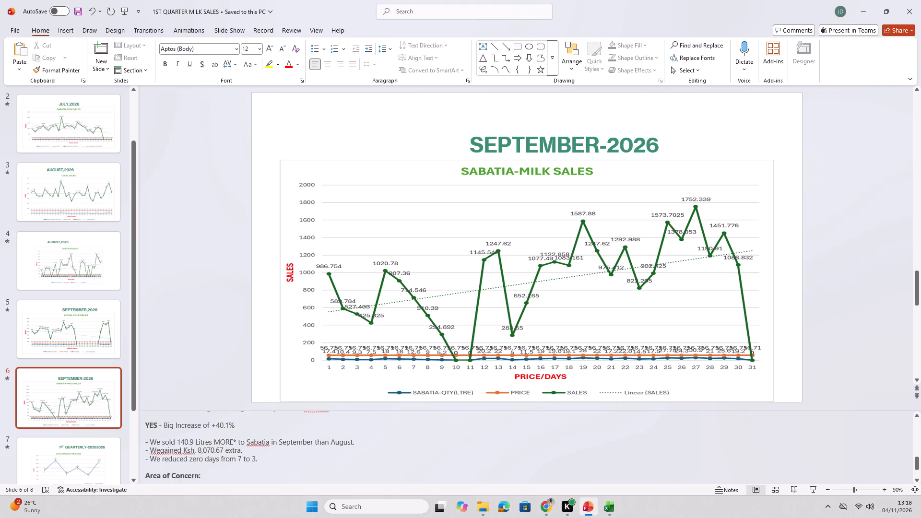
# Insert the missing space between "We" and "gained" in the notes.
pyautogui.click(160, 452)
pyautogui.press('space')
# Delete the stray asterisk after "MORE" in the "We sold 140.9 Litres" line of the notes.
pyautogui.click(235, 441)
pyautogui.press('BackSpace')
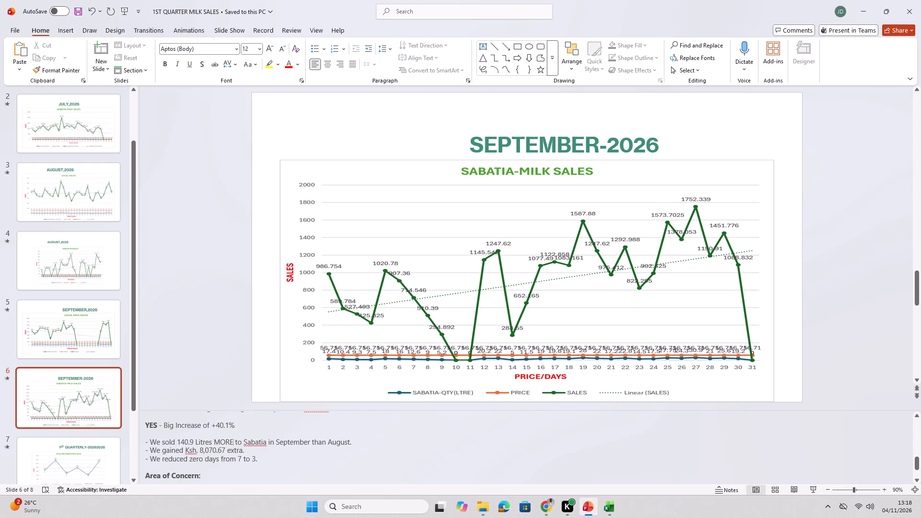
# Change "your" to "our" in the "best performance in the quarter" sentence under "Area of Concern" in the notes.
pyautogui.scroll(-4, 238, 465)
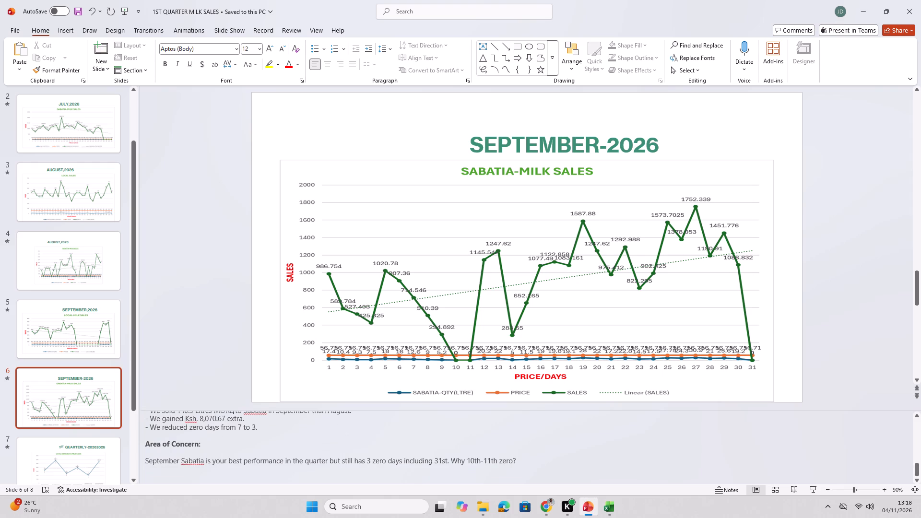
pyautogui.click(216, 463)
pyautogui.press('BackSpace')
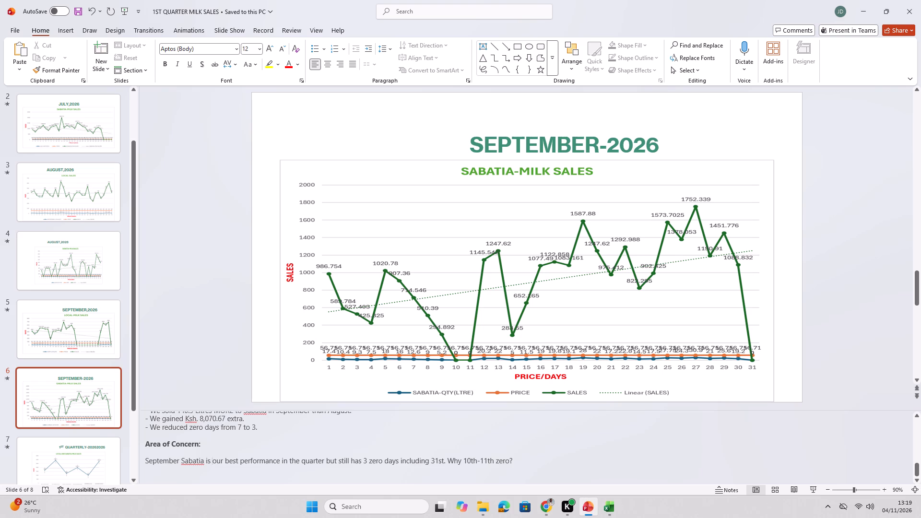
# Save the presentation with the edited September Sabatia notes.
pyautogui.click(457, 362)
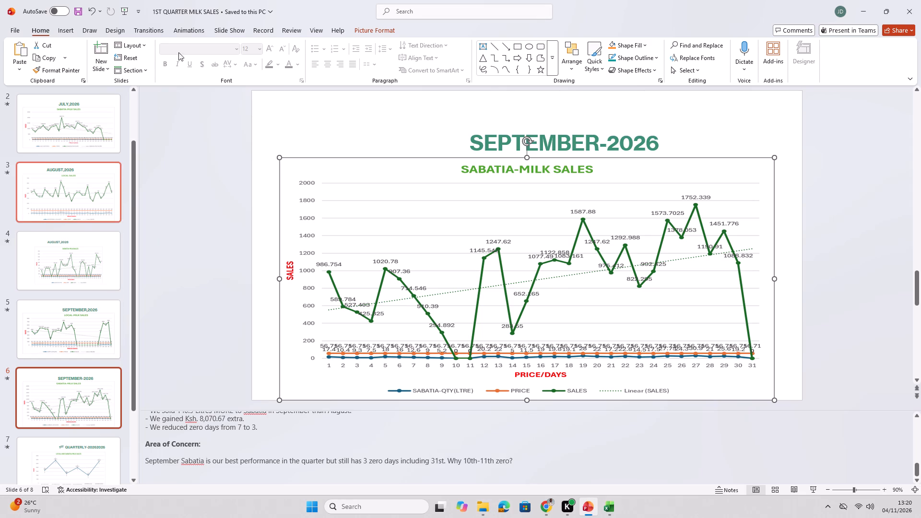
pyautogui.click(78, 13)
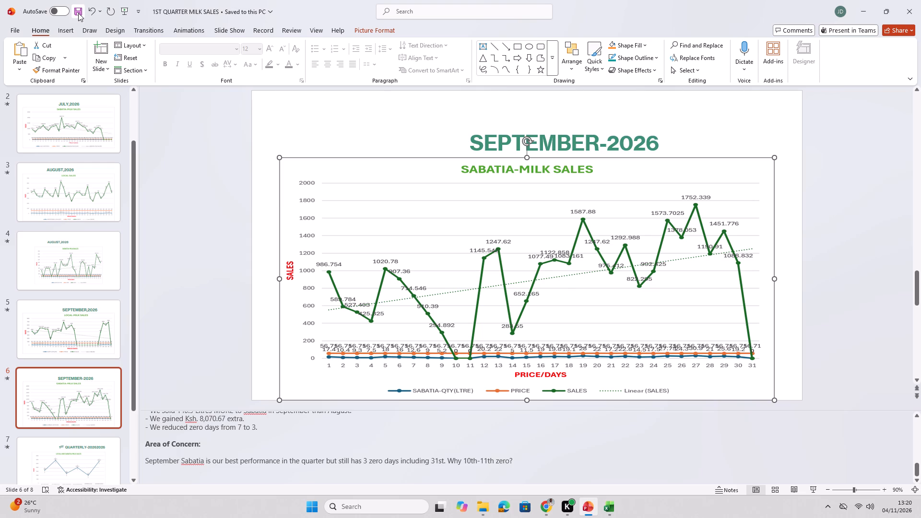
pyautogui.click(78, 13)
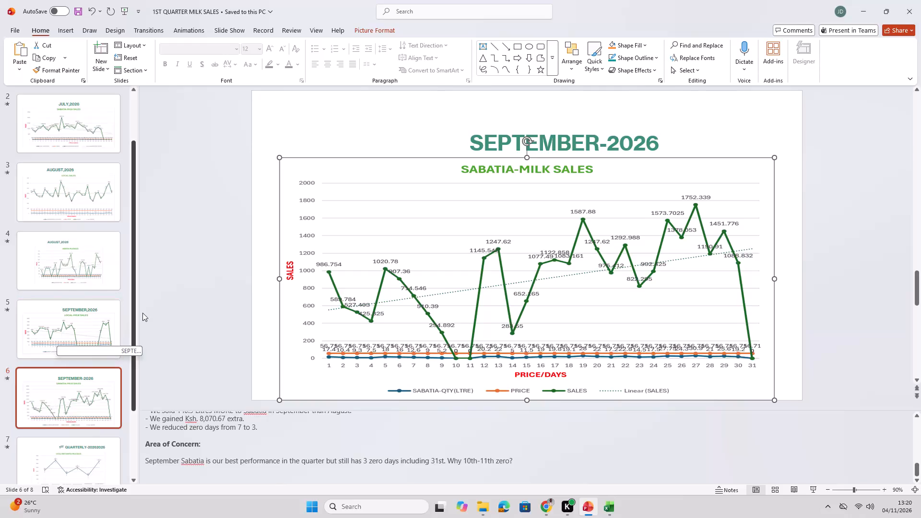
# Go to slide 7 and bring up the available actions for the "Local and Sabatia-Milk Sales" chart picture.
pyautogui.scroll(-1, 475, 283)
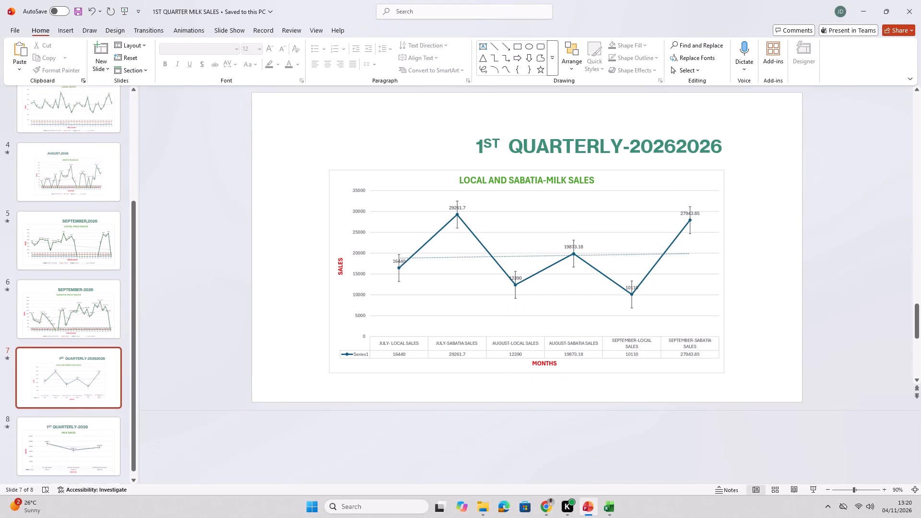
pyautogui.scroll(1, 475, 283)
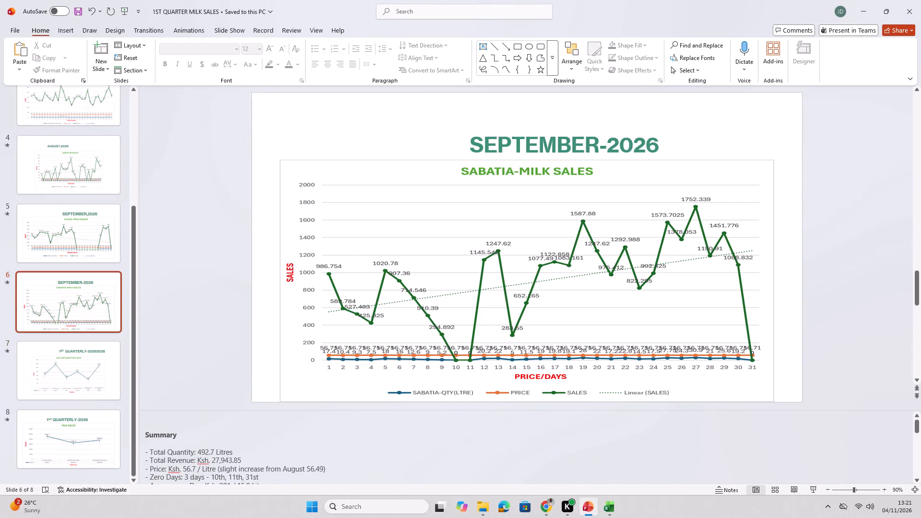
pyautogui.scroll(-1, 475, 283)
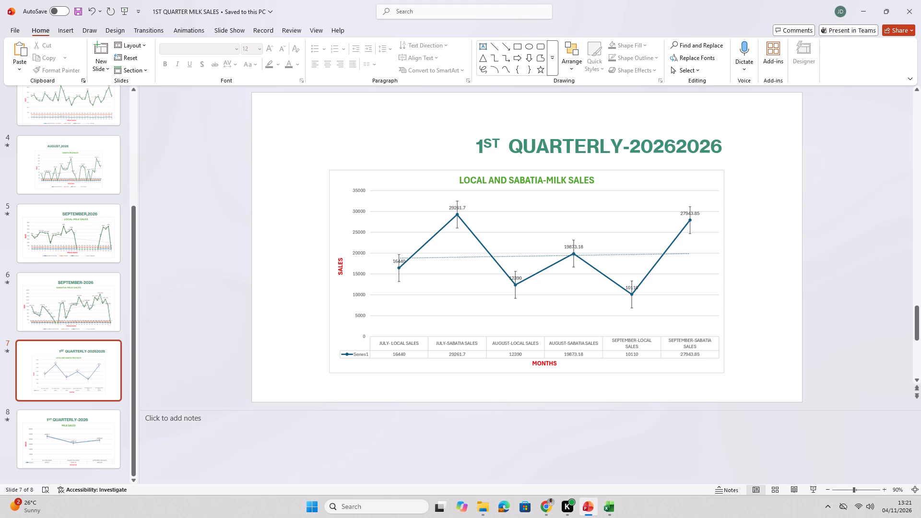
pyautogui.rightClick(649, 186)
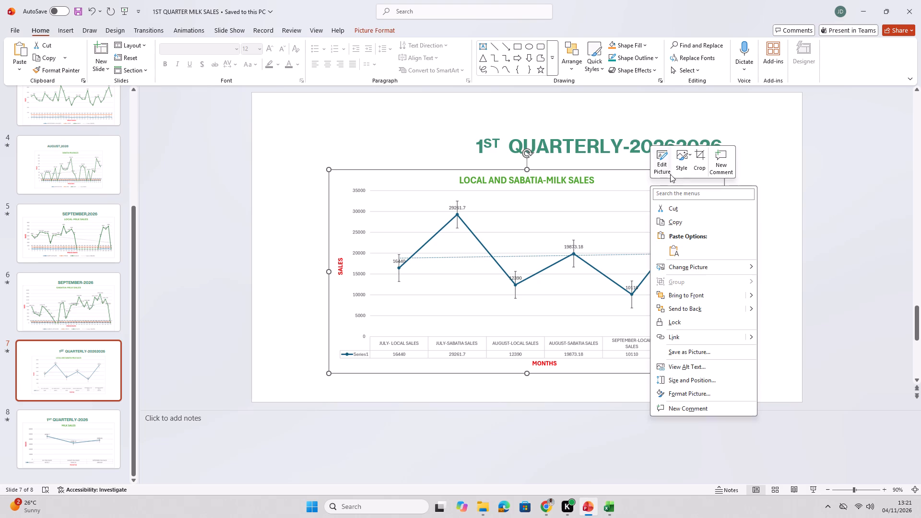
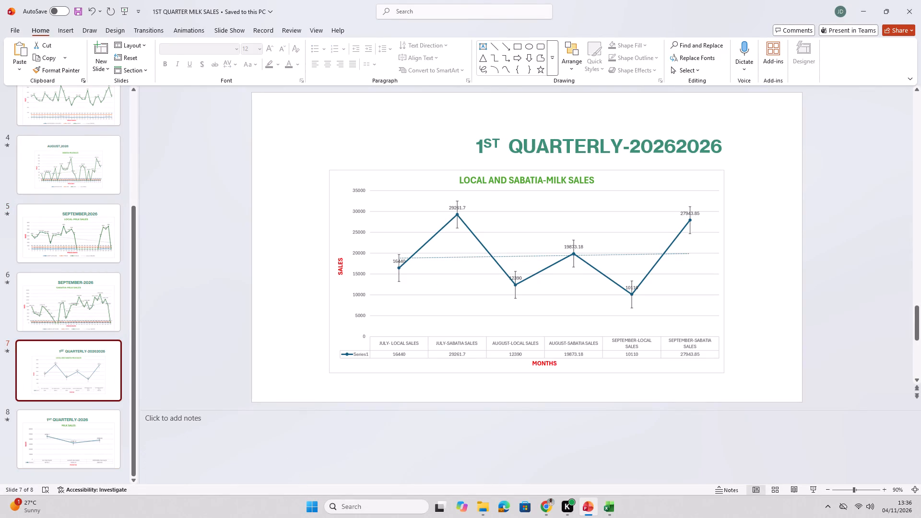
# Bring up the paste options in the empty speaker notes of slide 7, the "Local and Sabatia-Milk Sales" chart.
pyautogui.rightClick(192, 429)
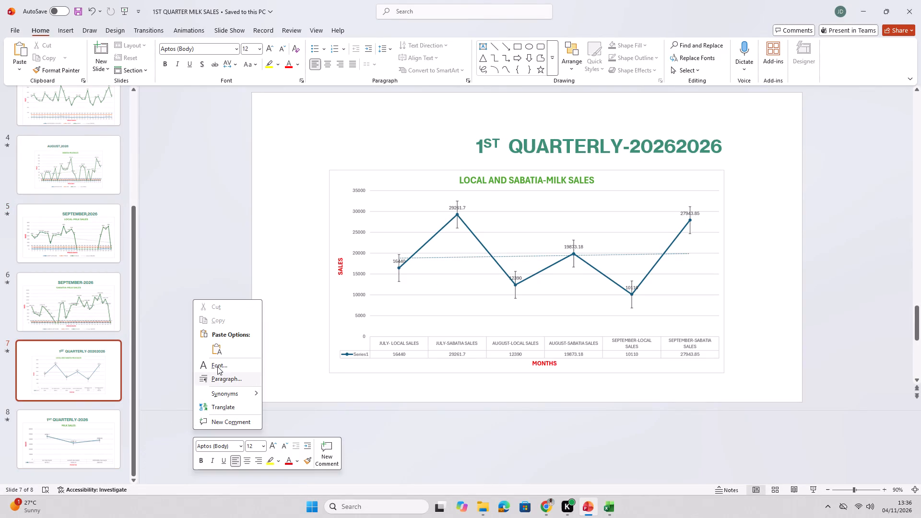
# Paste the copied quarterly analysis into the notes of slide 7 as text only.
pyautogui.click(222, 348)
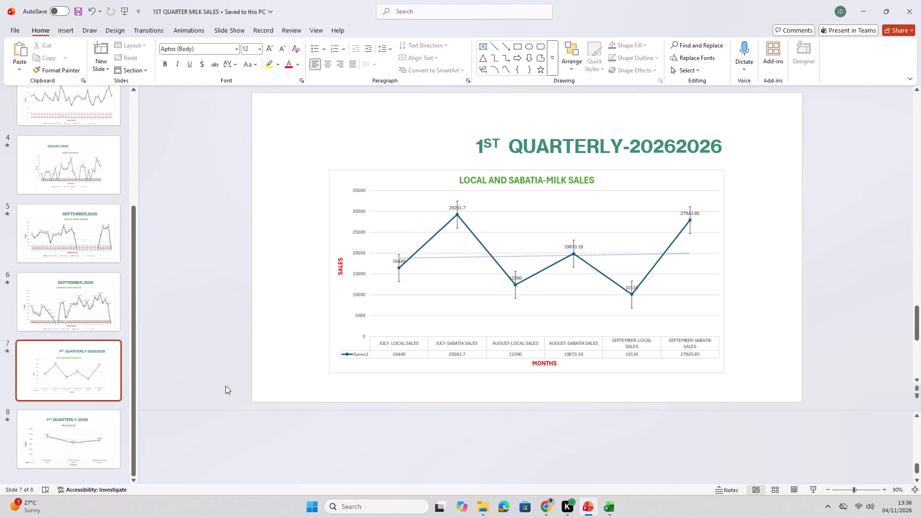
# Delete the asterisks around "Recommendation:" at the end of the notes and move its sentence to a new line.
pyautogui.scroll(4, 243, 447)
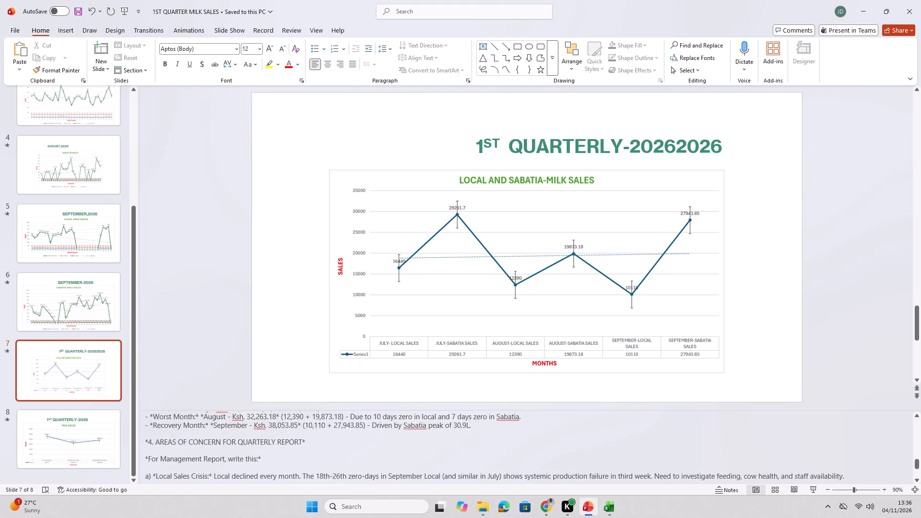
pyautogui.scroll(-7, 243, 447)
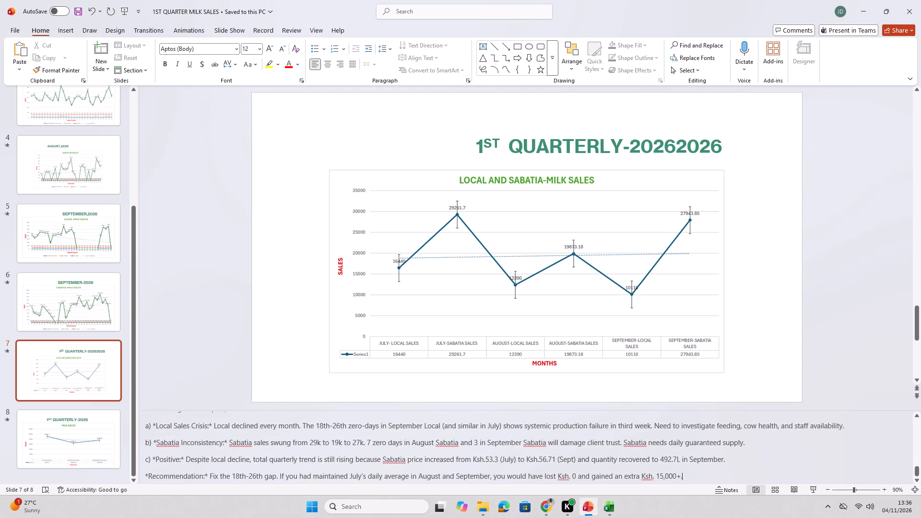
pyautogui.scroll(-1, 245, 447)
pyautogui.click(147, 476)
pyautogui.press('BackSpace')
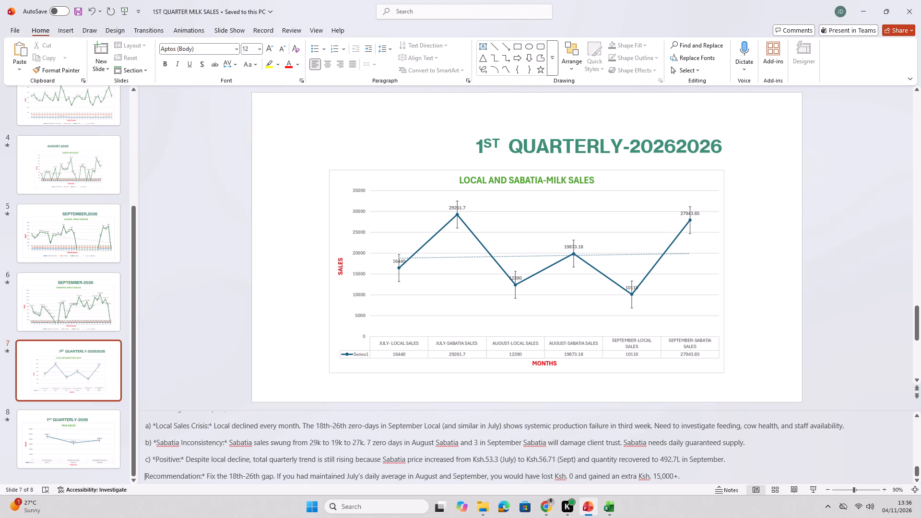
pyautogui.click(205, 475)
pyautogui.press('BackSpace')
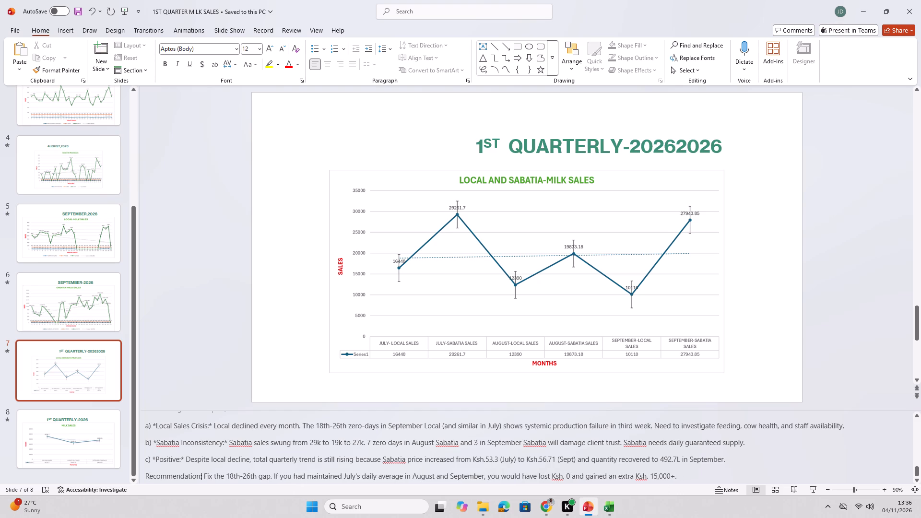
pyautogui.press('Return')
# Make the "Recommendation:" heading in the slide 7 notes bold.
pyautogui.moveTo(202, 472); pyautogui.dragTo(182, 471)
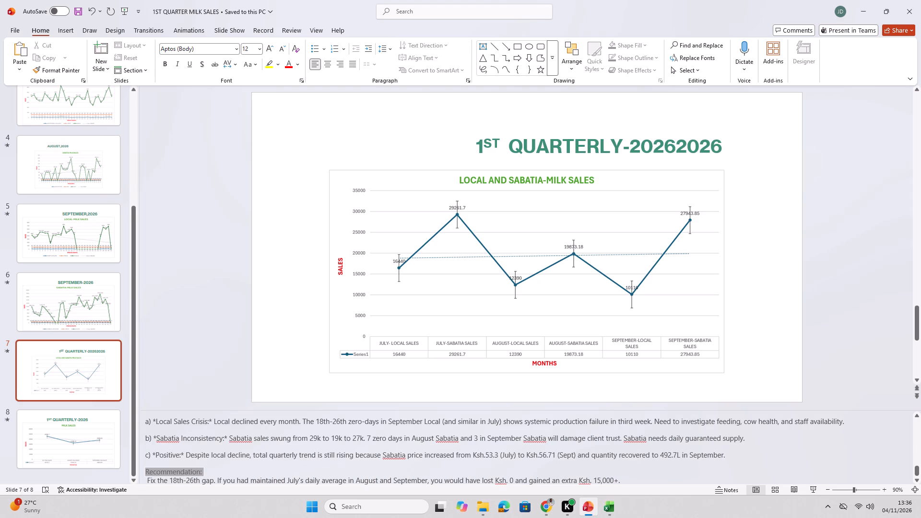
pyautogui.moveTo(182, 471); pyautogui.dragTo(164, 471)
pyautogui.click(170, 456)
pyautogui.click(218, 471)
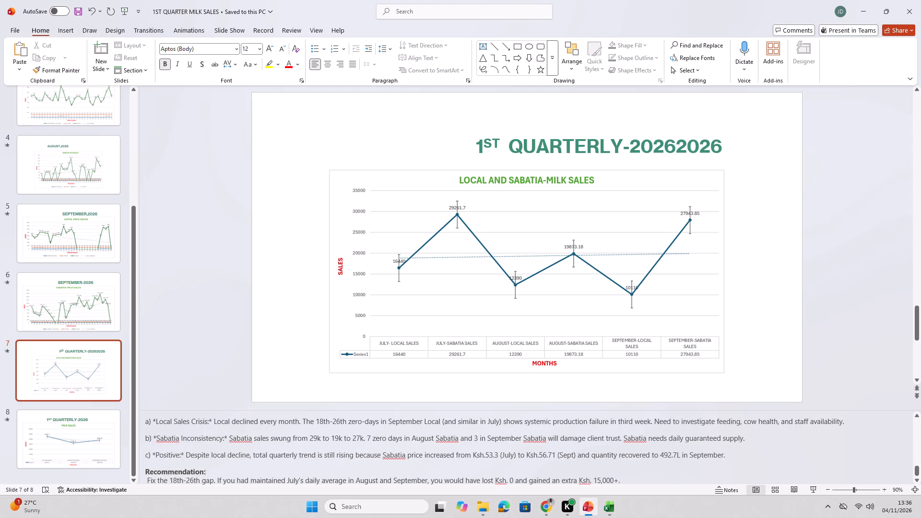
# Delete the asterisks around the labels "Positive:", "Sabatia Inconsistency:" and "Local Sales Crisis:" in items c, b and a of the notes.
pyautogui.click(183, 453)
pyautogui.press('BackSpace')
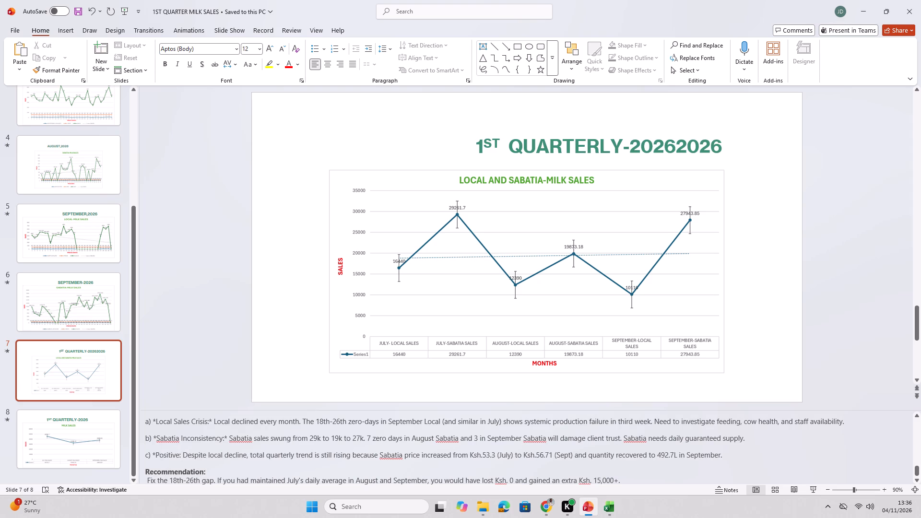
pyautogui.click(154, 451)
pyautogui.press('BackSpace')
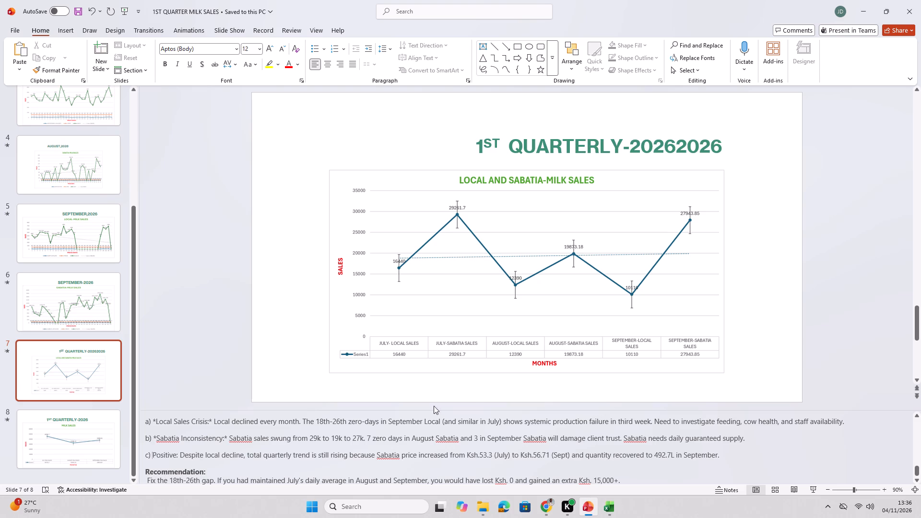
pyautogui.click(228, 438)
pyautogui.press('BackSpace')
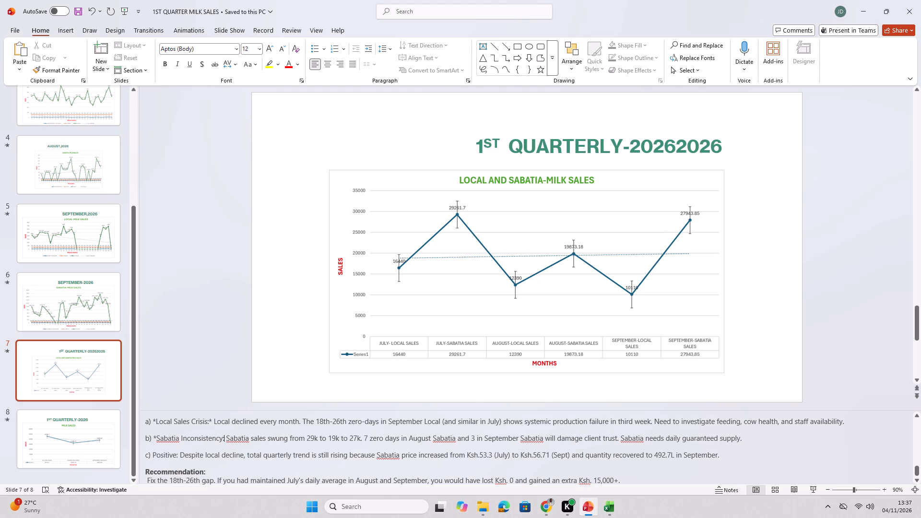
pyautogui.click(156, 436)
pyautogui.press('BackSpace')
pyautogui.scroll(1, 404, 491)
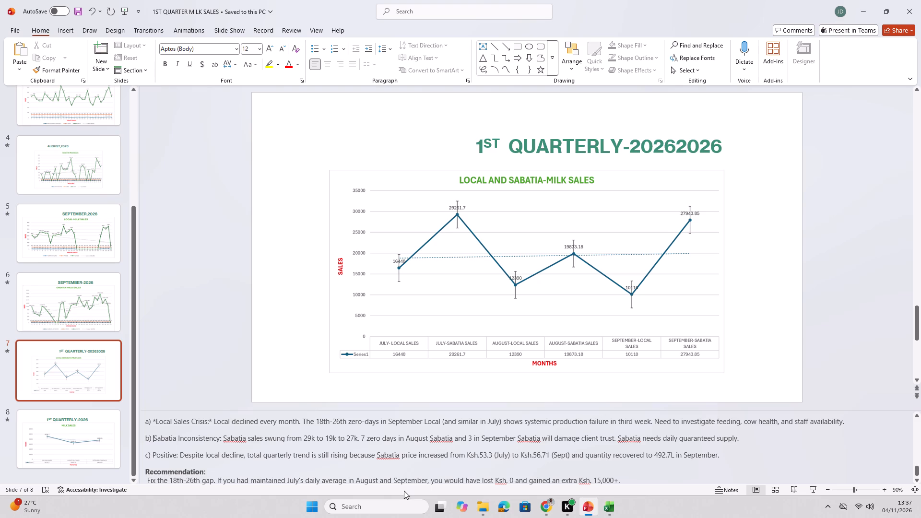
pyautogui.scroll(1, 400, 489)
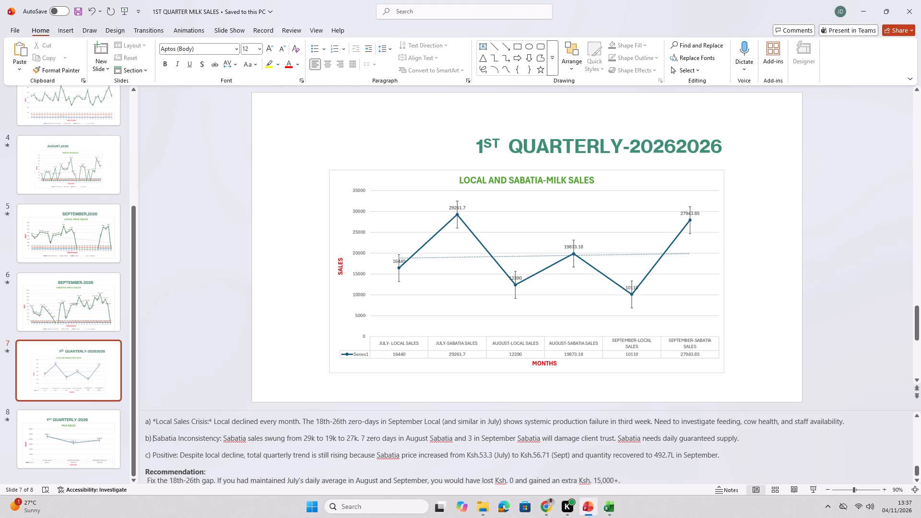
pyautogui.click(213, 418)
pyautogui.press('BackSpace')
pyautogui.click(155, 419)
pyautogui.press('BackSpace')
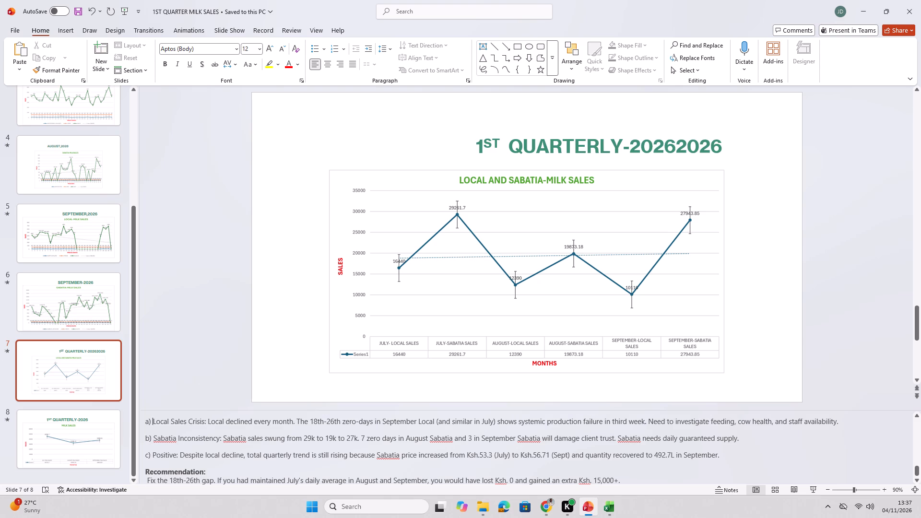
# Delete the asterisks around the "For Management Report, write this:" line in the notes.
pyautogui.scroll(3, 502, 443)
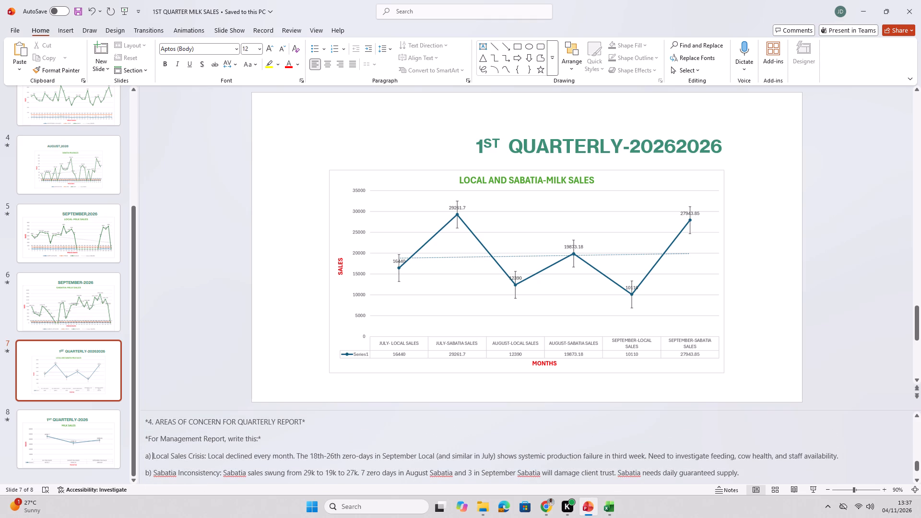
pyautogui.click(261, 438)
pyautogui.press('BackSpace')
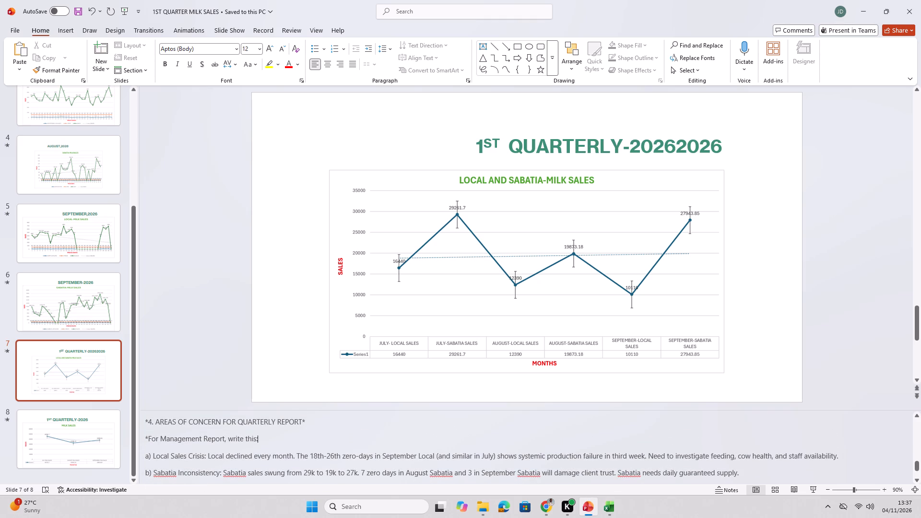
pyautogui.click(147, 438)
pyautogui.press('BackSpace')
# Delete the asterisks around the "4. AREAS OF CONCERN FOR QUARTERLY REPORT" heading in the notes and make its words bold.
pyautogui.click(147, 422)
pyautogui.press('BackSpace')
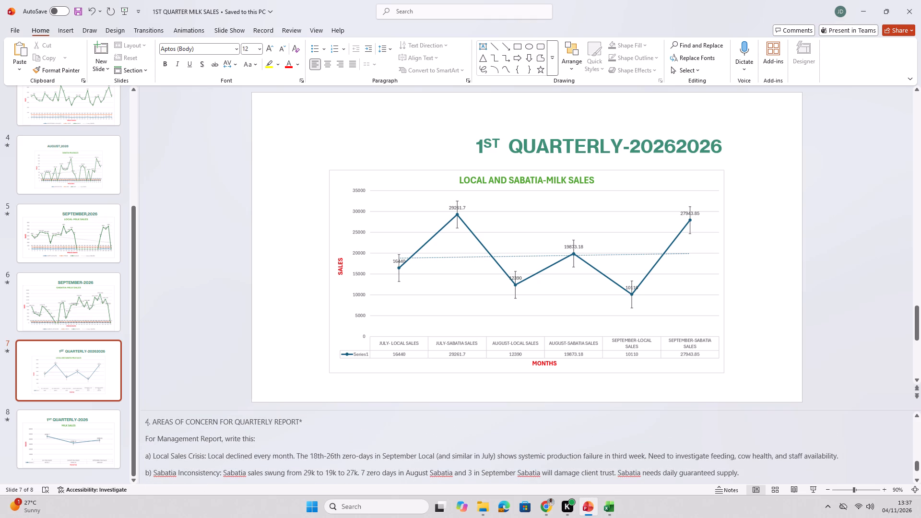
pyautogui.click(303, 419)
pyautogui.press('BackSpace')
pyautogui.scroll(3, 307, 430)
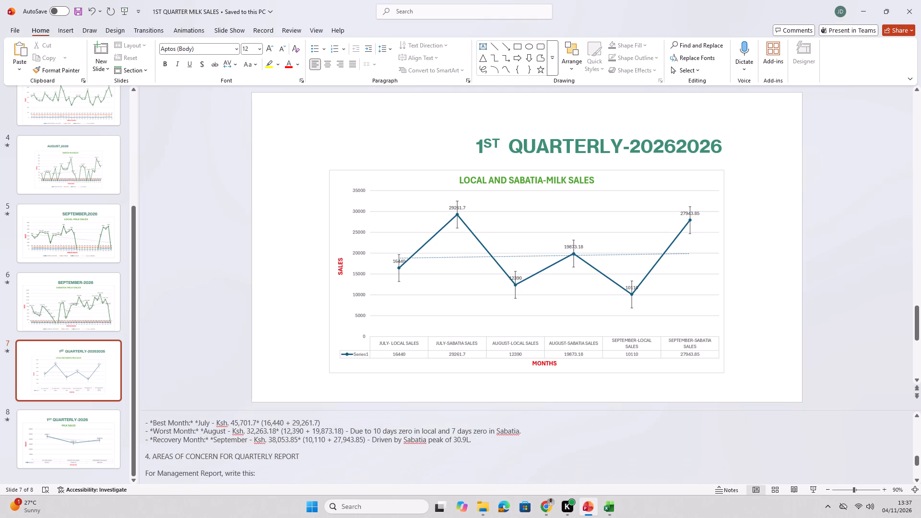
pyautogui.scroll(-2, 307, 430)
pyautogui.moveTo(301, 431); pyautogui.dragTo(149, 434)
pyautogui.click(158, 421)
pyautogui.click(177, 442)
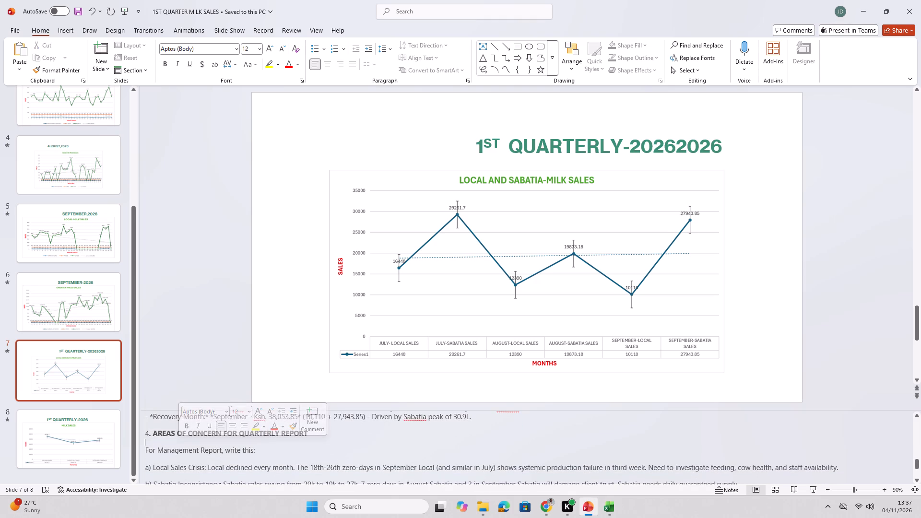
# Delete the entire "For Management Report, write this:" line below the areas of concern heading in the notes.
pyautogui.scroll(-2, 431, 453)
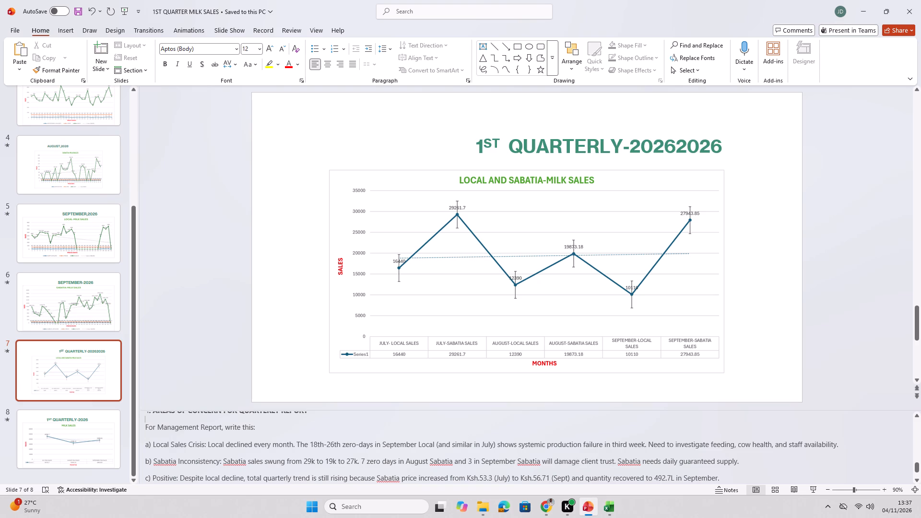
pyautogui.click(258, 428)
pyautogui.press('BackSpace')
pyautogui.press('BackSpace')
pyautogui.press('BackSpace')
pyautogui.press('BackSpace')
pyautogui.press('BackSpace')
pyautogui.press('BackSpace')
pyautogui.press('BackSpace')
pyautogui.press('BackSpace')
pyautogui.press('BackSpace')
pyautogui.press('BackSpace')
pyautogui.press('BackSpace')
pyautogui.press('BackSpace')
pyautogui.press('BackSpace')
pyautogui.press('BackSpace')
pyautogui.press('BackSpace')
pyautogui.press('BackSpace')
pyautogui.press('BackSpace')
pyautogui.press('BackSpace')
pyautogui.press('BackSpace')
pyautogui.press('BackSpace')
pyautogui.press('BackSpace')
pyautogui.press('BackSpace')
pyautogui.press('BackSpace')
pyautogui.press('BackSpace')
pyautogui.press('BackSpace')
pyautogui.press('BackSpace')
pyautogui.press('BackSpace')
pyautogui.press('BackSpace')
pyautogui.press('BackSpace')
pyautogui.press('BackSpace')
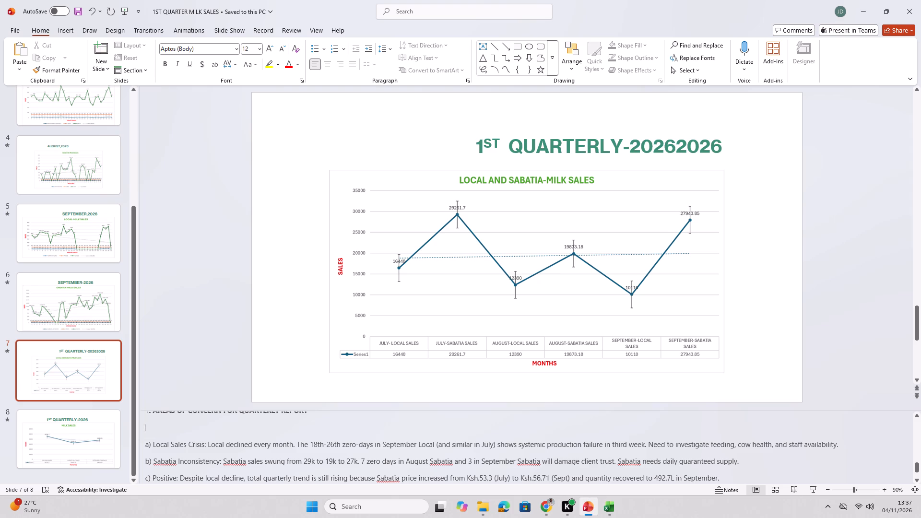
pyautogui.press('BackSpace')
# Make the labels "Sabatia Inconsistency:", "Local Sales Crisis:" and "Positive:" bold in items a to c of the notes.
pyautogui.scroll(-1, 339, 451)
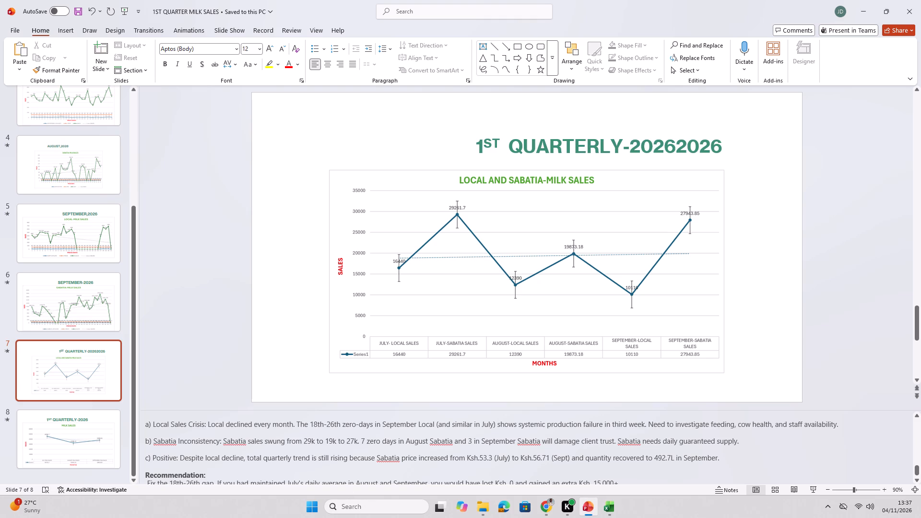
pyautogui.scroll(-1, 174, 453)
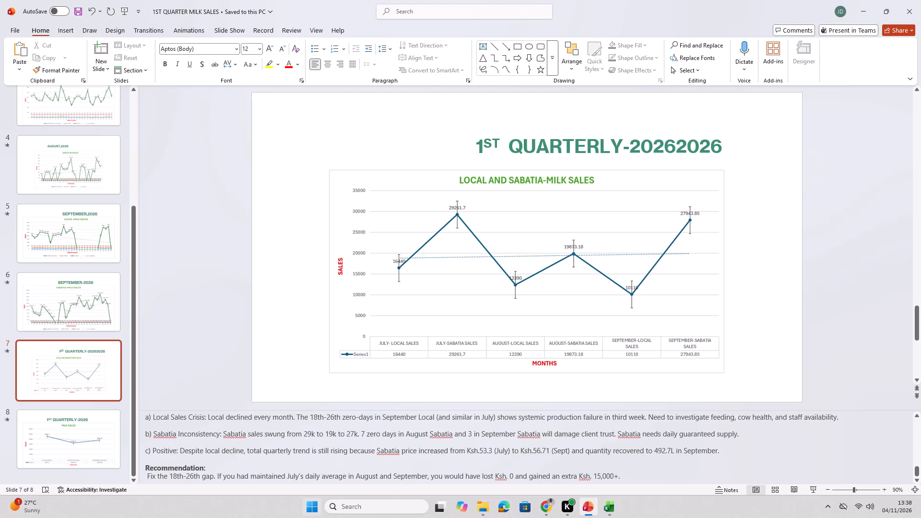
pyautogui.scroll(-2, 690, 444)
pyautogui.moveTo(221, 435); pyautogui.dragTo(162, 433)
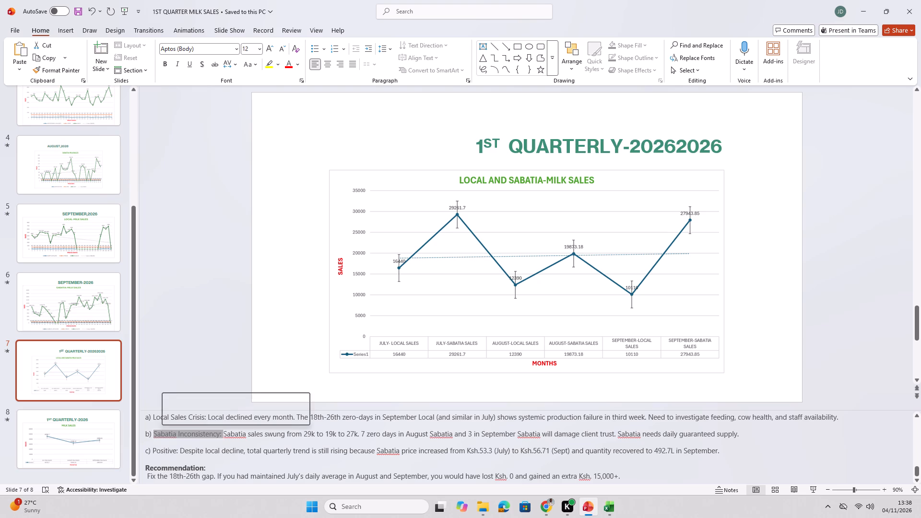
pyautogui.click(167, 418)
pyautogui.click(161, 430)
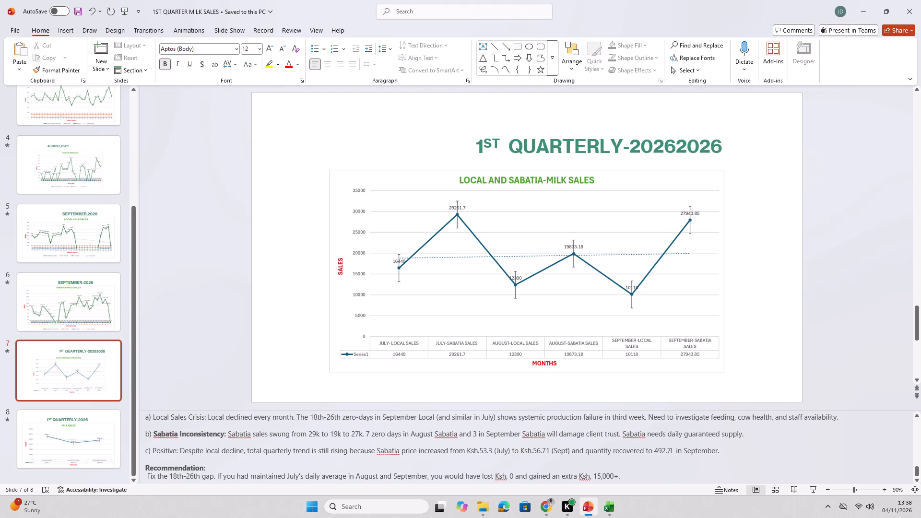
pyautogui.moveTo(206, 418); pyautogui.dragTo(154, 418)
pyautogui.click(161, 408)
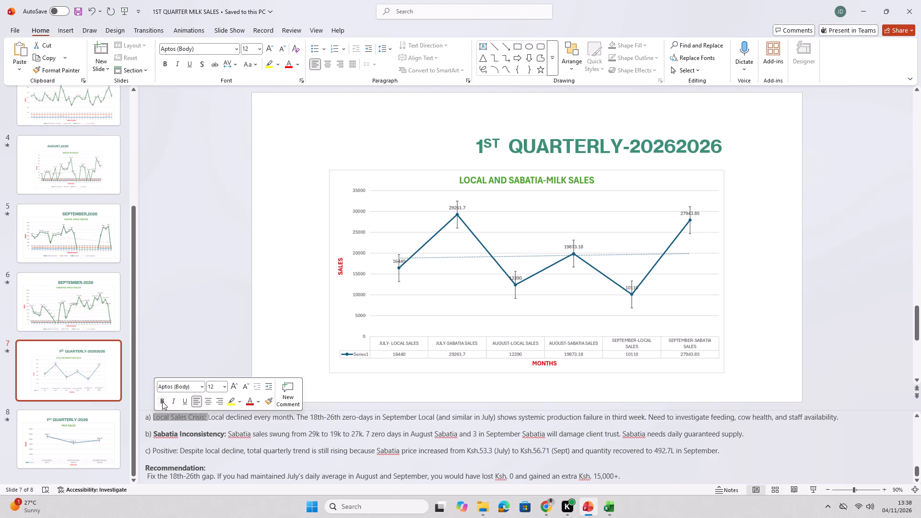
pyautogui.click(162, 401)
pyautogui.click(180, 434)
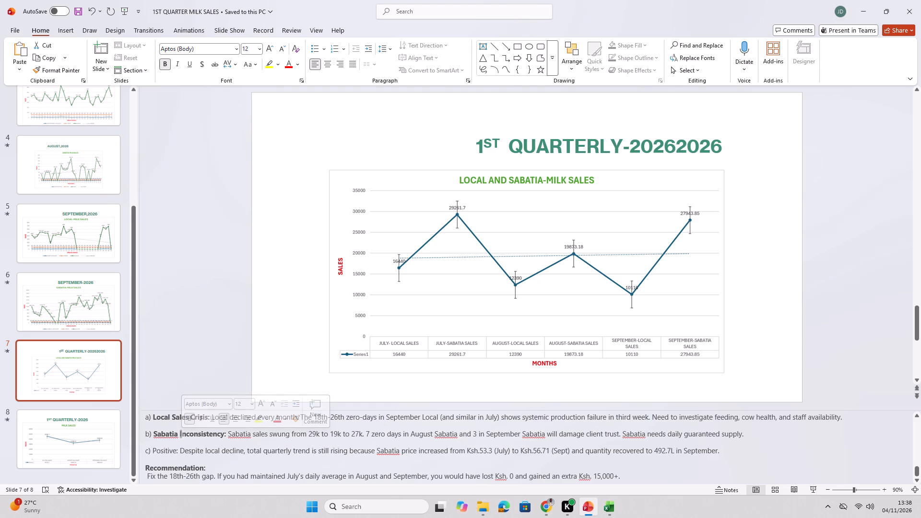
pyautogui.moveTo(178, 451); pyautogui.dragTo(165, 450)
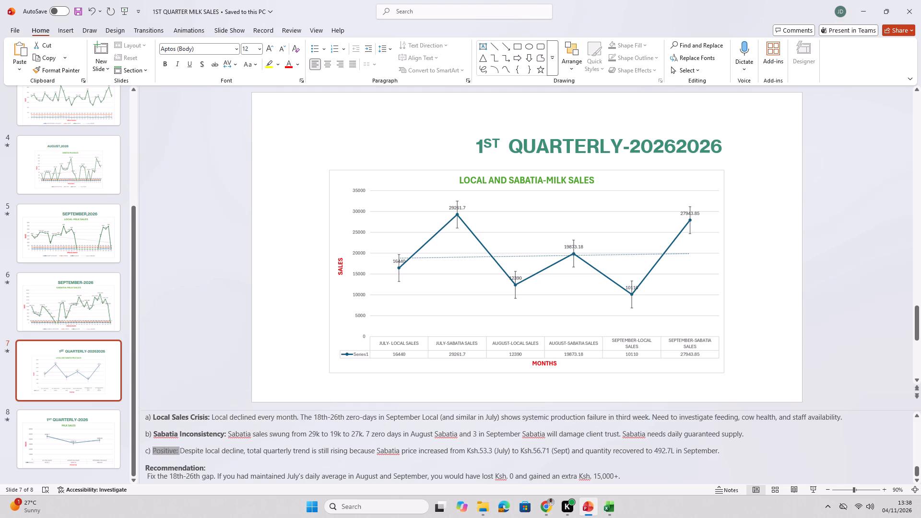
pyautogui.moveTo(165, 450); pyautogui.dragTo(156, 449)
pyautogui.click(162, 435)
pyautogui.click(193, 464)
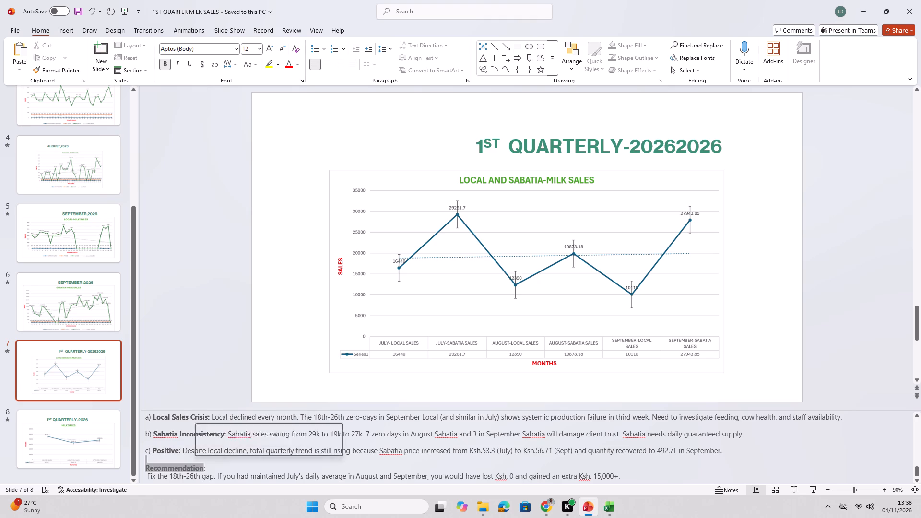
pyautogui.click(233, 463)
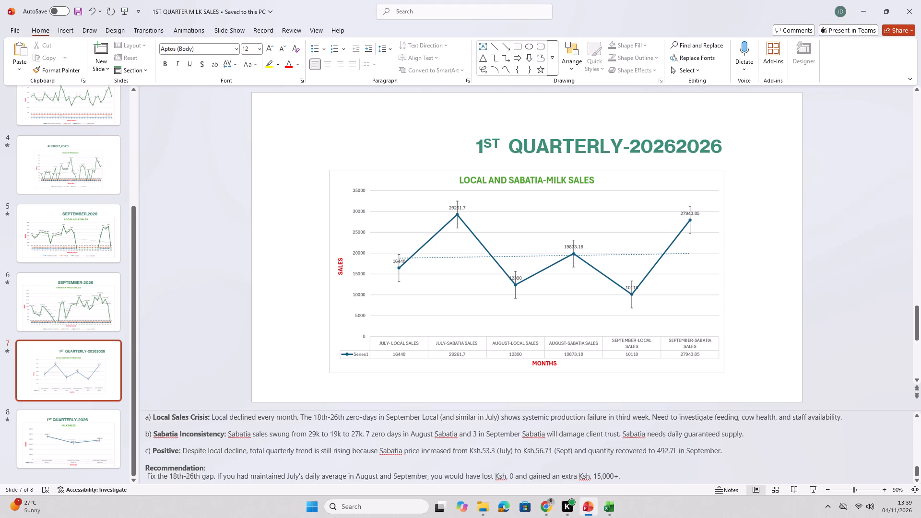
pyautogui.scroll(-1, 631, 464)
# Delete the "Recommendation:" heading and the whole "Fix the 18th-26th gap" paragraph beneath it at the end of the notes.
pyautogui.scroll(-2, 348, 431)
pyautogui.click(628, 475)
pyautogui.press('BackSpace')
pyautogui.press('BackSpace')
pyautogui.press('BackSpace')
pyautogui.press('BackSpace')
pyautogui.press('BackSpace')
pyautogui.press('BackSpace')
pyautogui.press('BackSpace')
pyautogui.press('BackSpace')
pyautogui.press('BackSpace')
pyautogui.press('BackSpace')
pyautogui.press('BackSpace')
pyautogui.press('BackSpace')
pyautogui.press('BackSpace')
pyautogui.press('BackSpace')
pyautogui.press('BackSpace')
pyautogui.press('BackSpace')
pyautogui.press('BackSpace')
pyautogui.press('BackSpace')
pyautogui.press('BackSpace')
pyautogui.press('BackSpace')
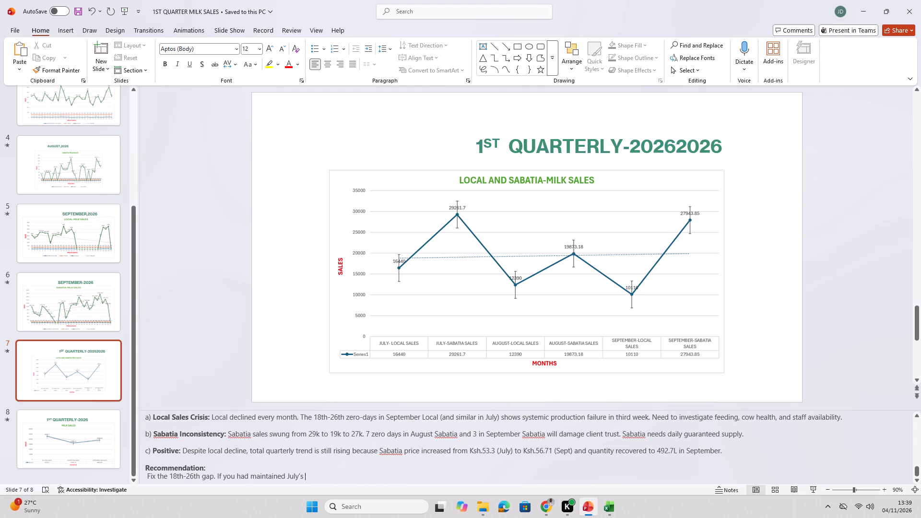
pyautogui.press('BackSpace')
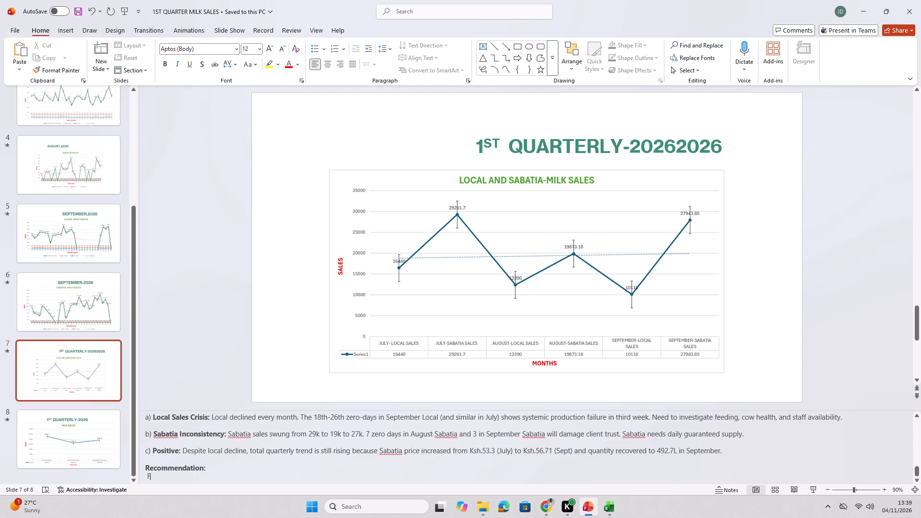
pyautogui.press('BackSpace')
pyautogui.press('BackSpace')
pyautogui.press('BackSpace')
pyautogui.press('BackSpace')
pyautogui.press('BackSpace')
pyautogui.press('BackSpace')
pyautogui.press('BackSpace')
pyautogui.press('BackSpace')
pyautogui.press('BackSpace')
pyautogui.press('BackSpace')
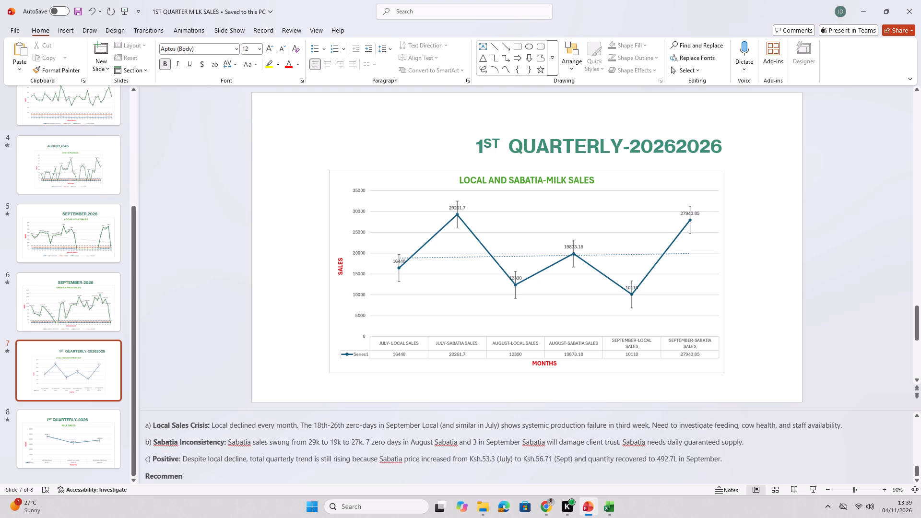
pyautogui.press('BackSpace')
pyautogui.press('BackSpace')
pyautogui.press('BackSpace')
pyautogui.press('BackSpace')
pyautogui.press('BackSpace')
pyautogui.press('BackSpace')
pyautogui.press('BackSpace')
pyautogui.press('BackSpace')
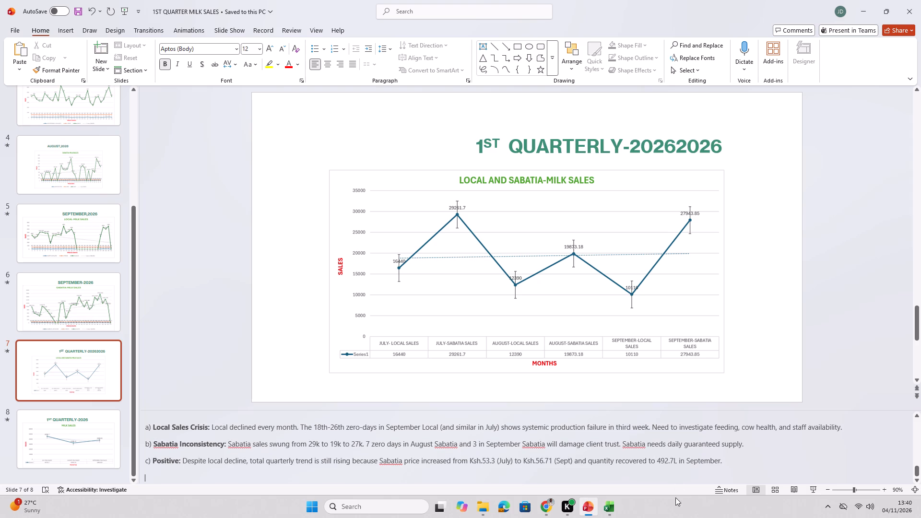
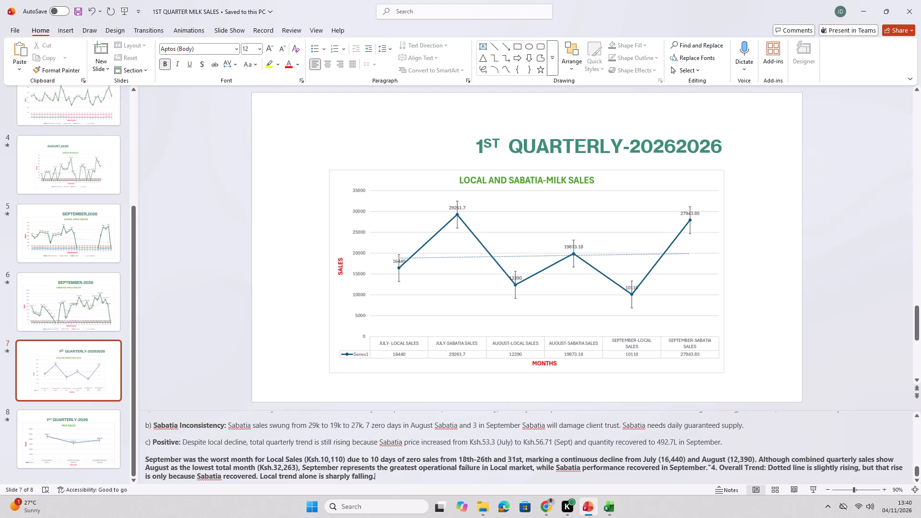
# Move "4. Overall Trend:" onto its own line at the end of the notes and delete the stray quotation mark after "recovered in September.".
pyautogui.click(712, 468)
pyautogui.press('Return')
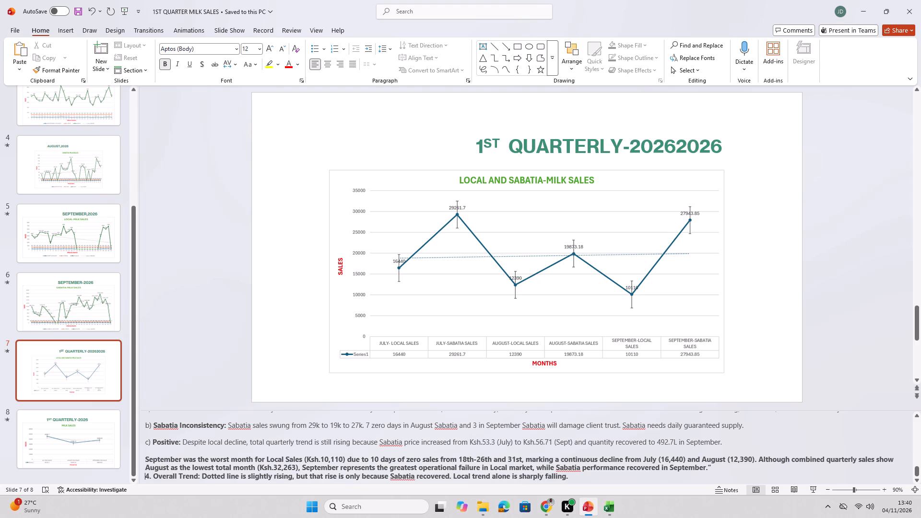
pyautogui.click(712, 468)
pyautogui.press('BackSpace')
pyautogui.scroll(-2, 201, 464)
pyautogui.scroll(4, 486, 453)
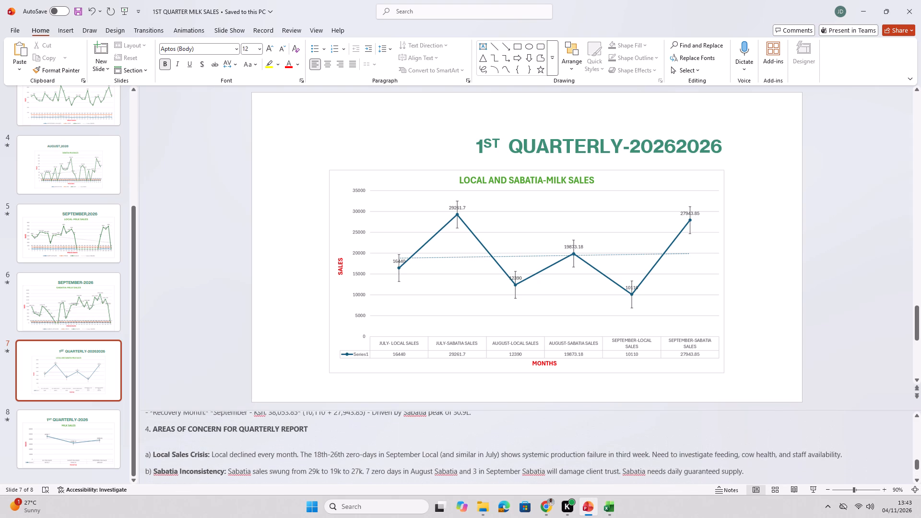
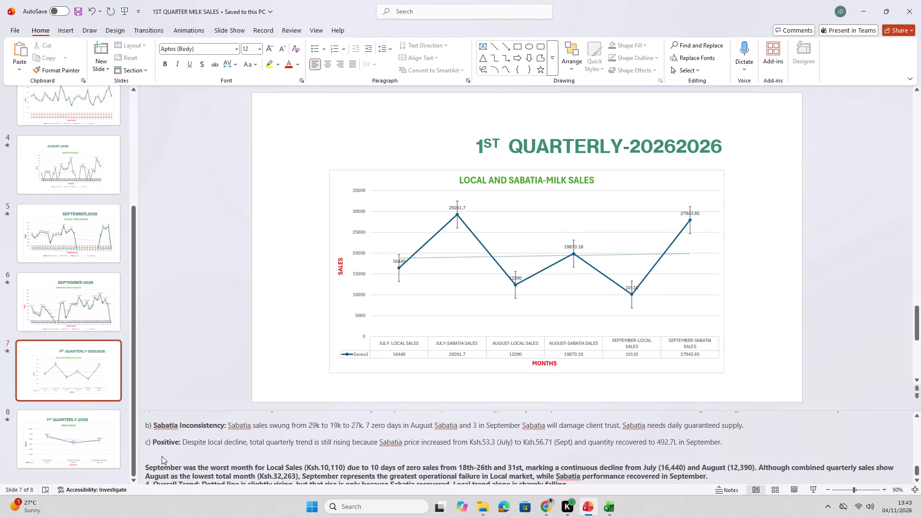
# Paste the heading "CONCLUSION" above the paragraph starting "September was the worst month", make it bold and add a blank line before it.
pyautogui.rightClick(151, 453)
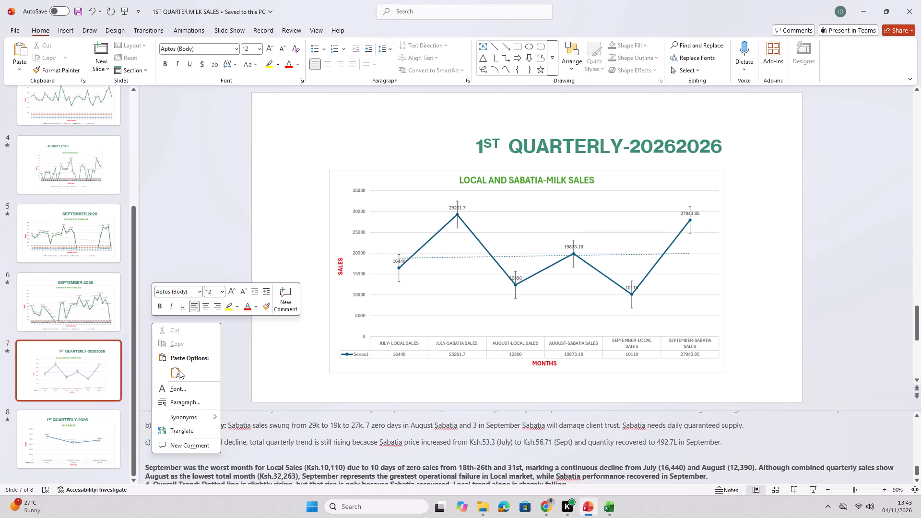
pyautogui.click(179, 370)
pyautogui.moveTo(192, 453); pyautogui.dragTo(166, 453)
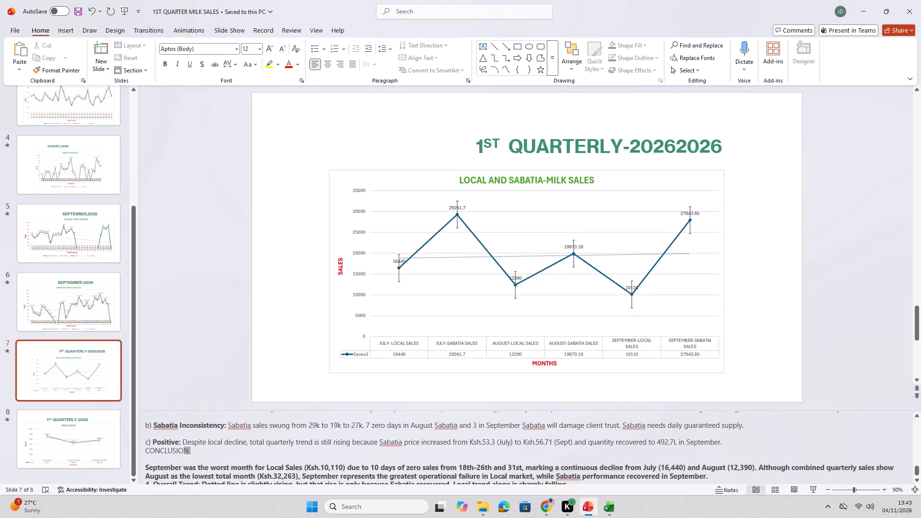
pyautogui.moveTo(166, 453); pyautogui.dragTo(146, 453)
pyautogui.click(155, 436)
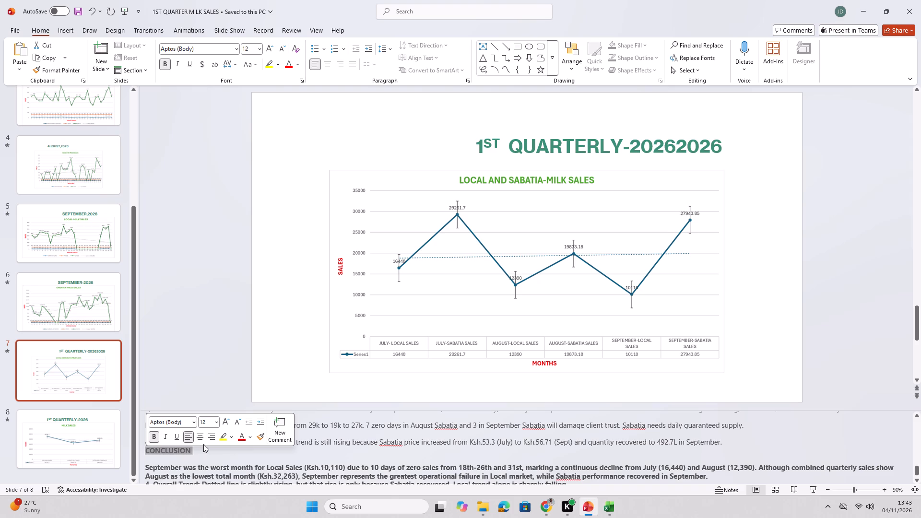
pyautogui.click(156, 438)
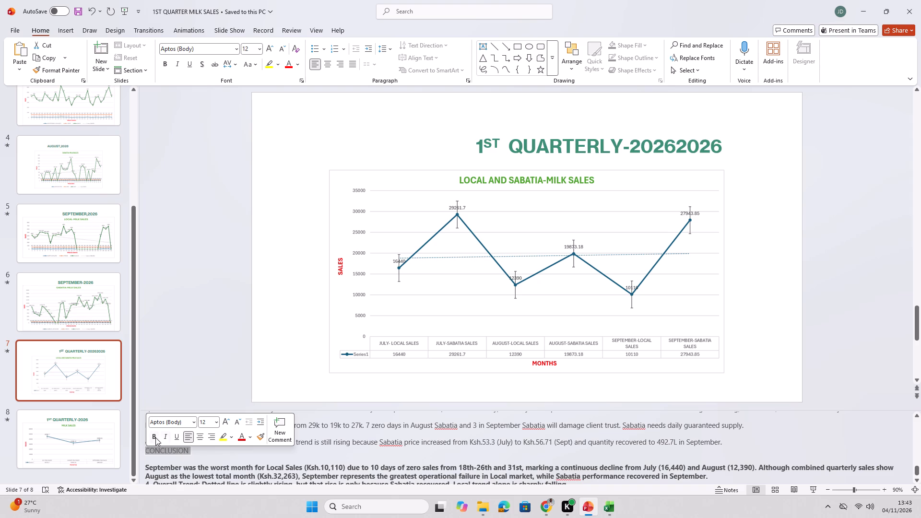
pyautogui.click(153, 437)
pyautogui.click(727, 443)
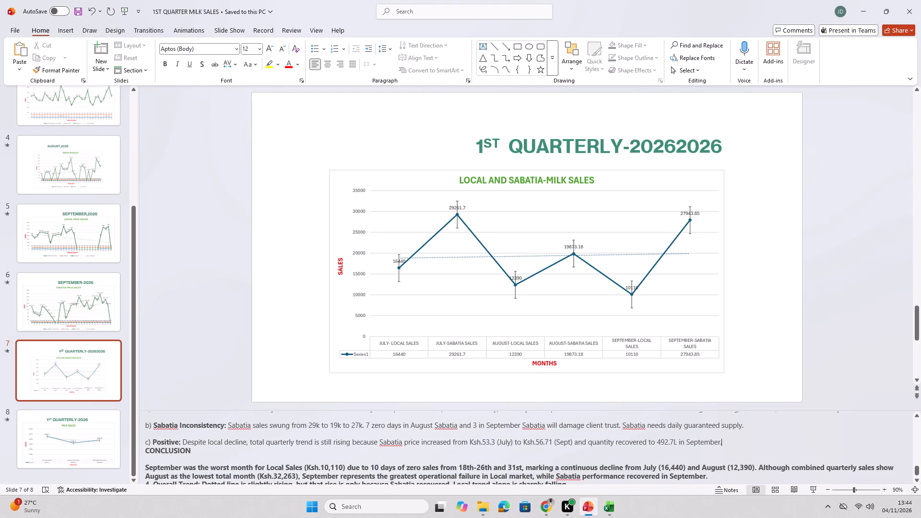
pyautogui.press('Return')
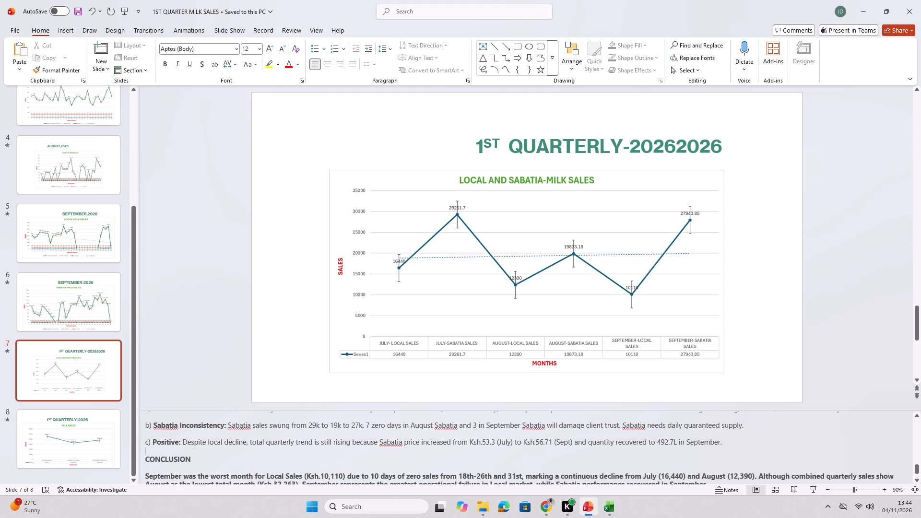
# Remove the bold formatting from the conclusion paragraph and the "4. Overall Trend" line at the end of the notes.
pyautogui.scroll(-4, 273, 463)
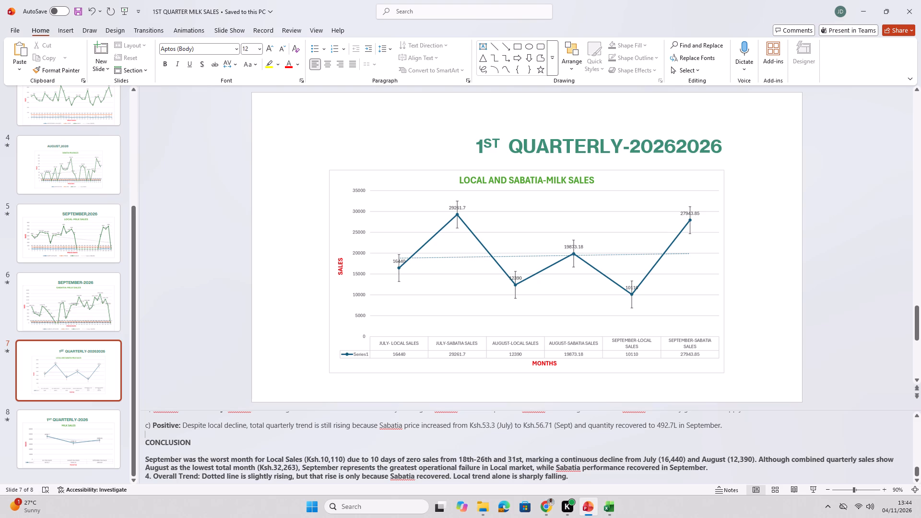
pyautogui.moveTo(146, 461); pyautogui.dragTo(577, 475)
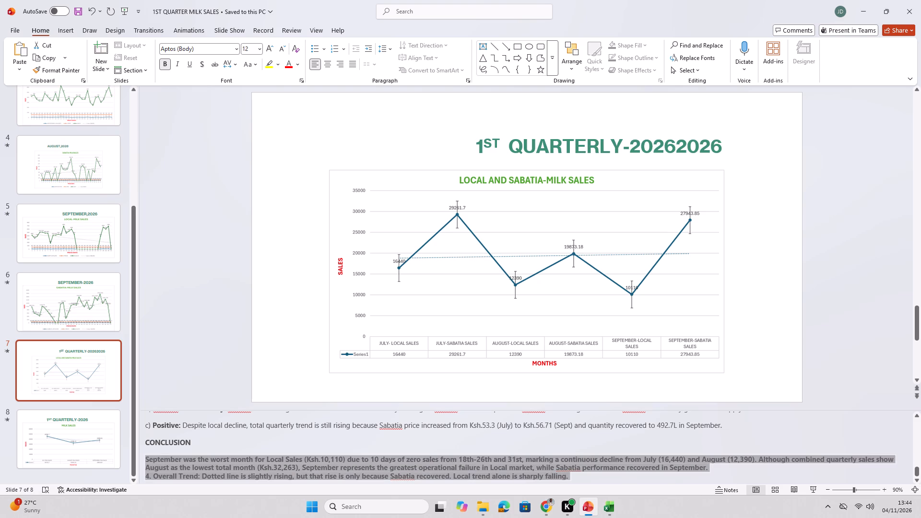
pyautogui.moveTo(577, 475); pyautogui.dragTo(579, 475)
pyautogui.click(586, 458)
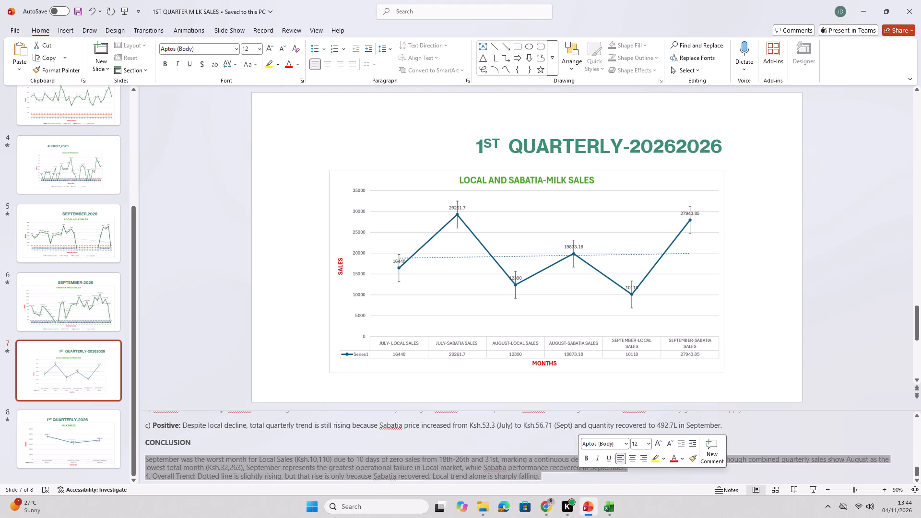
pyautogui.click(592, 479)
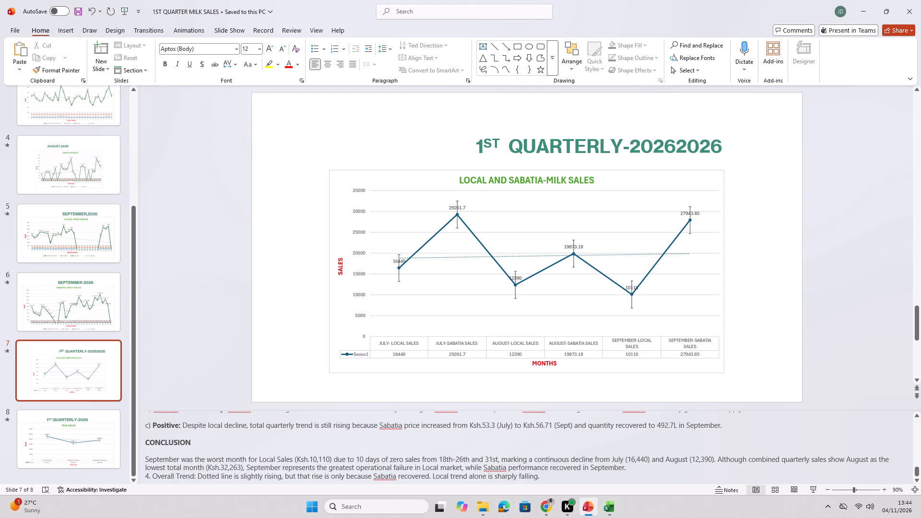
# Delete the Best Month, Worst Month and Recovery Month lines under "3. MONTHLY PERFORMANCE RANKING" in the notes.
pyautogui.scroll(15, 189, 457)
pyautogui.scroll(-1, 176, 454)
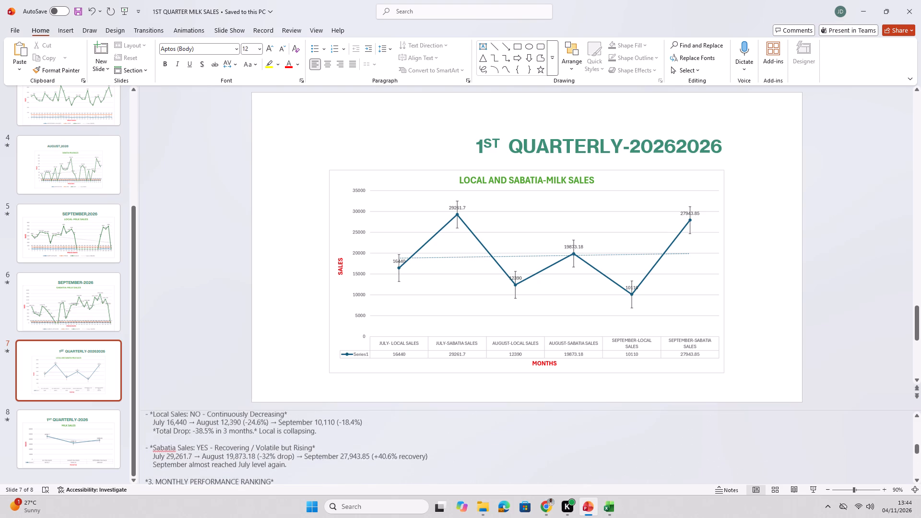
pyautogui.scroll(-6, 176, 455)
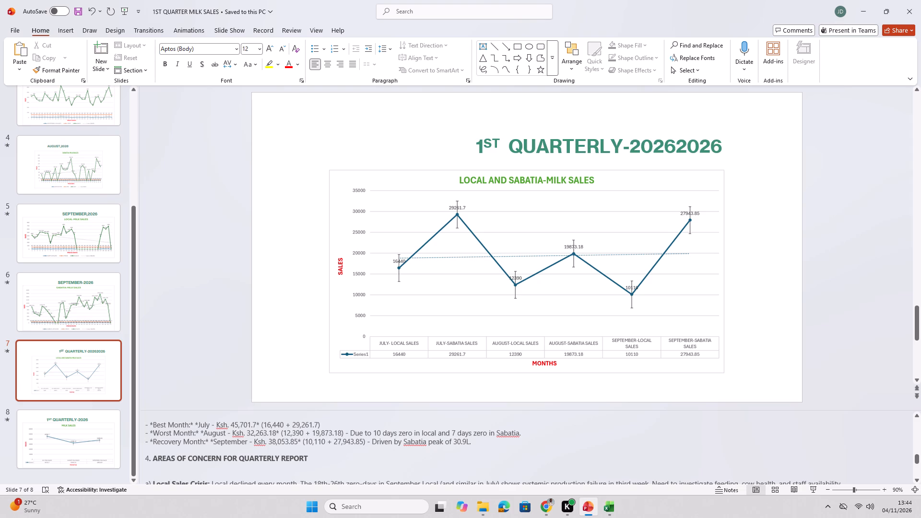
pyautogui.scroll(1, 409, 449)
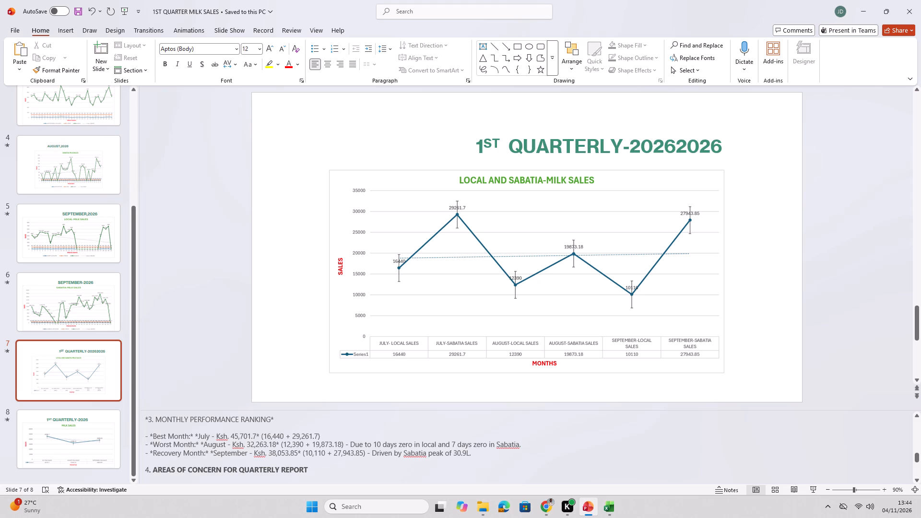
pyautogui.scroll(2, 146, 436)
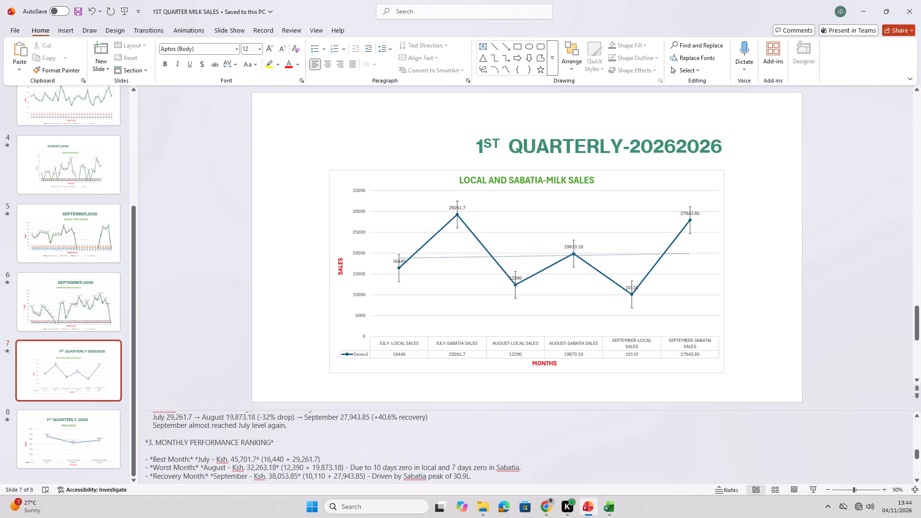
pyautogui.moveTo(145, 441); pyautogui.dragTo(148, 441)
pyautogui.moveTo(148, 441); pyautogui.dragTo(486, 475)
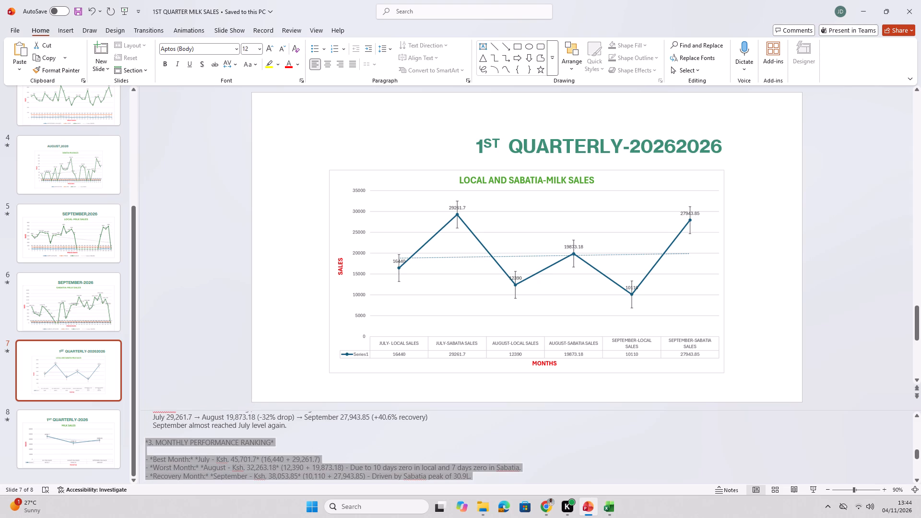
pyautogui.moveTo(486, 475); pyautogui.dragTo(490, 478)
pyautogui.moveTo(490, 478); pyautogui.dragTo(482, 470)
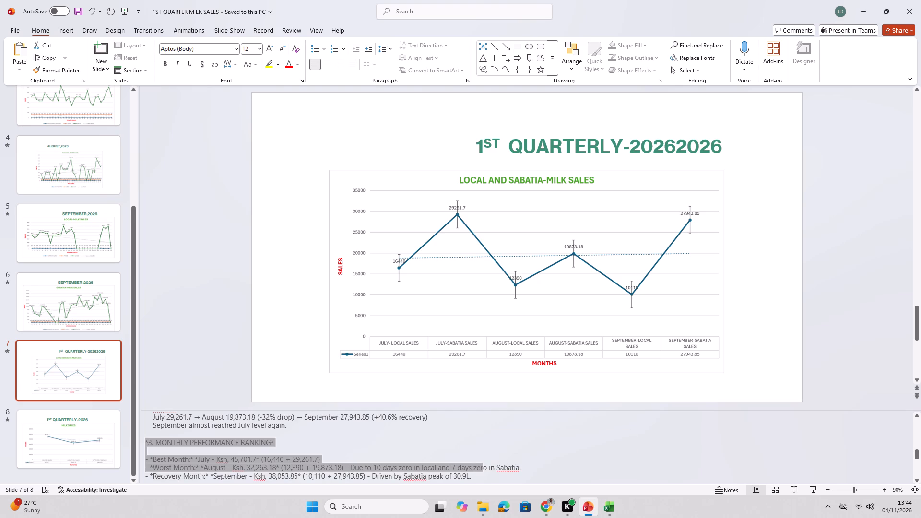
pyautogui.click(299, 448)
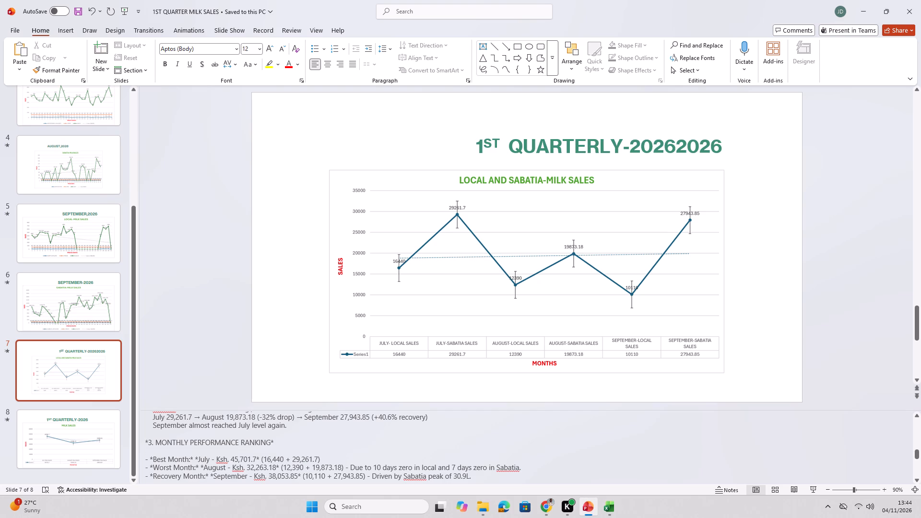
pyautogui.moveTo(144, 459); pyautogui.dragTo(463, 471)
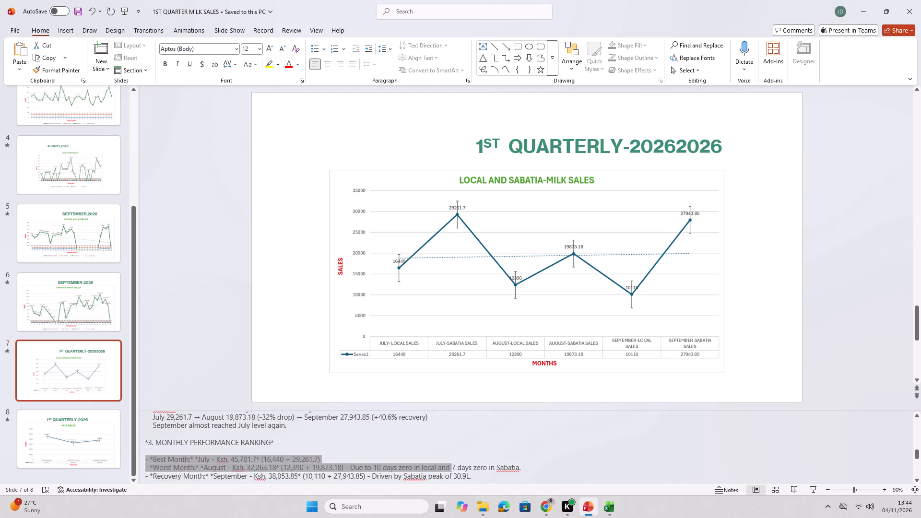
pyautogui.moveTo(463, 471); pyautogui.dragTo(487, 477)
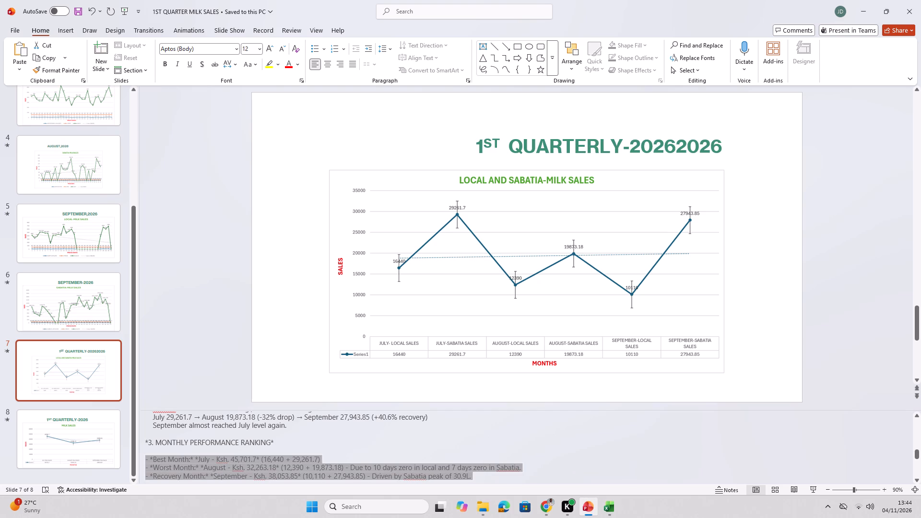
pyautogui.press('BackSpace')
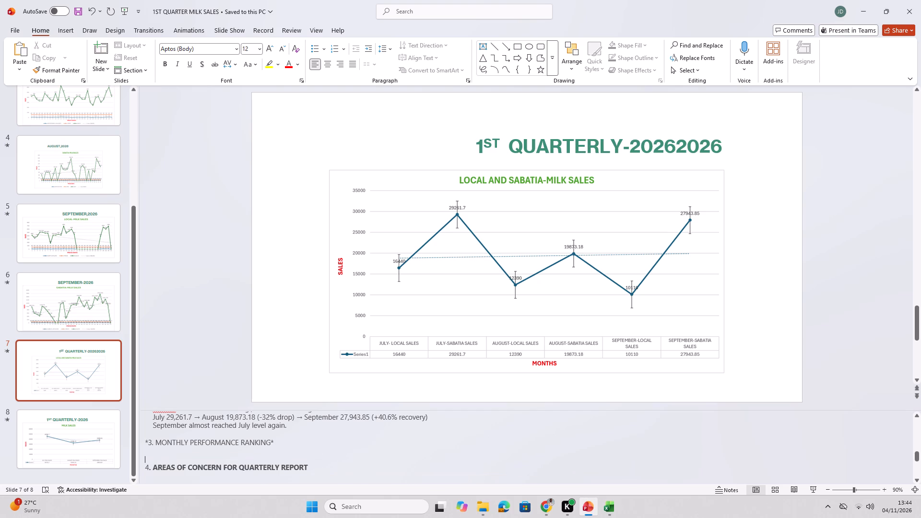
# Read through the rest of the notes from the areas of concern to the conclusion and overall trend.
pyautogui.scroll(-8, 342, 465)
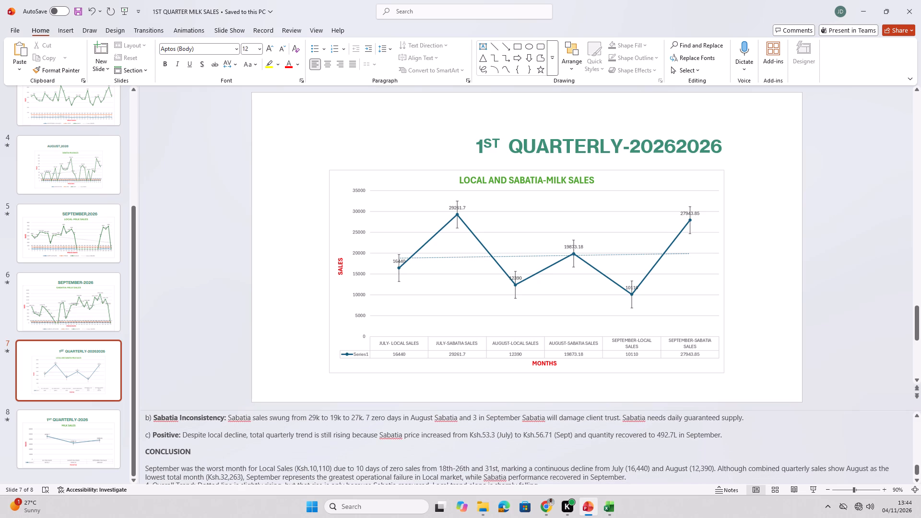
pyautogui.scroll(-1, 346, 470)
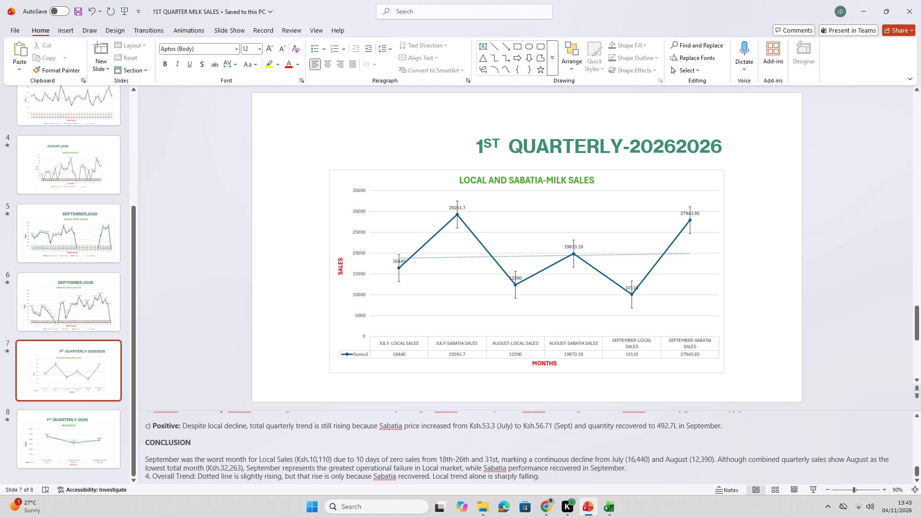
pyautogui.scroll(3, 346, 471)
pyautogui.scroll(-2, 346, 471)
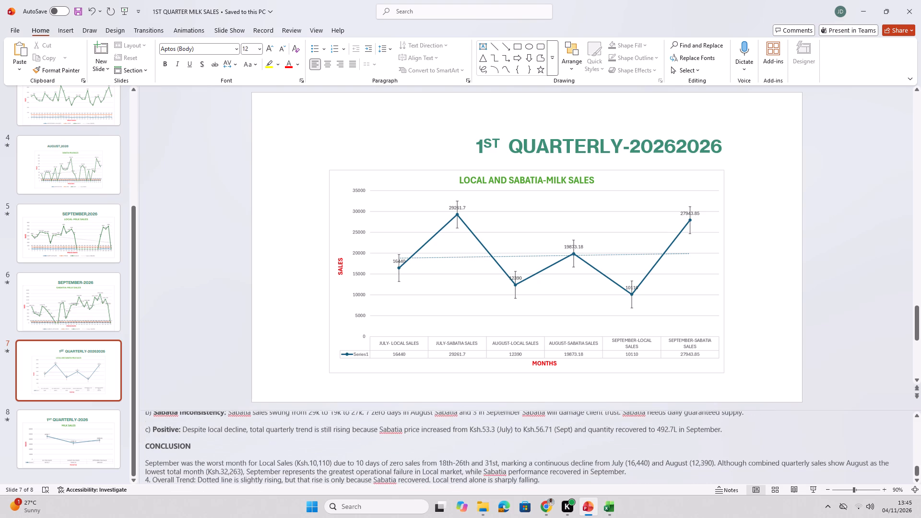
pyautogui.scroll(-2, 346, 471)
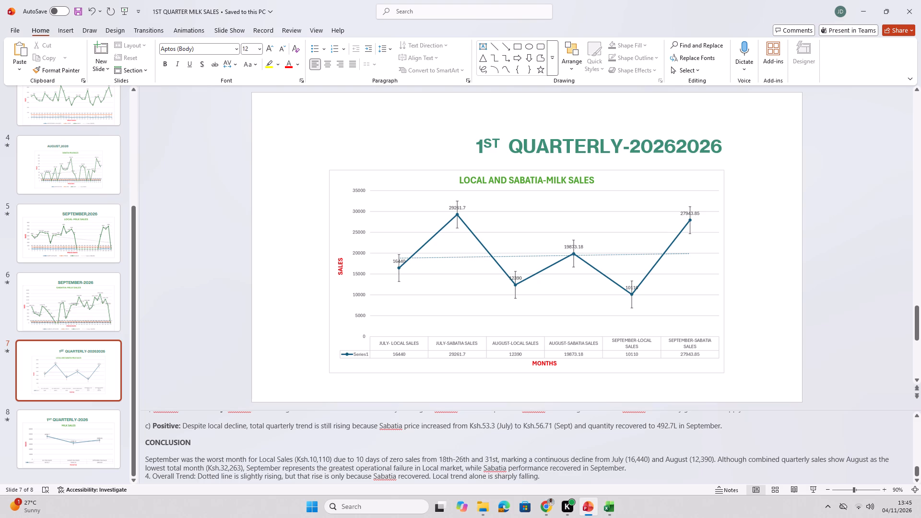
# Delete the heading text "3. MONTHLY PERFORMANCE RANKING" from the notes, up to its leading asterisk.
pyautogui.scroll(6, 346, 465)
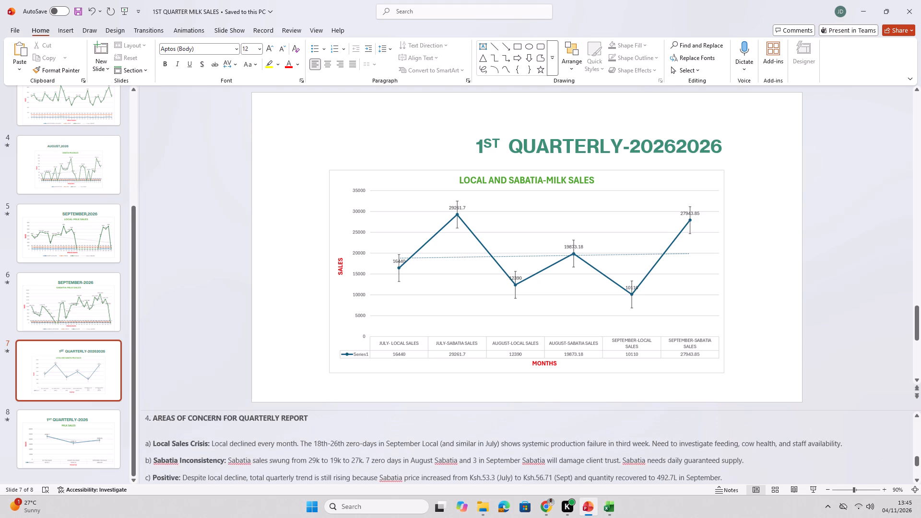
pyautogui.scroll(6, 348, 459)
pyautogui.click(289, 477)
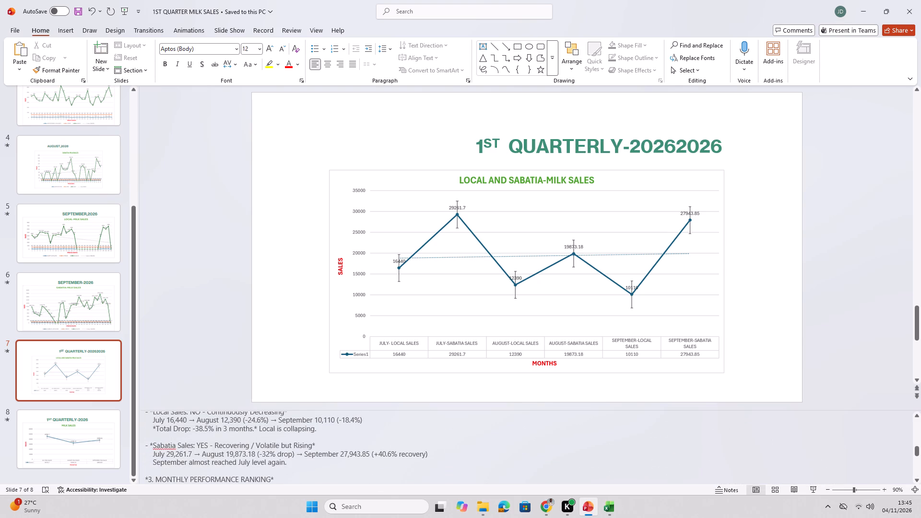
pyautogui.press('BackSpace')
pyautogui.press('BackSpace')
pyautogui.press('BackSpace')
pyautogui.press('BackSpace')
pyautogui.press('BackSpace')
pyautogui.press('BackSpace')
pyautogui.press('BackSpace')
pyautogui.press('BackSpace')
pyautogui.press('BackSpace')
pyautogui.press('BackSpace')
pyautogui.press('BackSpace')
pyautogui.press('BackSpace')
pyautogui.press('BackSpace')
pyautogui.press('BackSpace')
pyautogui.press('BackSpace')
pyautogui.press('BackSpace')
pyautogui.press('BackSpace')
pyautogui.press('BackSpace')
pyautogui.press('BackSpace')
pyautogui.press('BackSpace')
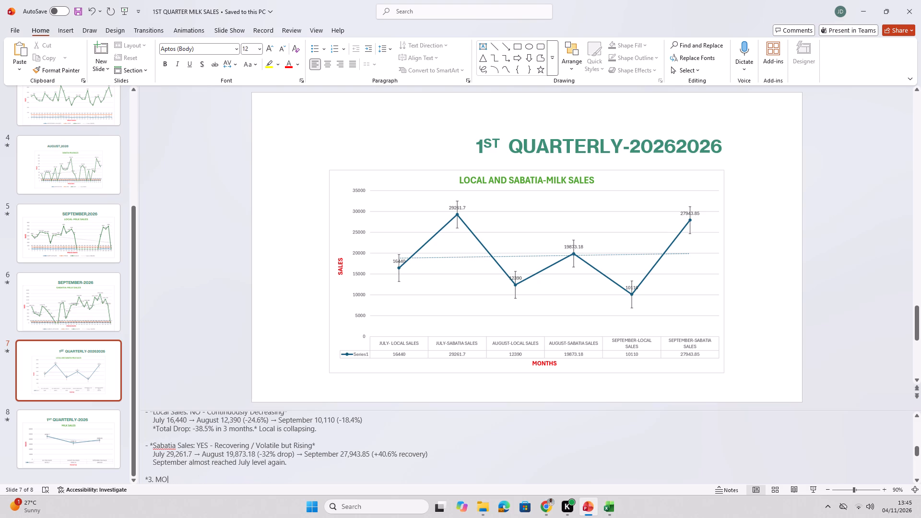
pyautogui.press('BackSpace')
pyautogui.press('BackSpace')
pyautogui.press('BackSpace')
pyautogui.press('BackSpace')
pyautogui.press('BackSpace')
# Delete the stray asterisk in front of "Sabatia Sales: YES - Recovering / Volatile but Rising".
pyautogui.click(153, 445)
pyautogui.press('BackSpace')
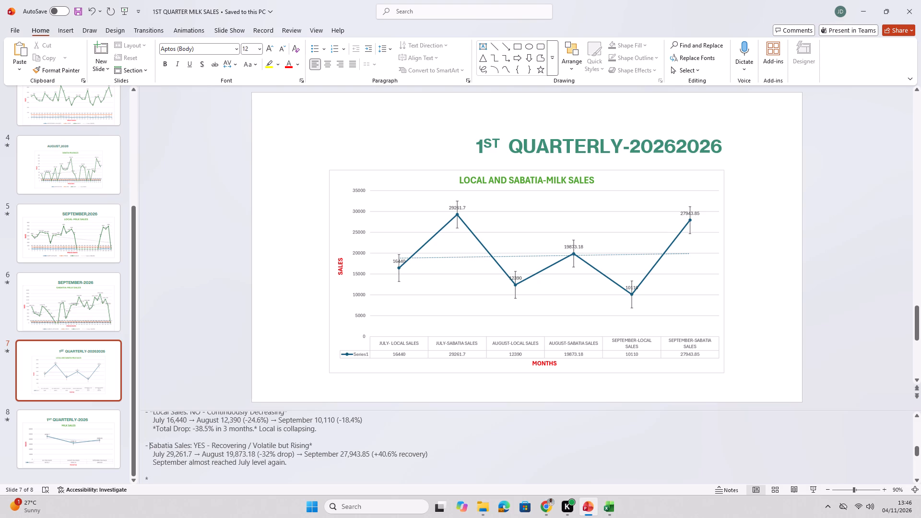
# Delete the leftover asterisk of the removed heading and the extra blank lines above "4. AREAS OF CONCERN FOR QUARTERLY REPORT".
pyautogui.click(166, 478)
pyautogui.press('BackSpace')
pyautogui.scroll(-3, 177, 479)
pyautogui.click(153, 459)
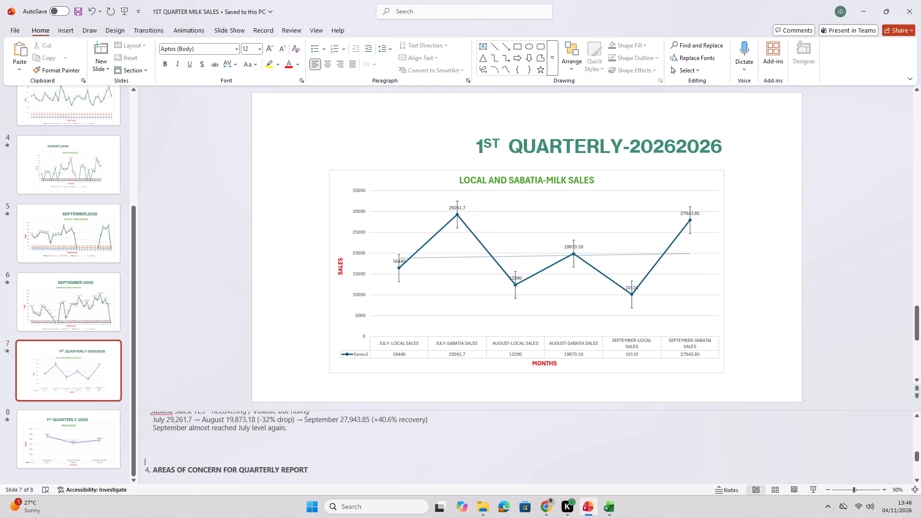
pyautogui.press('BackSpace')
pyautogui.press('BackSpace')
pyautogui.press('BackSpace')
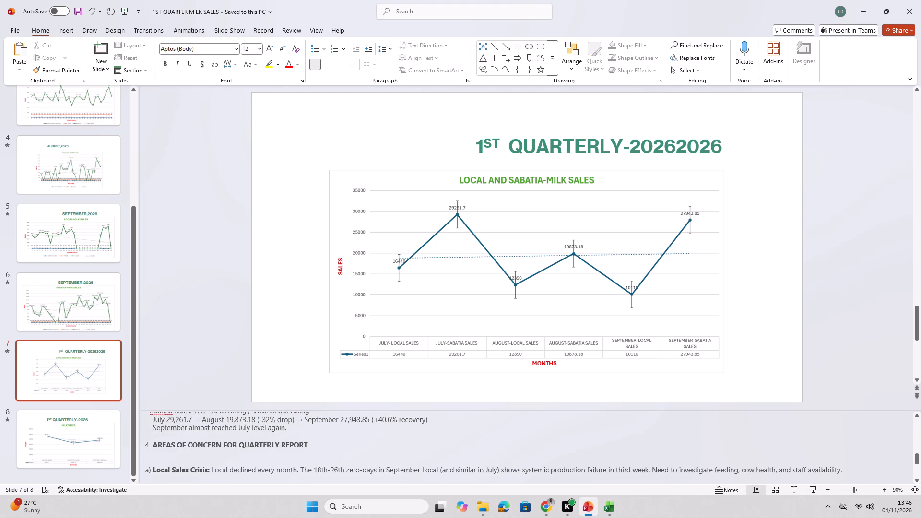
# Tidy the spacing around the heading "4. AREAS OF CONCERN FOR QUARTERLY REPORT", removing the extra blank line below it.
pyautogui.press('BackSpace')
pyautogui.press('Return')
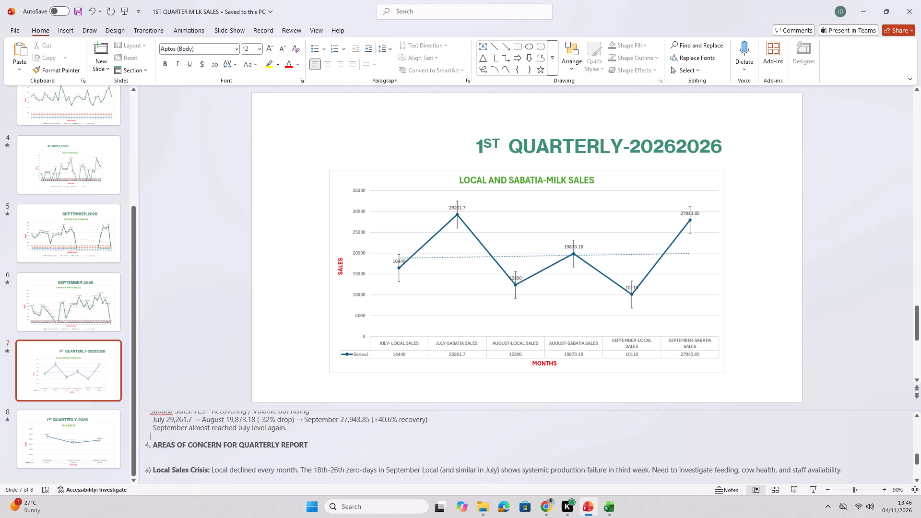
pyautogui.click(156, 461)
pyautogui.press('BackSpace')
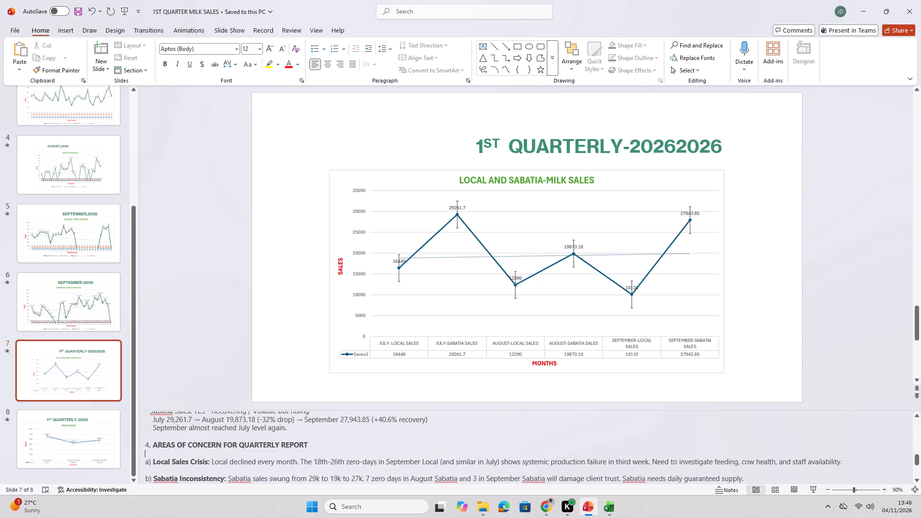
# Delete the asterisk after "Recovering / Volatile but Rising" and make "Sabatia Sales" on that line bold.
pyautogui.scroll(4, 190, 474)
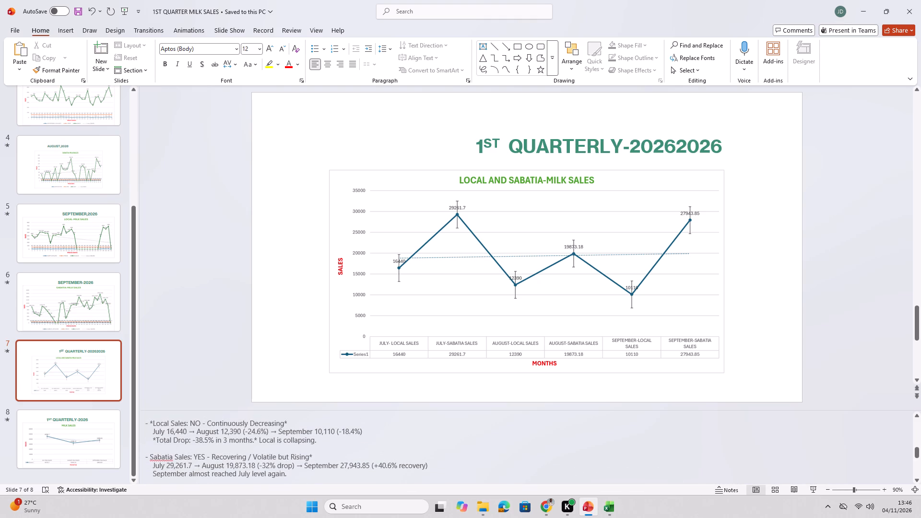
pyautogui.click(318, 453)
pyautogui.press('BackSpace')
pyautogui.moveTo(190, 457); pyautogui.dragTo(164, 456)
pyautogui.moveTo(164, 456); pyautogui.dragTo(156, 455)
pyautogui.click(163, 440)
pyautogui.click(143, 444)
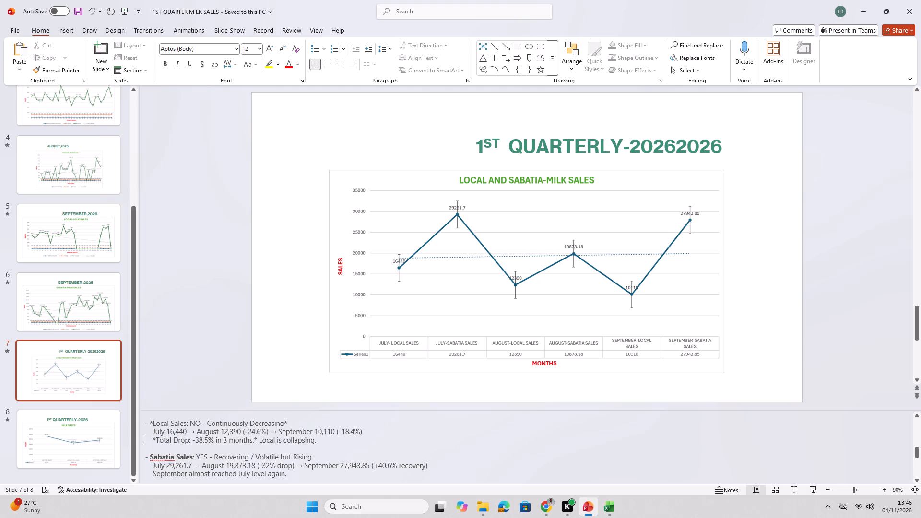
# Delete the number "4." in front of "Overall Trend" in the last line of the notes.
pyautogui.scroll(-2, 188, 469)
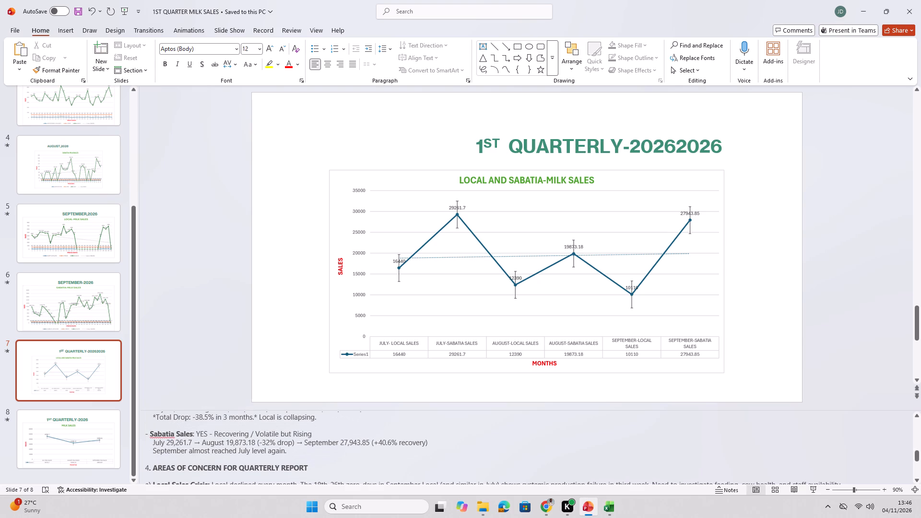
pyautogui.scroll(3, 189, 469)
pyautogui.scroll(-2, 187, 469)
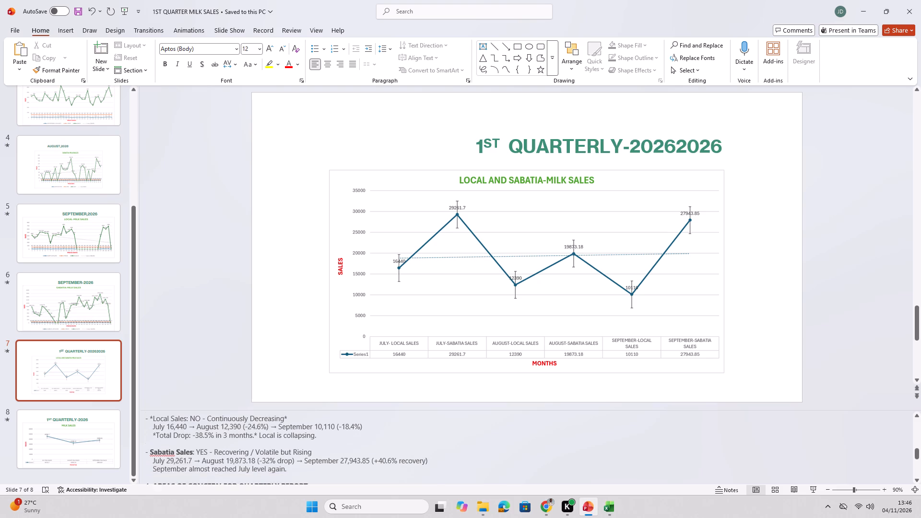
pyautogui.scroll(-13, 187, 469)
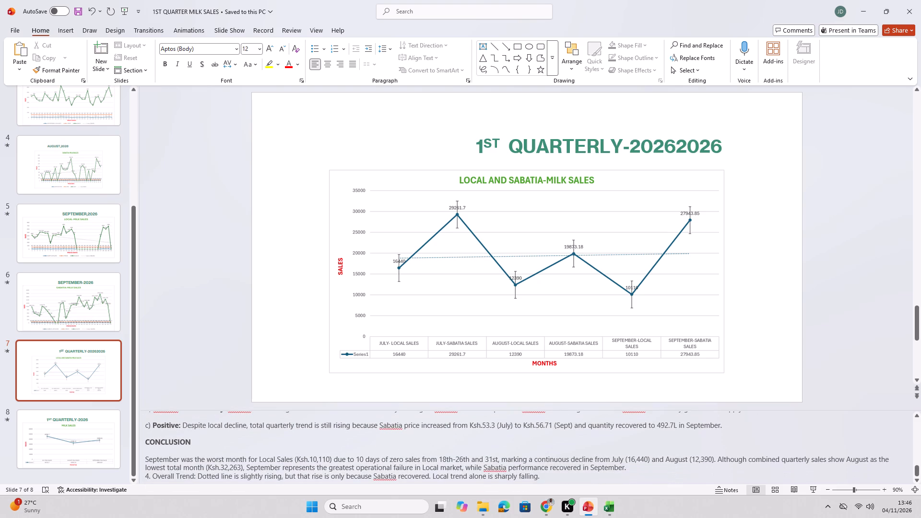
pyautogui.click(152, 477)
pyautogui.press('BackSpace')
pyautogui.press('BackSpace')
pyautogui.press('BackSpace')
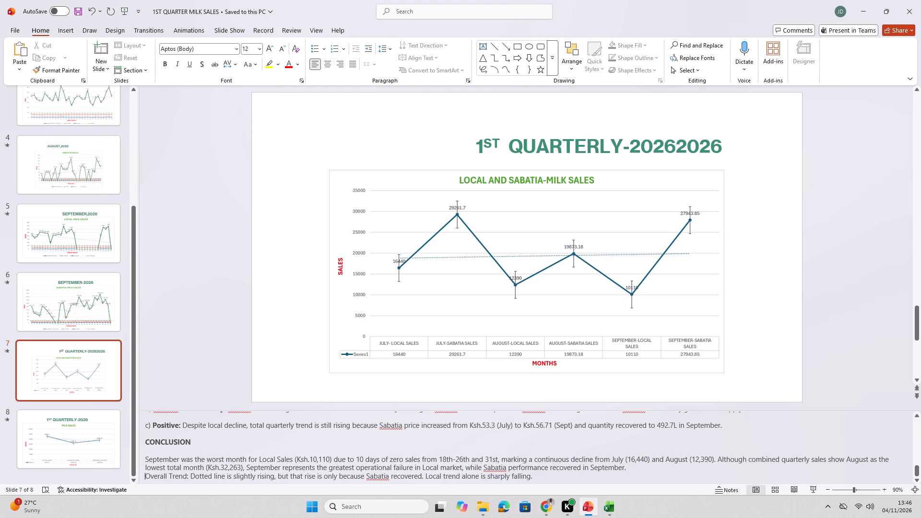
# Delete the number "4." in front of the heading "AREAS OF CONCERN FOR QUARTERLY REPORT".
pyautogui.scroll(7, 152, 477)
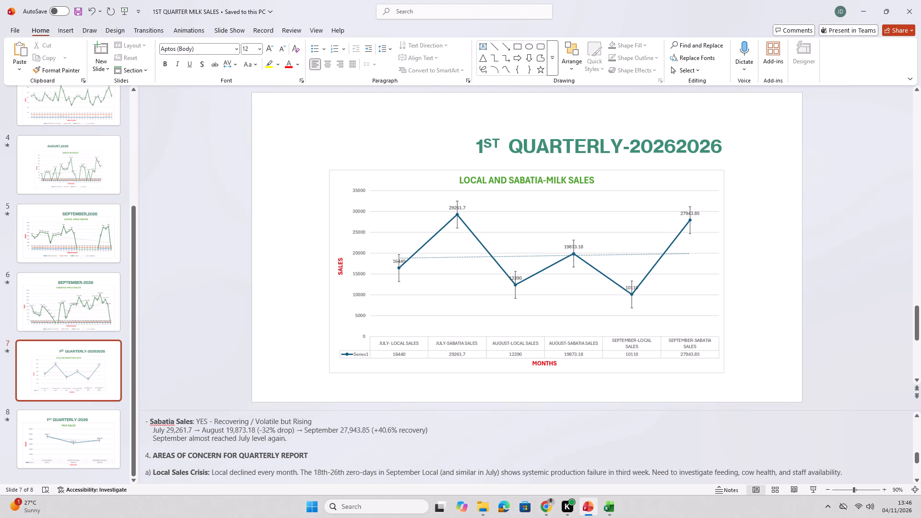
pyautogui.click(152, 457)
pyautogui.press('BackSpace')
pyautogui.press('BackSpace')
pyautogui.press('BackSpace')
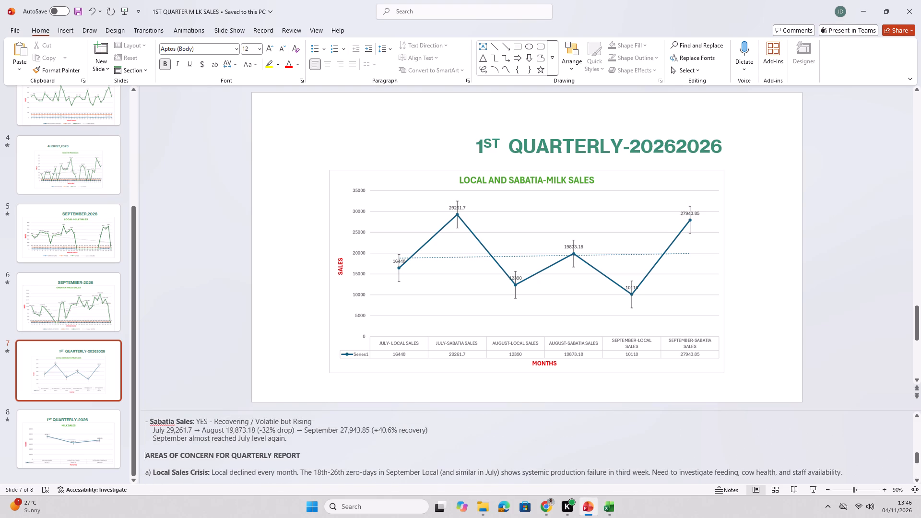
# Delete the asterisk in front of "Total Drop:" under Local Sales and make that label bold.
pyautogui.scroll(8, 152, 458)
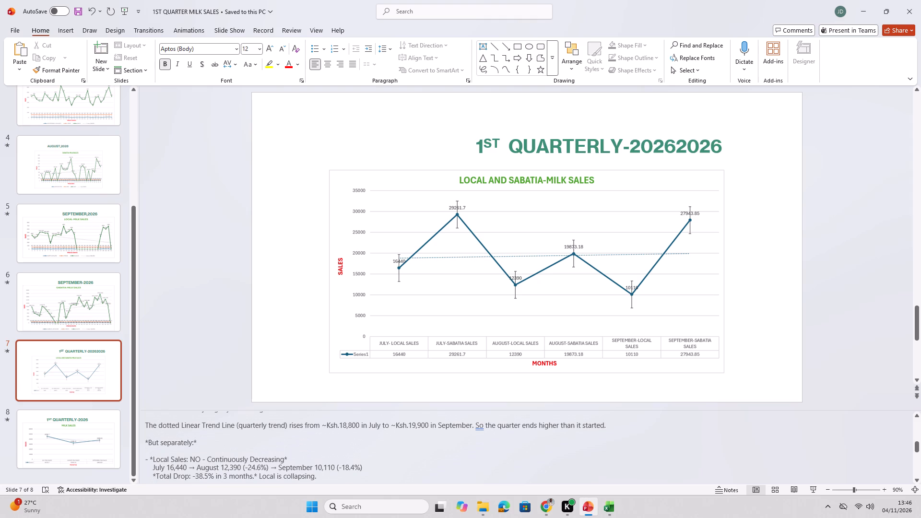
pyautogui.scroll(-2, 155, 465)
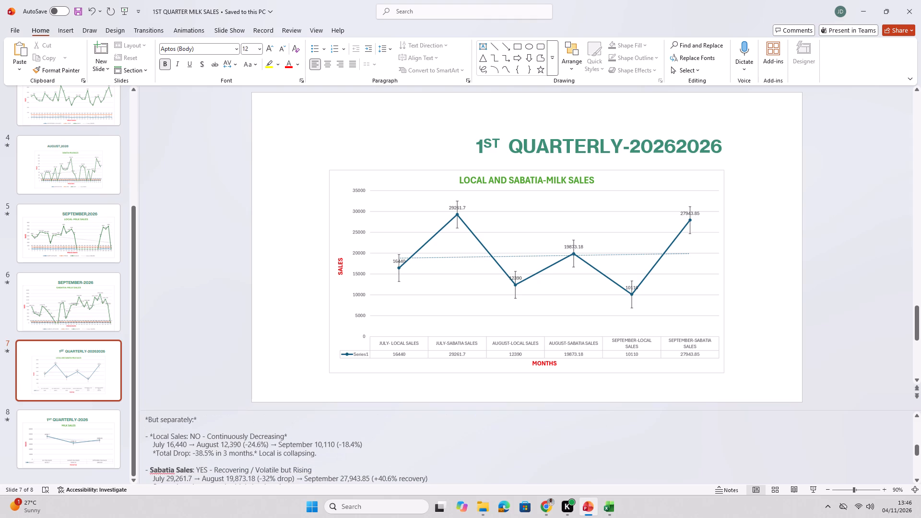
pyautogui.click(157, 452)
pyautogui.press('BackSpace')
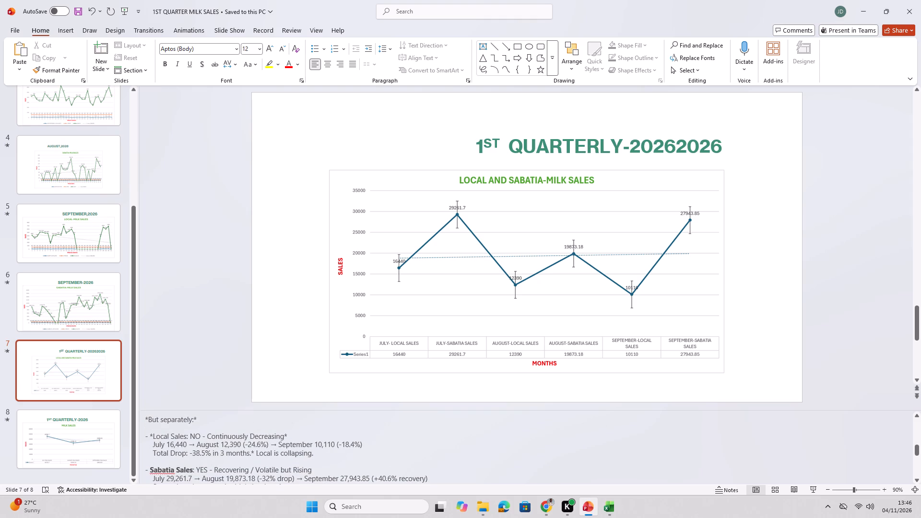
pyautogui.moveTo(187, 455); pyautogui.dragTo(155, 458)
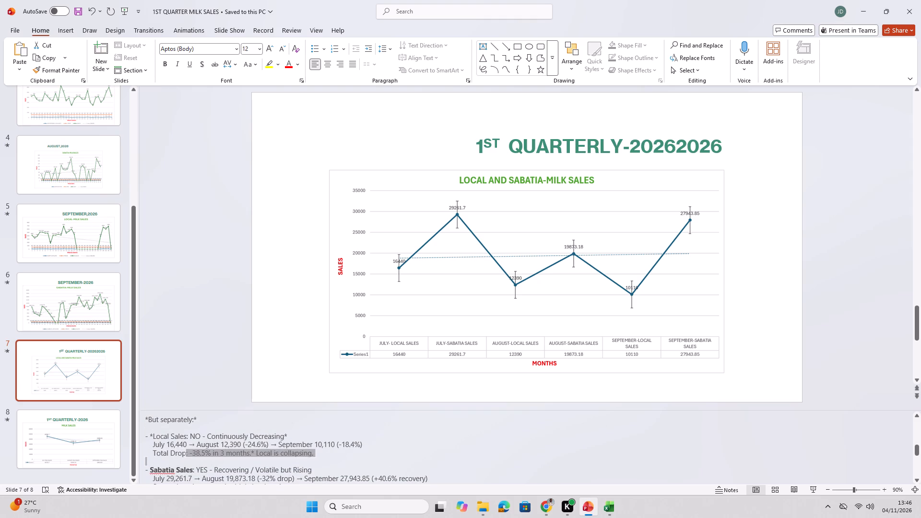
pyautogui.moveTo(155, 458); pyautogui.dragTo(147, 453)
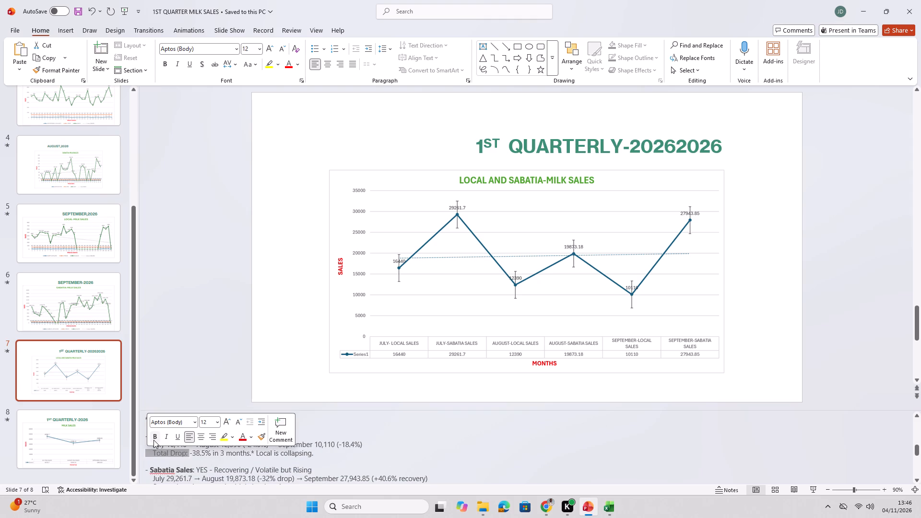
pyautogui.click(153, 440)
pyautogui.click(205, 459)
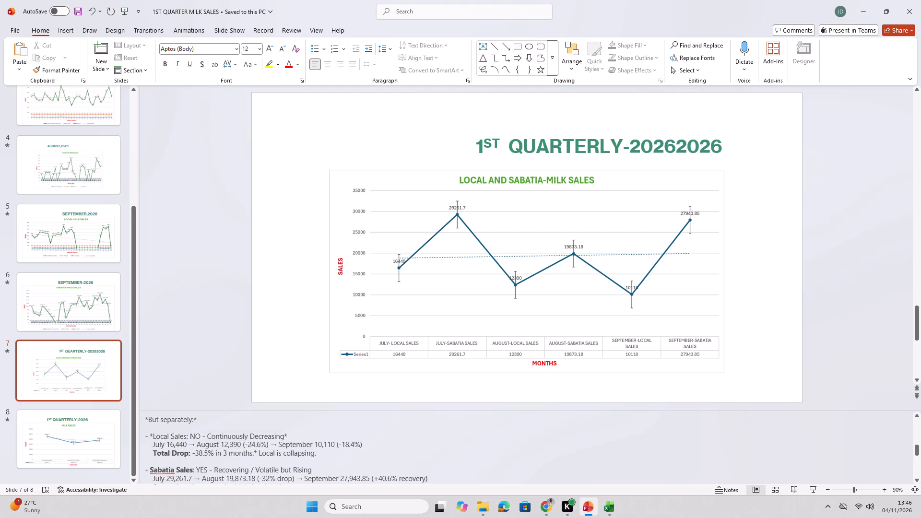
# Delete the asterisks around "Local Sales: NO - Continuously Decreasing" and the one after "-38.5% in 3 months.".
pyautogui.click(152, 435)
pyautogui.press('BackSpace')
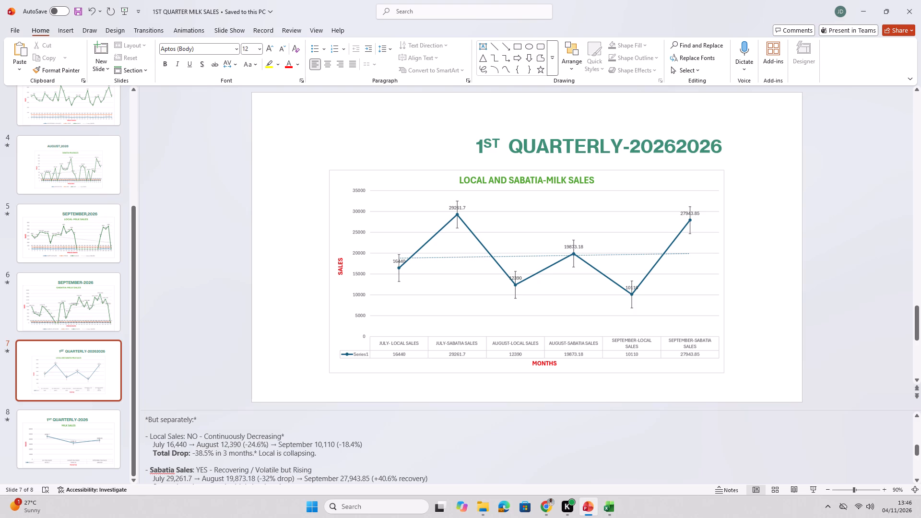
pyautogui.click(285, 434)
pyautogui.press('BackSpace')
pyautogui.click(256, 452)
pyautogui.press('BackSpace')
# Delete both asterisks around "But separately:" and make the phrase bold.
pyautogui.scroll(2, 241, 470)
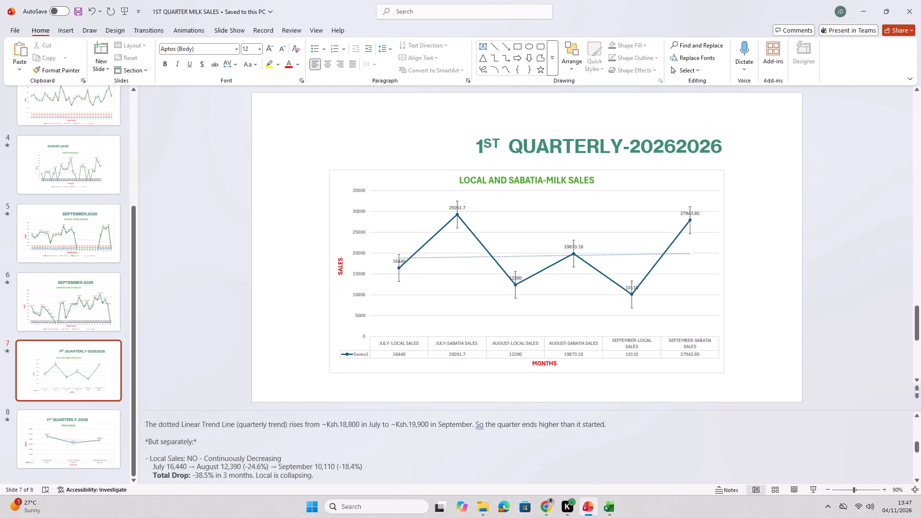
pyautogui.click(197, 443)
pyautogui.press('BackSpace')
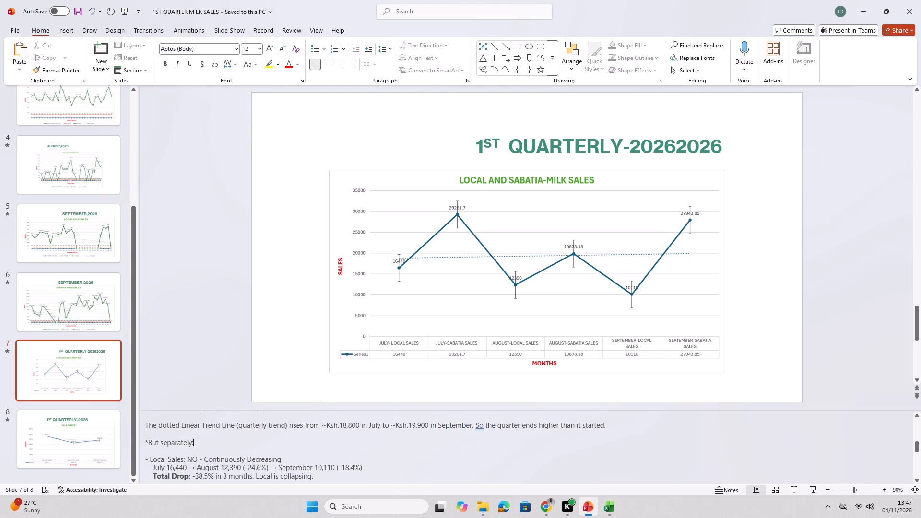
pyautogui.click(148, 441)
pyautogui.press('BackSpace')
pyautogui.moveTo(197, 443); pyautogui.dragTo(150, 443)
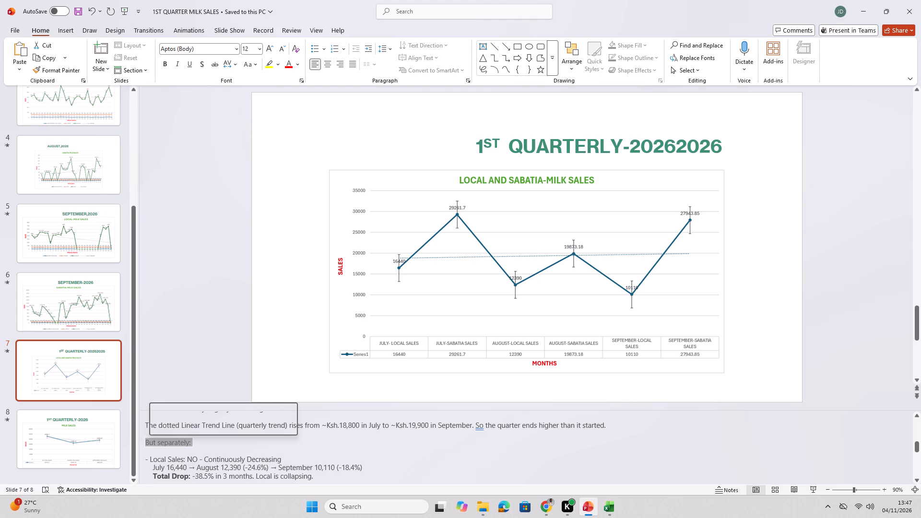
pyautogui.click(157, 428)
pyautogui.click(212, 450)
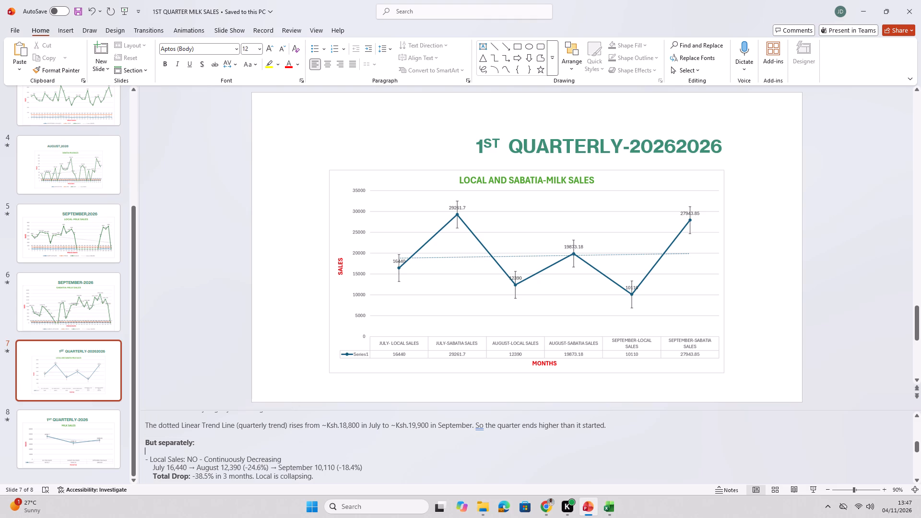
# Apply the grammar suggestion "So," to the sentence about the quarter ending higher than it started.
pyautogui.scroll(2, 209, 457)
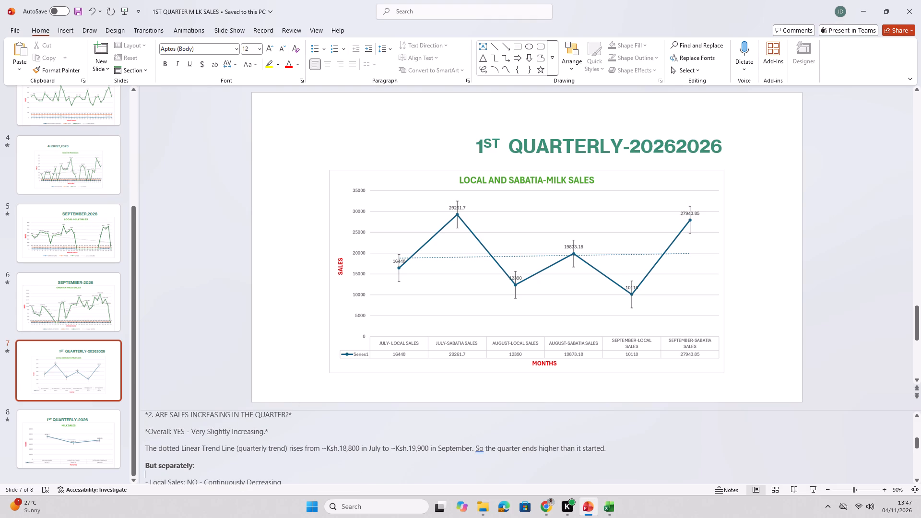
pyautogui.rightClick(482, 448)
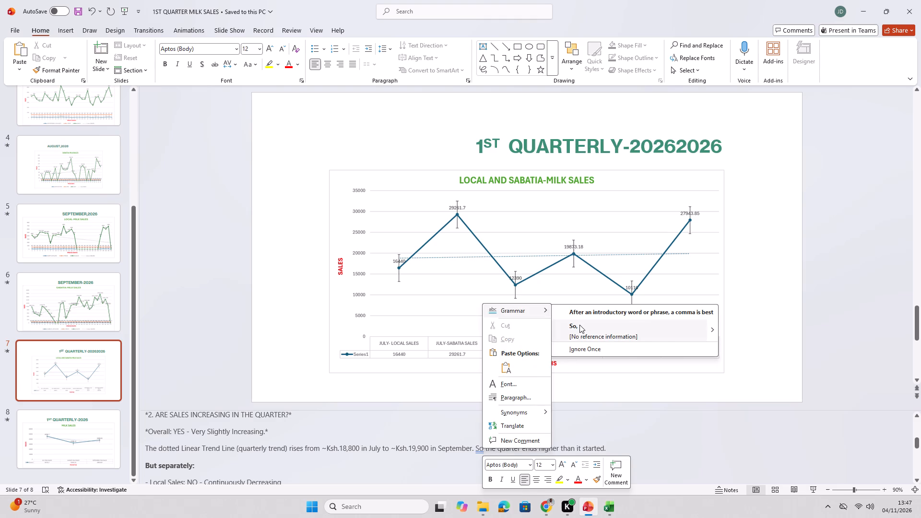
pyautogui.click(579, 324)
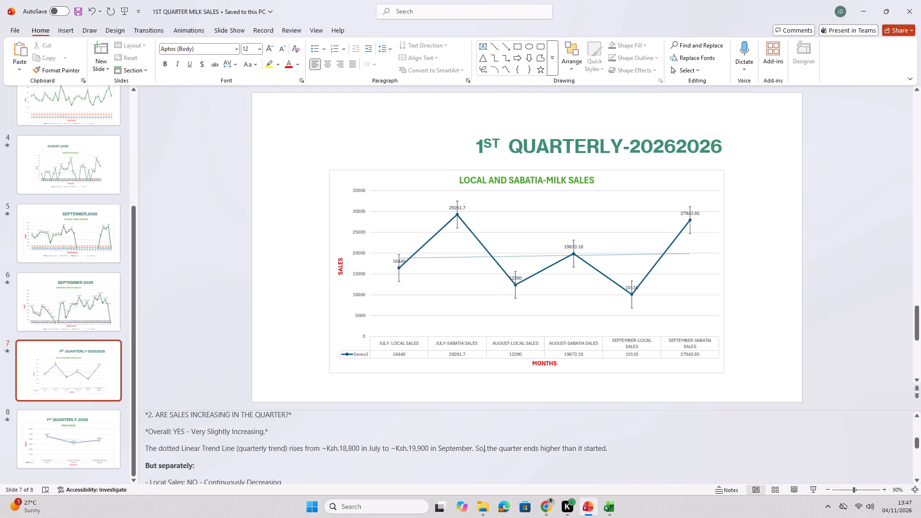
# Delete both asterisks around "Overall: YES - Very Slightly Increasing.".
pyautogui.scroll(1, 260, 445)
pyautogui.click(148, 441)
pyautogui.press('BackSpace')
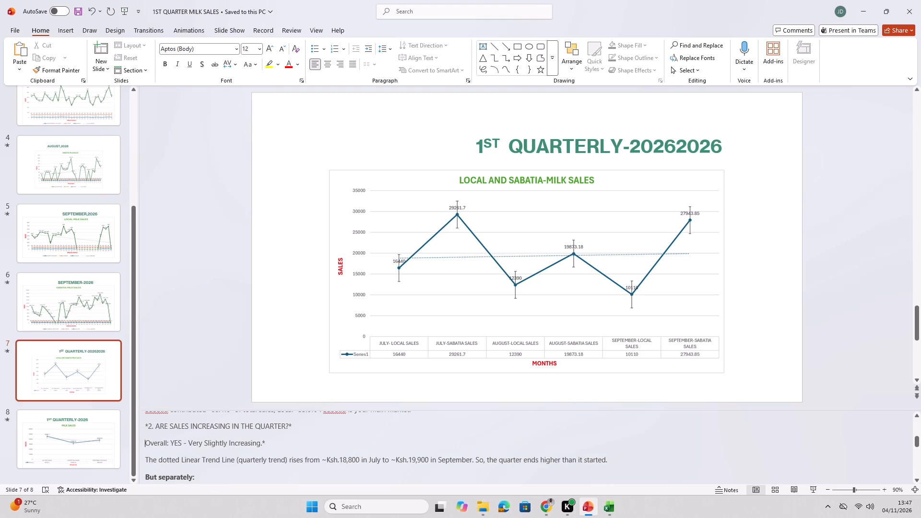
pyautogui.click(263, 442)
pyautogui.click(266, 442)
pyautogui.press('BackSpace')
# Delete both asterisks around the heading "2. ARE SALES INCREASING IN THE QUARTER?" and make the heading bold.
pyautogui.scroll(3, 266, 454)
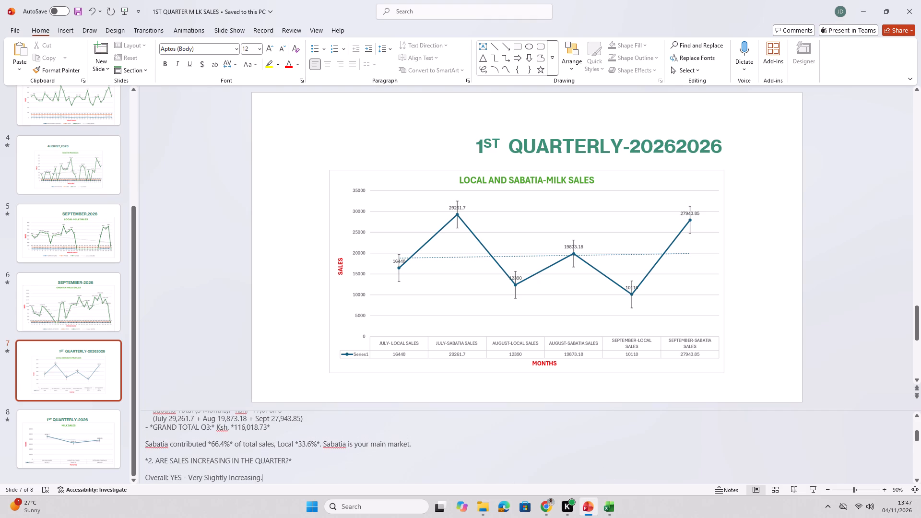
pyautogui.click(292, 458)
pyautogui.press('BackSpace')
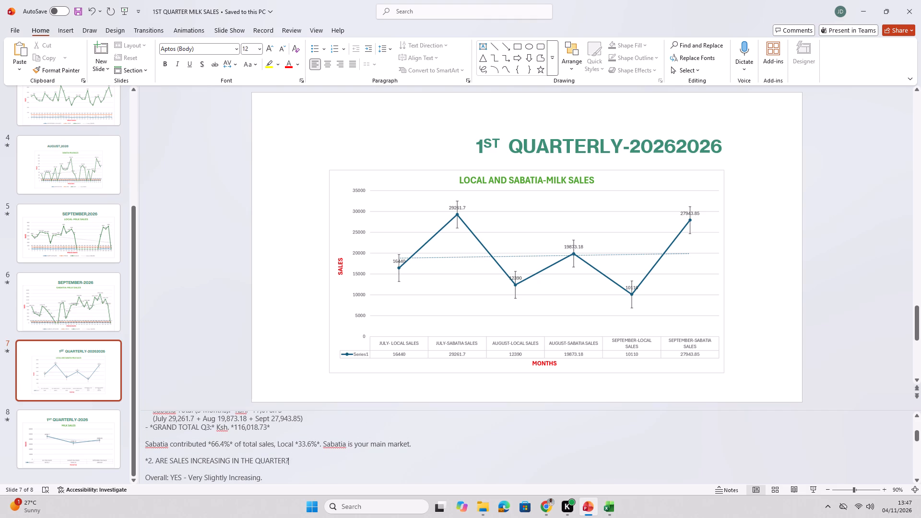
pyautogui.click(149, 459)
pyautogui.press('BackSpace')
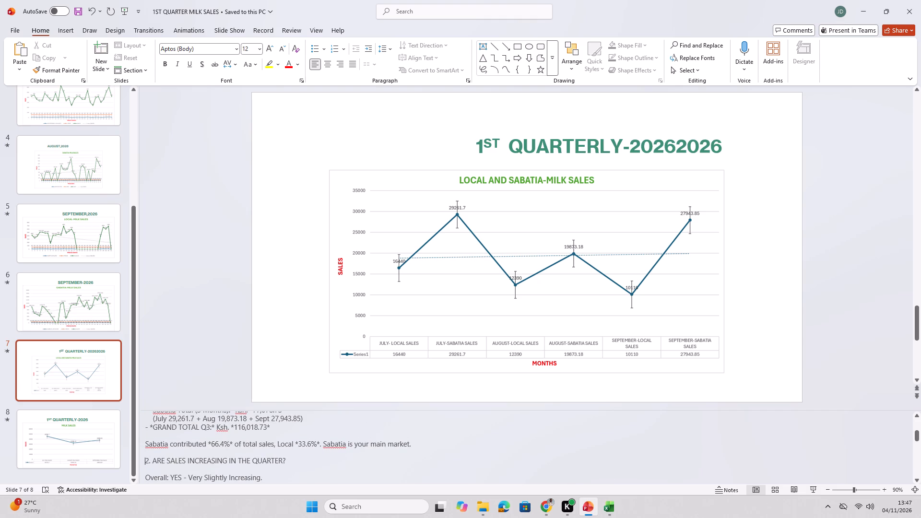
pyautogui.moveTo(289, 461); pyautogui.dragTo(139, 460)
pyautogui.click(144, 442)
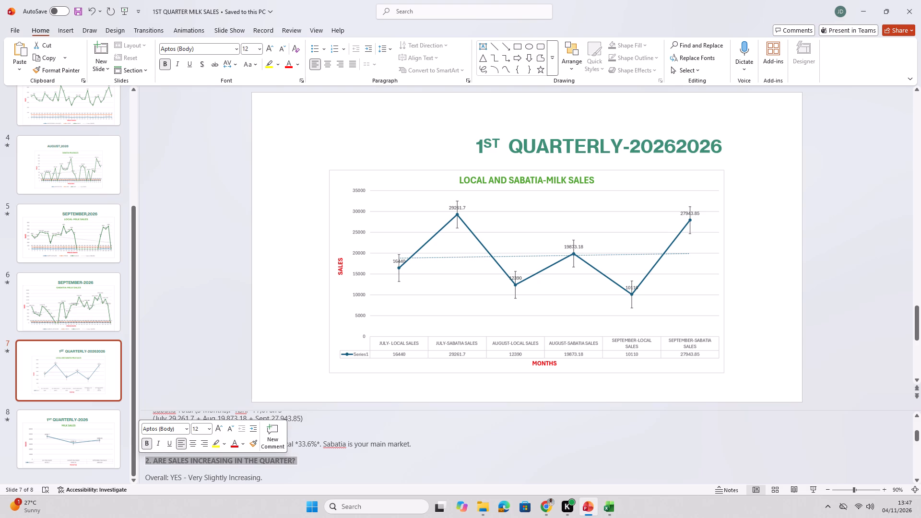
pyautogui.click(307, 473)
# Make the label "Overall:" bold in the line "Overall: YES - Very Slightly Increasing.".
pyautogui.scroll(1, 310, 473)
pyautogui.scroll(-2, 310, 475)
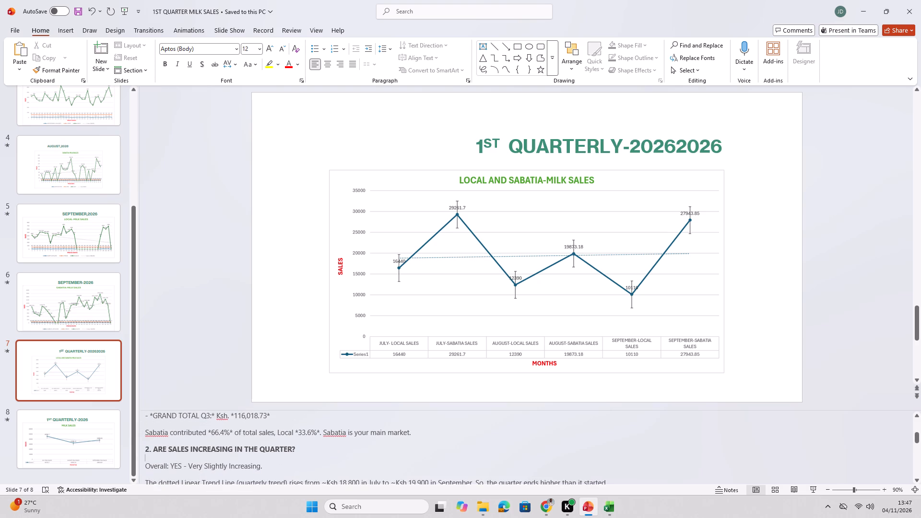
pyautogui.moveTo(169, 467); pyautogui.dragTo(145, 469)
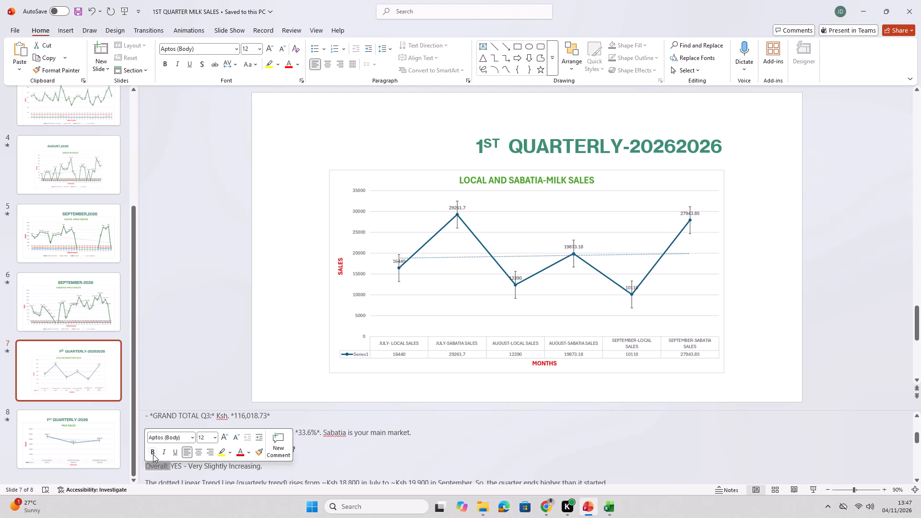
pyautogui.click(153, 454)
pyautogui.click(193, 478)
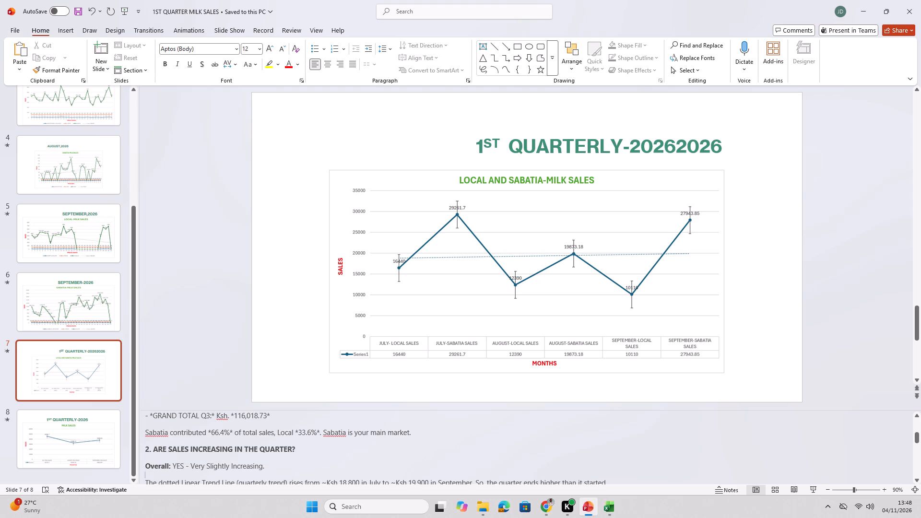
# Change "your main market" to "our main market" in the sentence about Sabatia.
pyautogui.scroll(1, 306, 473)
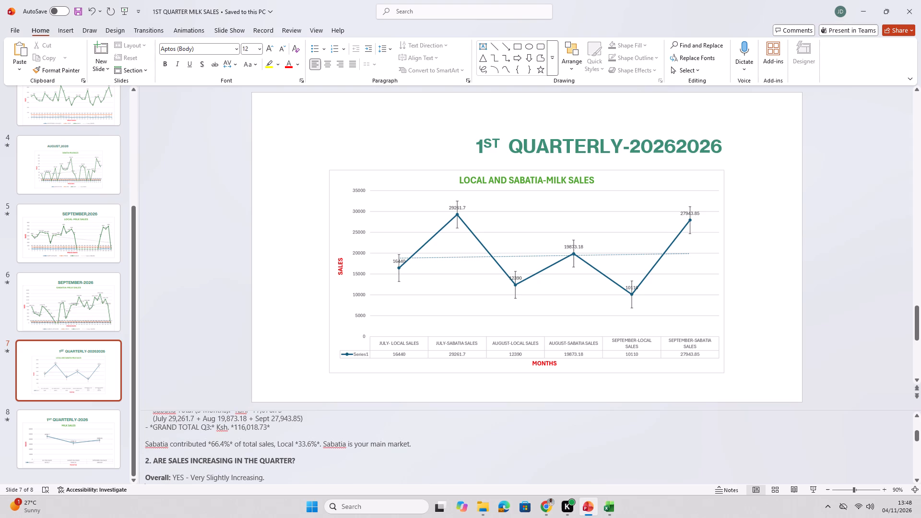
pyautogui.click(355, 444)
pyautogui.click(358, 445)
pyautogui.press('BackSpace')
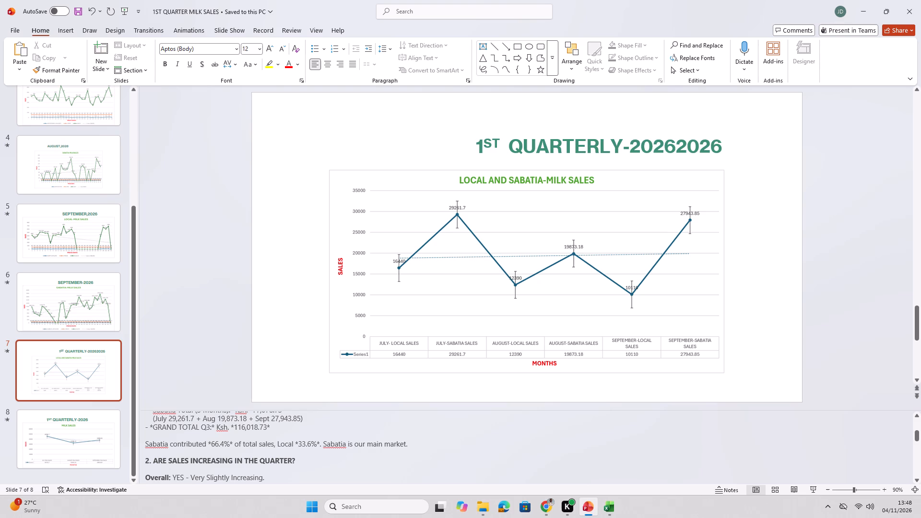
# Delete the asterisks around 33.6% and 66.4% in the sales contribution sentence, keeping a space after "contributed".
pyautogui.click(319, 445)
pyautogui.press('BackSpace')
pyautogui.click(297, 443)
pyautogui.press('BackSpace')
pyautogui.click(209, 442)
pyautogui.press('BackSpace')
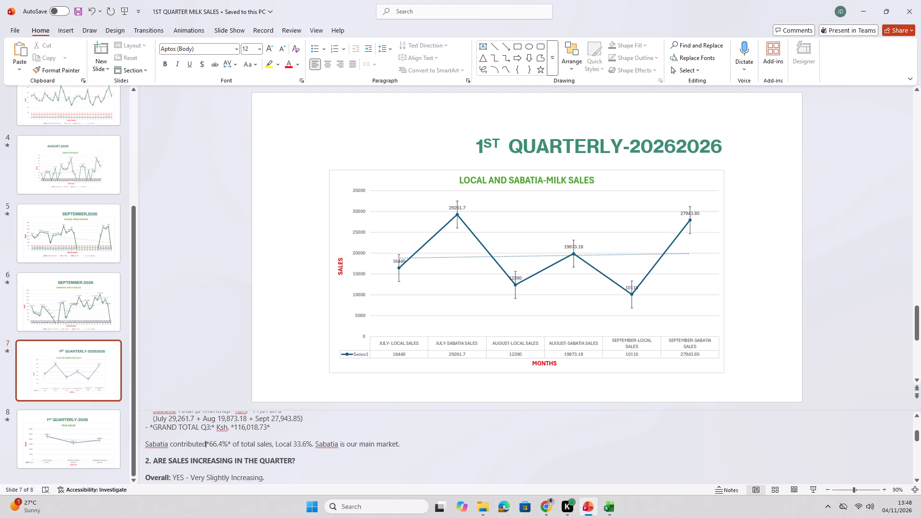
pyautogui.press('space')
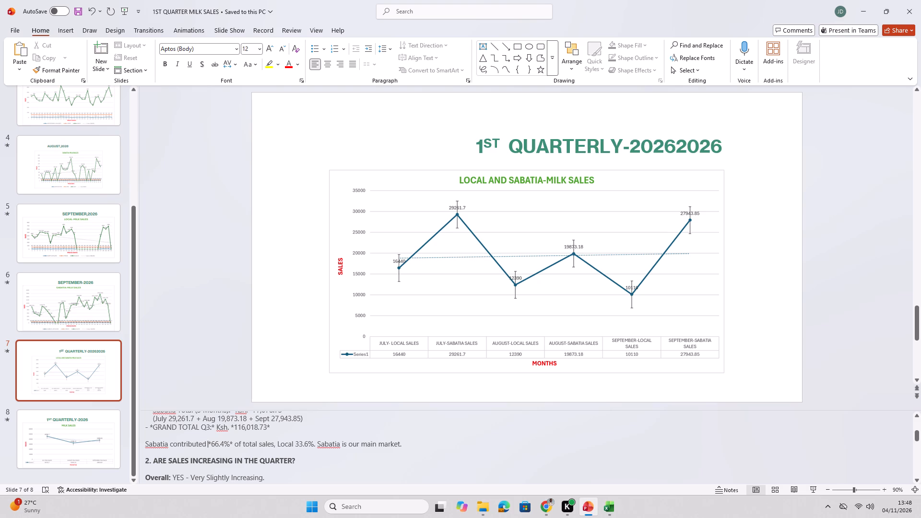
pyautogui.click(212, 444)
pyautogui.press('BackSpace')
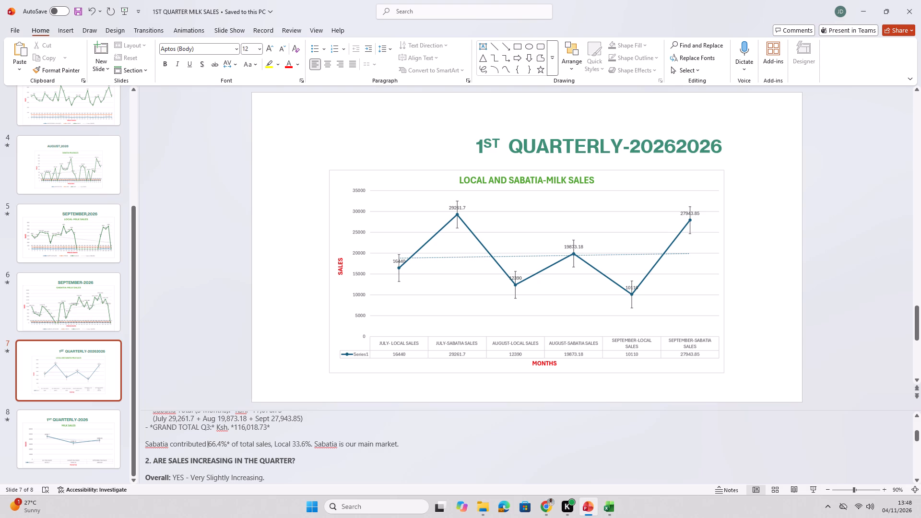
pyautogui.click(229, 442)
pyautogui.press('BackSpace')
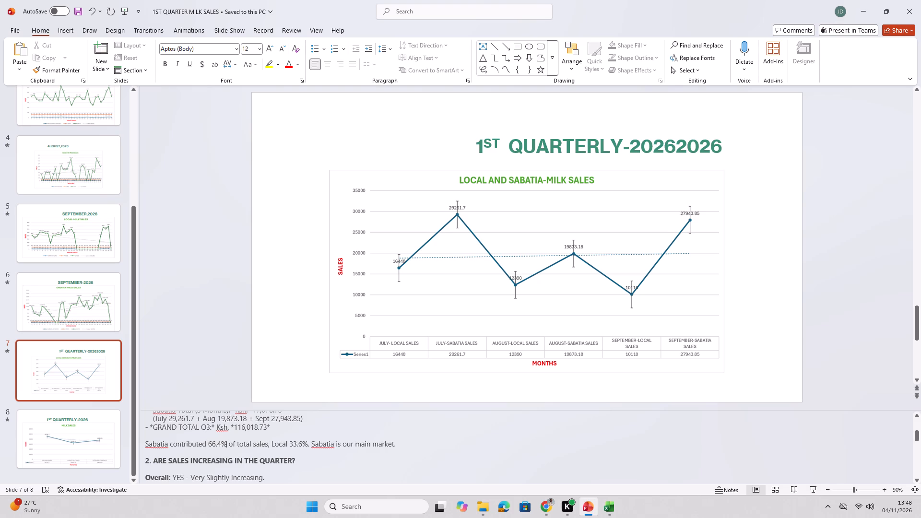
# Delete the asterisks around "GRAND TOTAL Q3:" and the one after 116,018.73 in the totals list.
pyautogui.scroll(2, 202, 434)
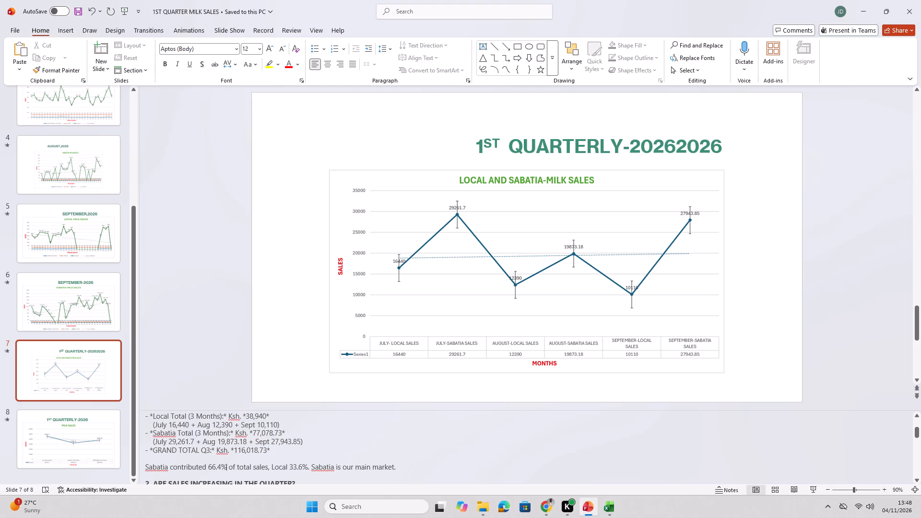
pyautogui.click(270, 449)
pyautogui.press('BackSpace')
pyautogui.scroll(1, 256, 461)
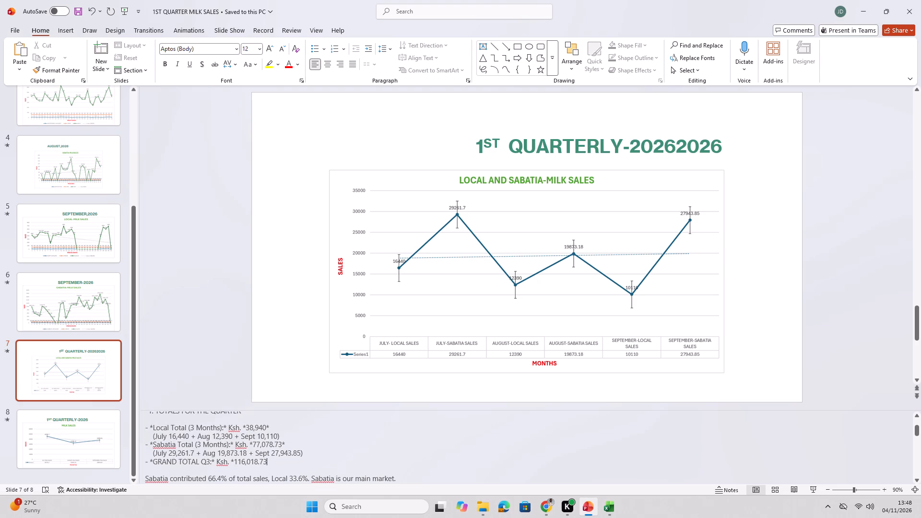
pyautogui.click(153, 459)
pyautogui.press('BackSpace')
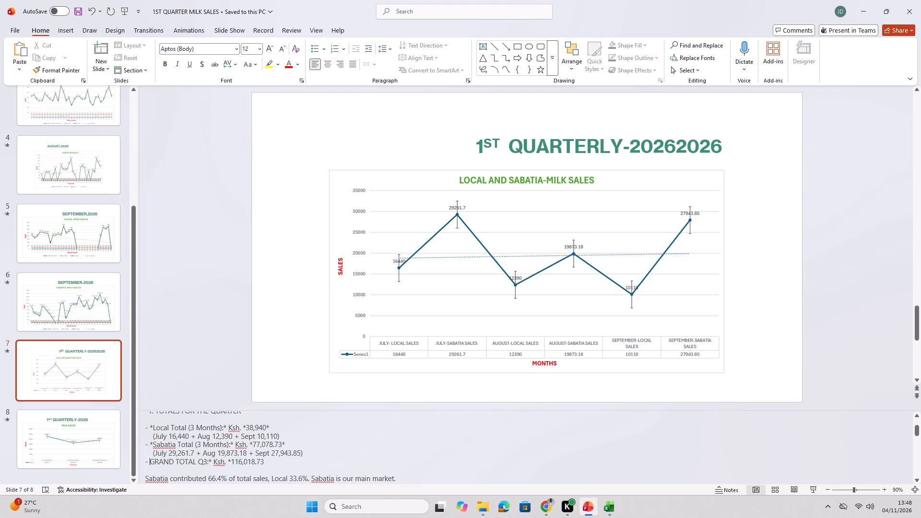
pyautogui.click(210, 461)
pyautogui.press('BackSpace')
pyautogui.scroll(2, 221, 483)
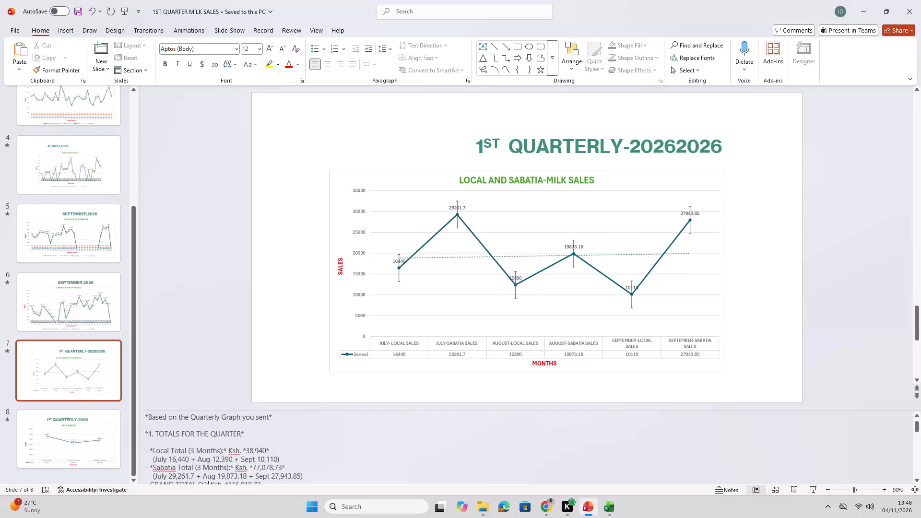
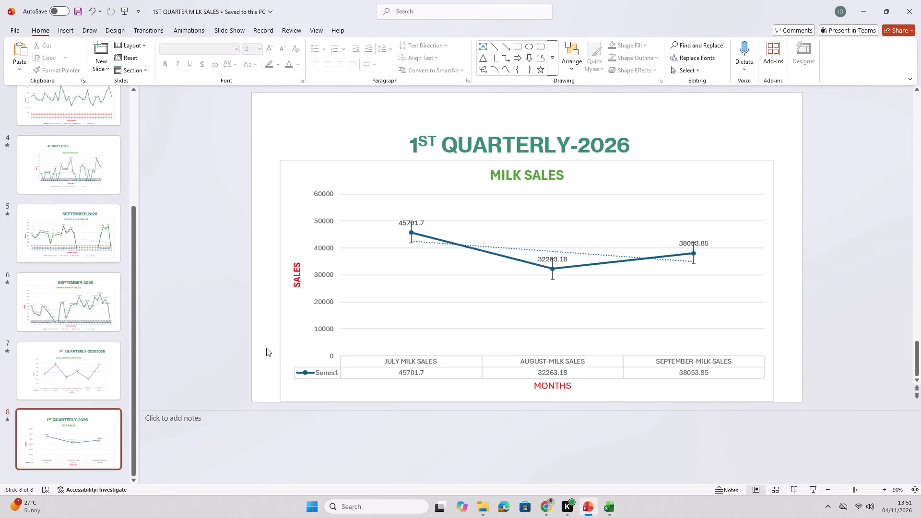
# Review the speaker notes of slide 6, from the Summary figures through to the September Sabatia pattern section.
pyautogui.scroll(2, 266, 348)
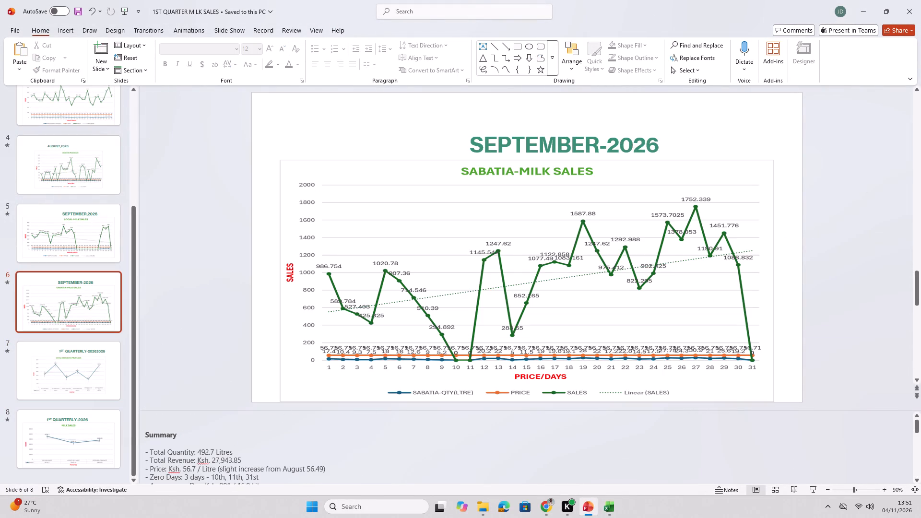
pyautogui.scroll(-4, 236, 490)
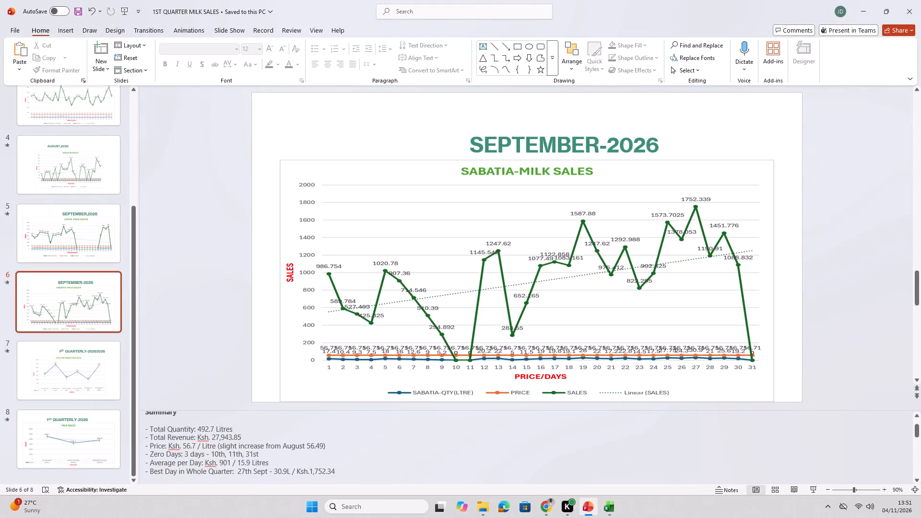
pyautogui.scroll(-4, 239, 454)
pyautogui.scroll(1, 239, 454)
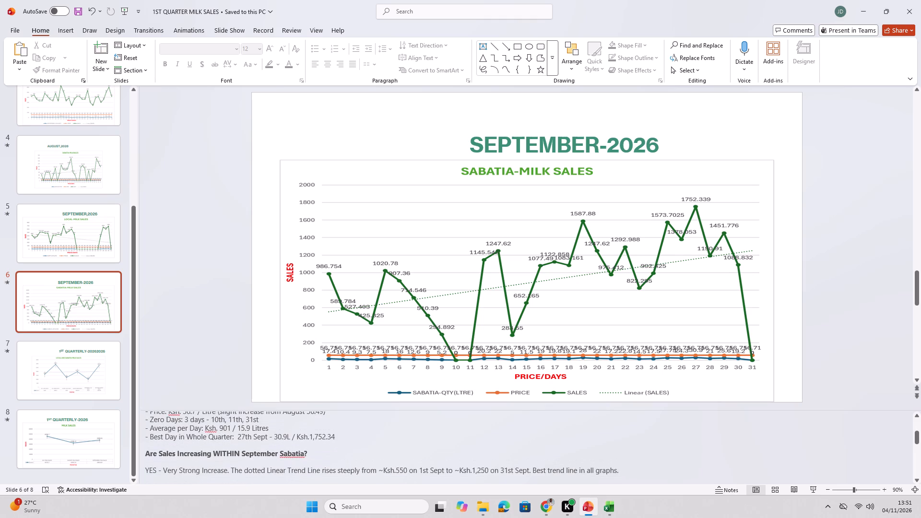
pyautogui.scroll(1, 239, 454)
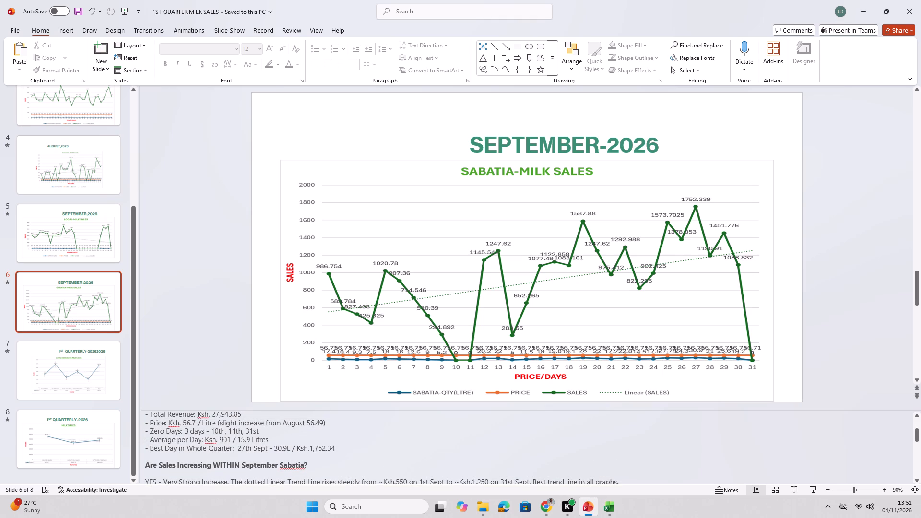
pyautogui.scroll(4, 240, 454)
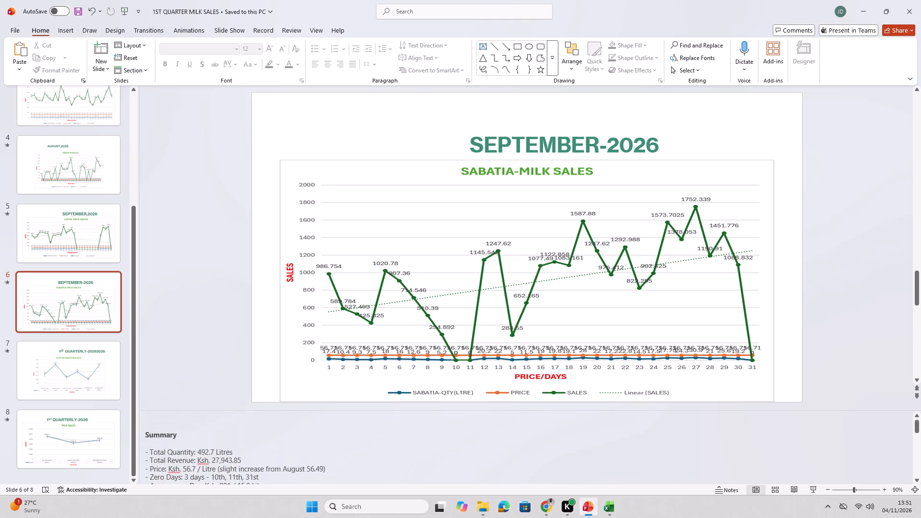
pyautogui.scroll(1, 240, 454)
pyautogui.scroll(-4, 240, 454)
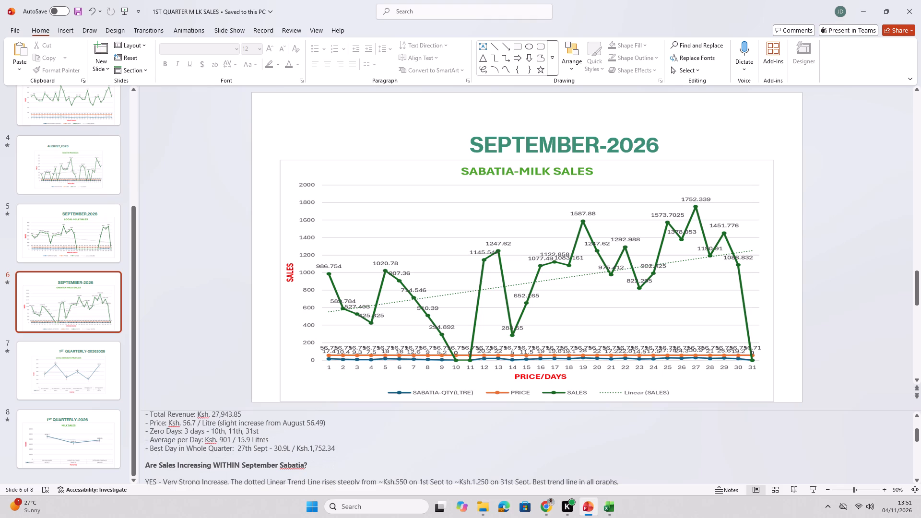
pyautogui.scroll(-3, 241, 454)
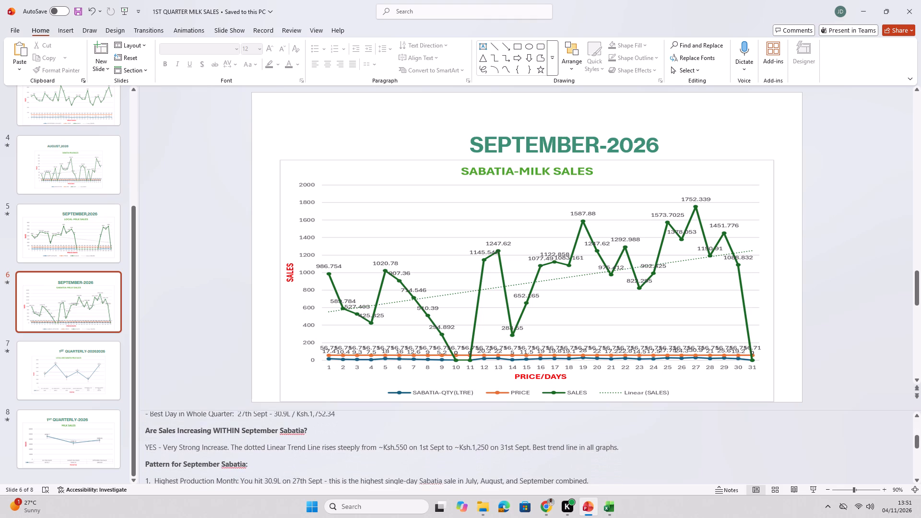
pyautogui.scroll(3, 242, 455)
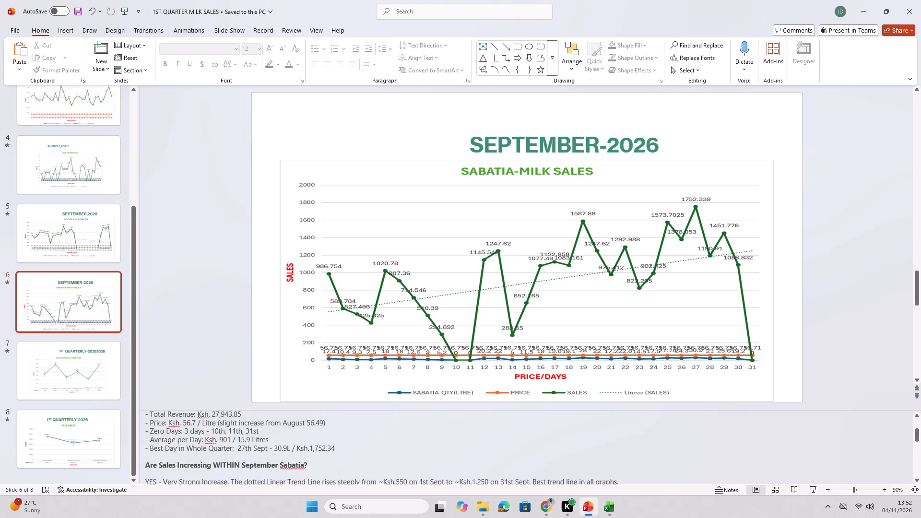
pyautogui.scroll(6, 269, 462)
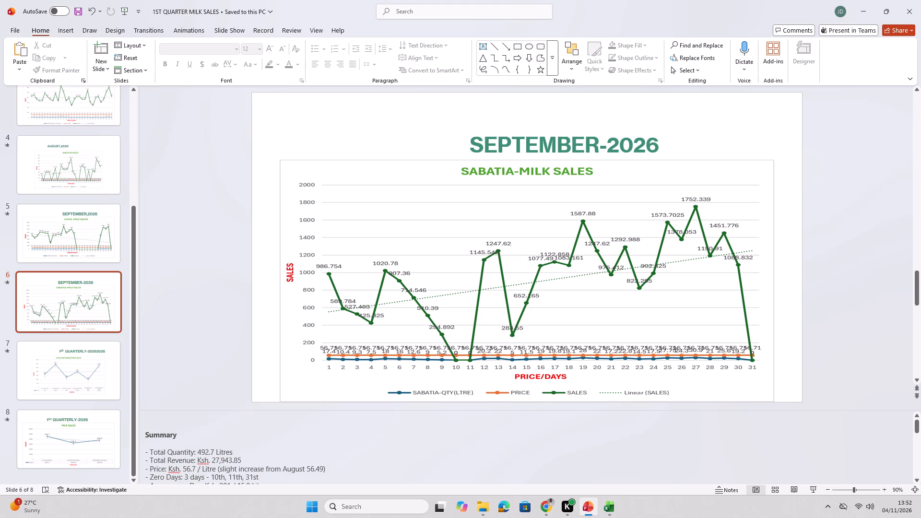
pyautogui.scroll(-1, 243, 464)
pyautogui.scroll(1, 243, 466)
pyautogui.scroll(-3, 243, 466)
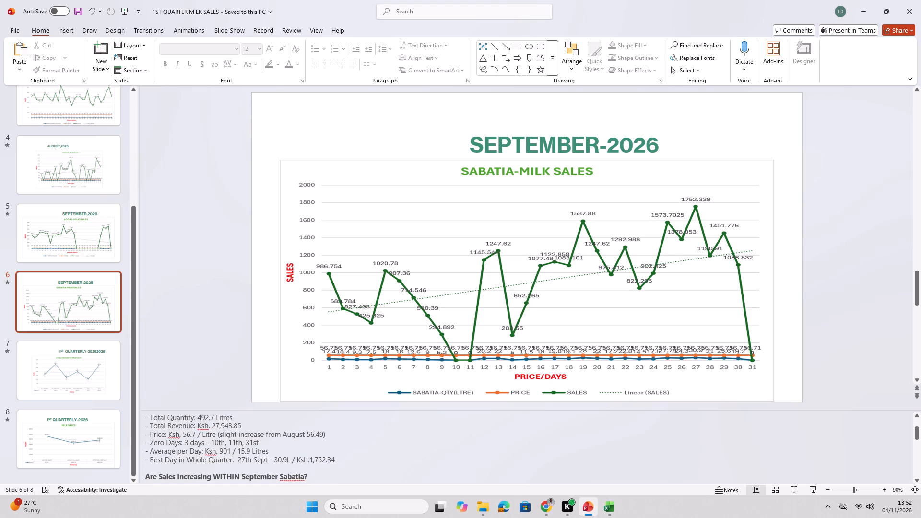
# Delete all the bullet lines under the Summary heading in slide 6's notes, from Total Quantity through Best Day in Whole Quarter.
pyautogui.click(341, 461)
pyautogui.press('BackSpace')
pyautogui.press('BackSpace')
pyautogui.press('BackSpace')
pyautogui.press('BackSpace')
pyautogui.press('BackSpace')
pyautogui.press('BackSpace')
pyautogui.press('BackSpace')
pyautogui.press('BackSpace')
pyautogui.press('BackSpace')
pyautogui.press('BackSpace')
pyautogui.press('BackSpace')
pyautogui.press('BackSpace')
pyautogui.press('BackSpace')
pyautogui.press('BackSpace')
pyautogui.press('BackSpace')
pyautogui.press('BackSpace')
pyautogui.press('BackSpace')
pyautogui.press('BackSpace')
pyautogui.press('BackSpace')
pyautogui.press('BackSpace')
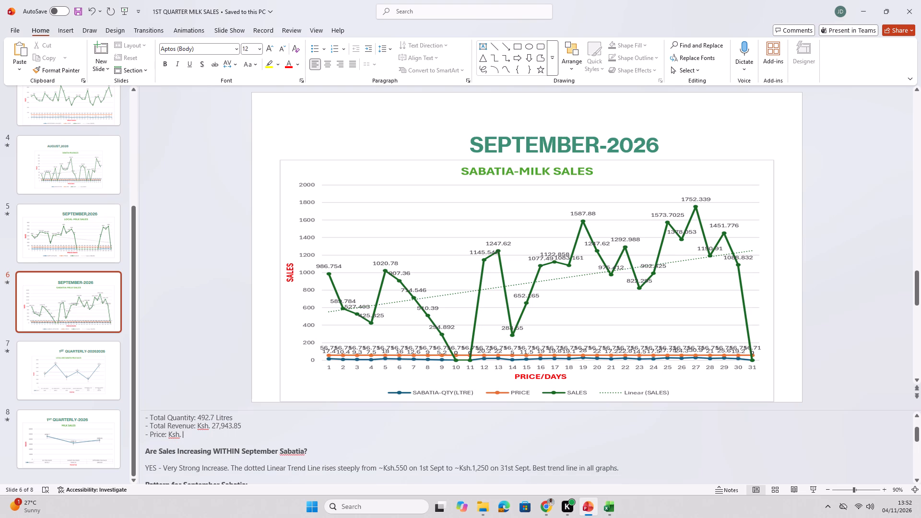
pyautogui.press('BackSpace')
pyautogui.press('BackSpace')
pyautogui.press('BackSpace')
pyautogui.press('BackSpace')
pyautogui.press('BackSpace')
pyautogui.press('BackSpace')
pyautogui.press('BackSpace')
pyautogui.press('BackSpace')
pyautogui.press('BackSpace')
pyautogui.press('BackSpace')
pyautogui.press('BackSpace')
pyautogui.press('BackSpace')
pyautogui.press('BackSpace')
pyautogui.press('BackSpace')
pyautogui.press('BackSpace')
pyautogui.press('BackSpace')
pyautogui.press('BackSpace')
pyautogui.press('BackSpace')
pyautogui.press('BackSpace')
pyautogui.press('BackSpace')
pyautogui.press('BackSpace')
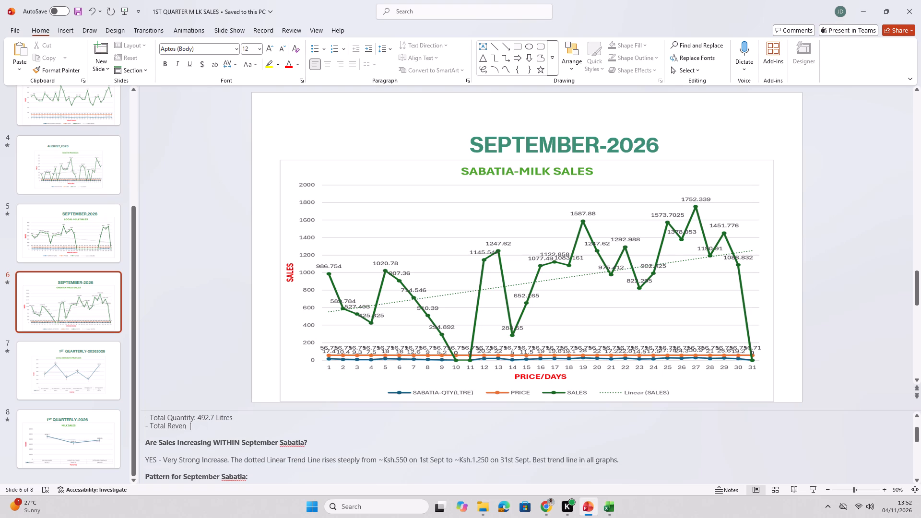
pyautogui.press('BackSpace')
pyautogui.press('BackSpace')
pyautogui.press('BackSpace')
pyautogui.press('BackSpace')
pyautogui.press('BackSpace')
pyautogui.press('BackSpace')
pyautogui.press('BackSpace')
pyautogui.press('BackSpace')
pyautogui.press('BackSpace')
pyautogui.press('BackSpace')
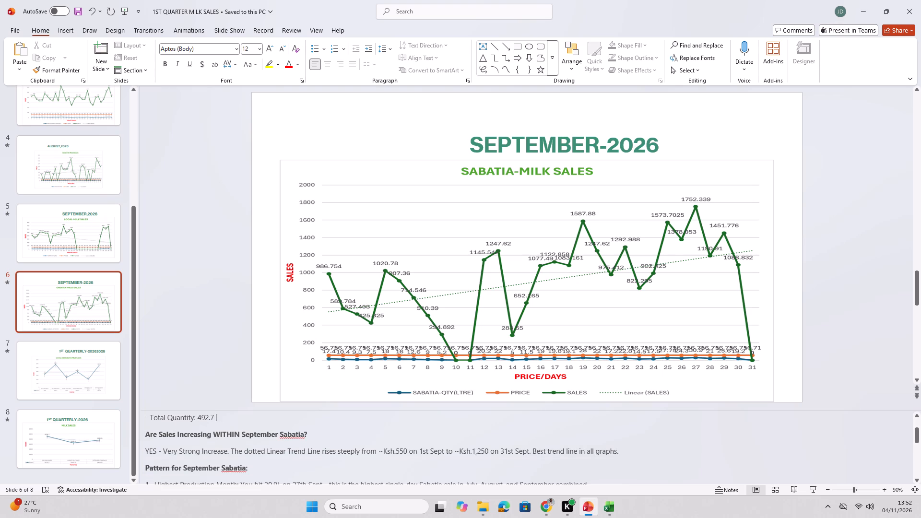
pyautogui.press('BackSpace')
pyautogui.press('BackSpace')
pyautogui.press('BackSpace')
pyautogui.press('BackSpace')
pyautogui.press('BackSpace')
pyautogui.press('BackSpace')
pyautogui.press('BackSpace')
pyautogui.press('BackSpace')
pyautogui.press('BackSpace')
pyautogui.press('BackSpace')
pyautogui.press('BackSpace')
pyautogui.press('BackSpace')
pyautogui.press('BackSpace')
pyautogui.press('BackSpace')
pyautogui.press('BackSpace')
pyautogui.press('BackSpace')
pyautogui.press('BackSpace')
pyautogui.press('BackSpace')
pyautogui.press('BackSpace')
pyautogui.press('BackSpace')
pyautogui.press('BackSpace')
pyautogui.press('BackSpace')
pyautogui.press('BackSpace')
pyautogui.press('BackSpace')
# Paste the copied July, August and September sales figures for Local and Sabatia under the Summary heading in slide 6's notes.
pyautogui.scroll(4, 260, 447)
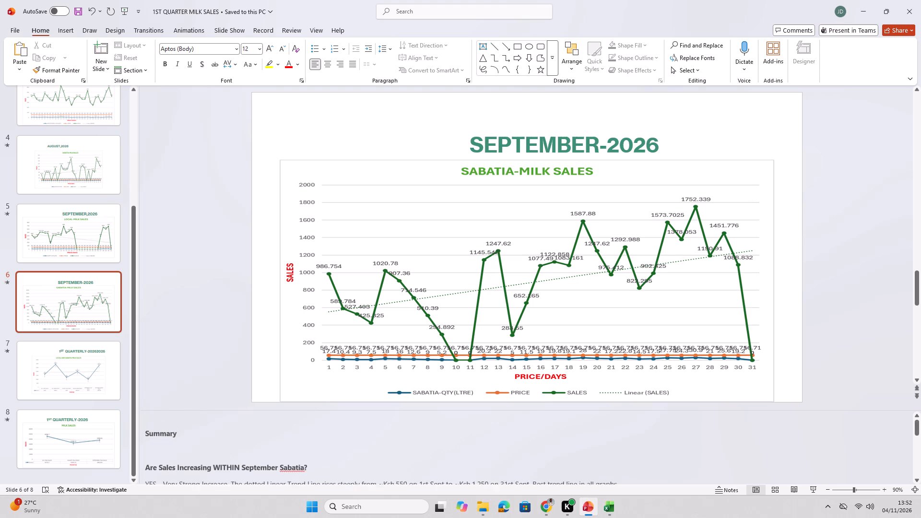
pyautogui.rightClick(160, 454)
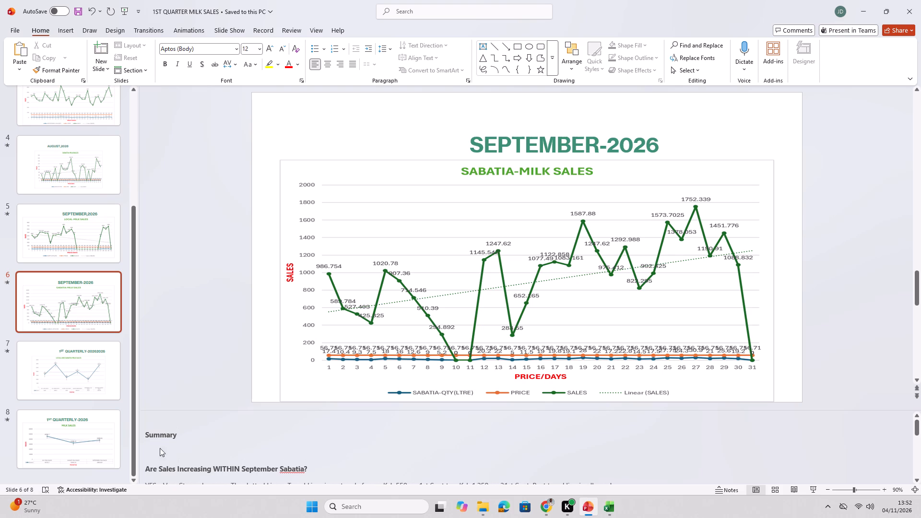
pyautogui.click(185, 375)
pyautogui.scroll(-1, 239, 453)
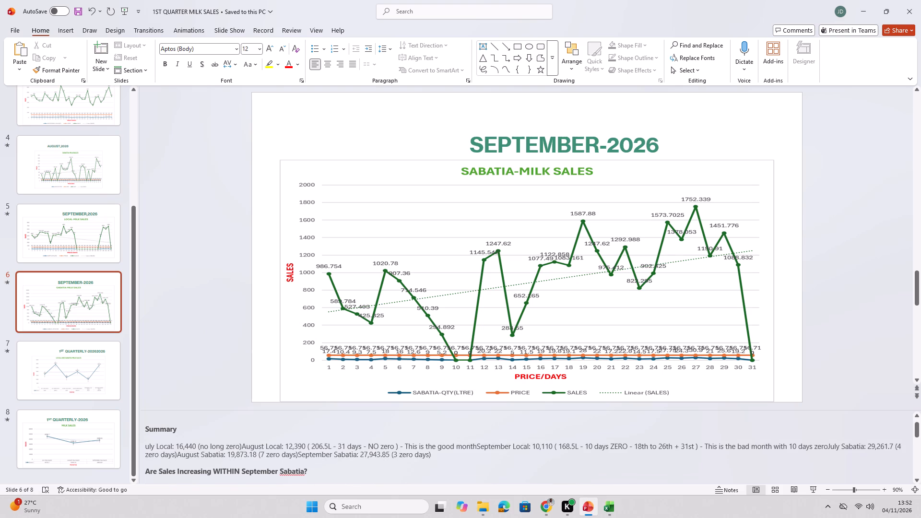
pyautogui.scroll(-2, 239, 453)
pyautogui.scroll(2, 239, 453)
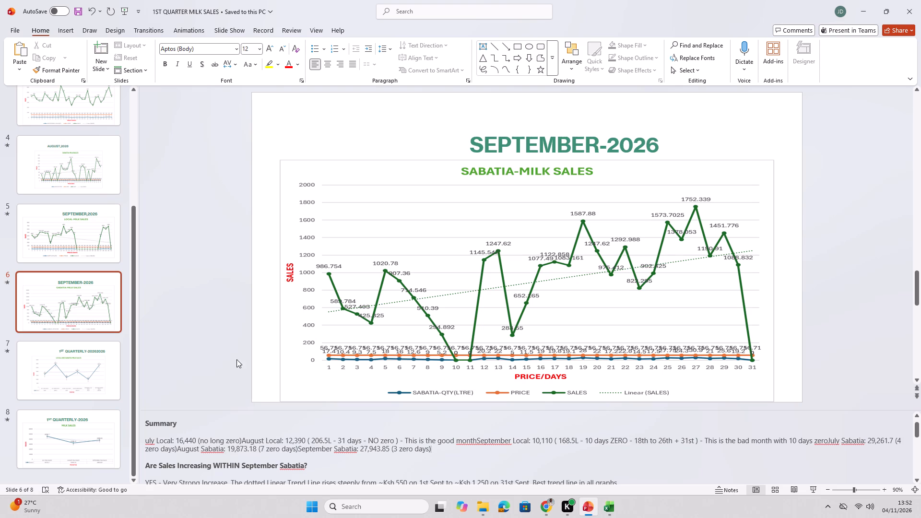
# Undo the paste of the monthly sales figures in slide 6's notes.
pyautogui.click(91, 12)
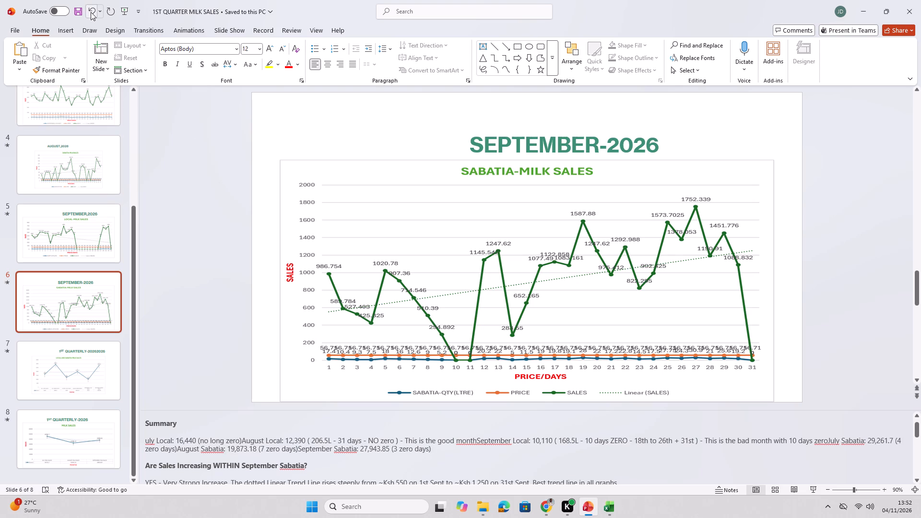
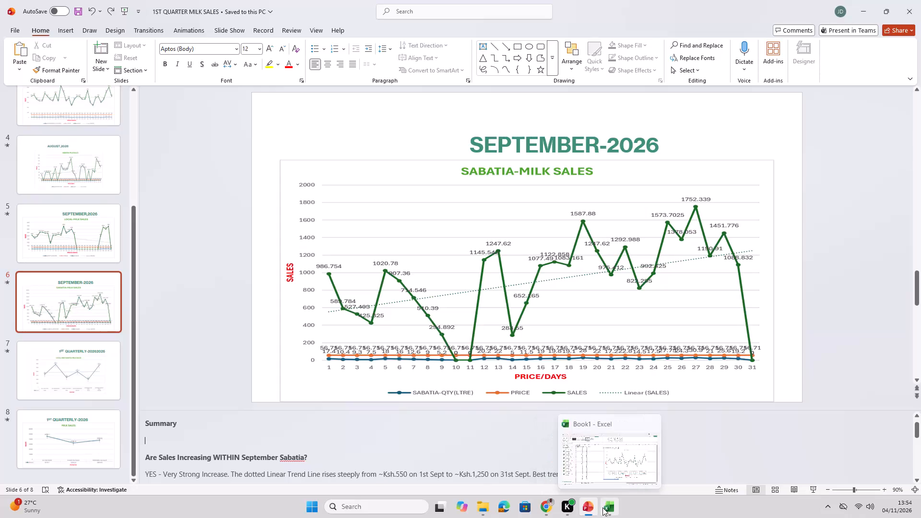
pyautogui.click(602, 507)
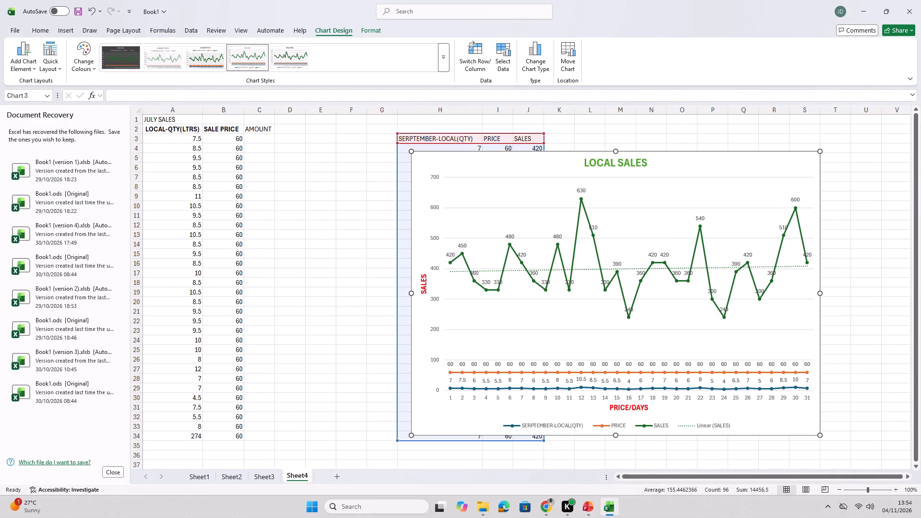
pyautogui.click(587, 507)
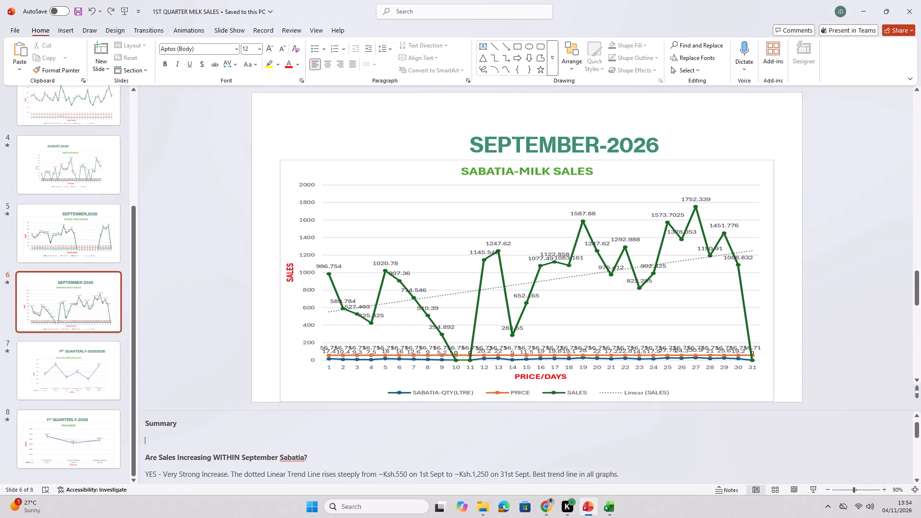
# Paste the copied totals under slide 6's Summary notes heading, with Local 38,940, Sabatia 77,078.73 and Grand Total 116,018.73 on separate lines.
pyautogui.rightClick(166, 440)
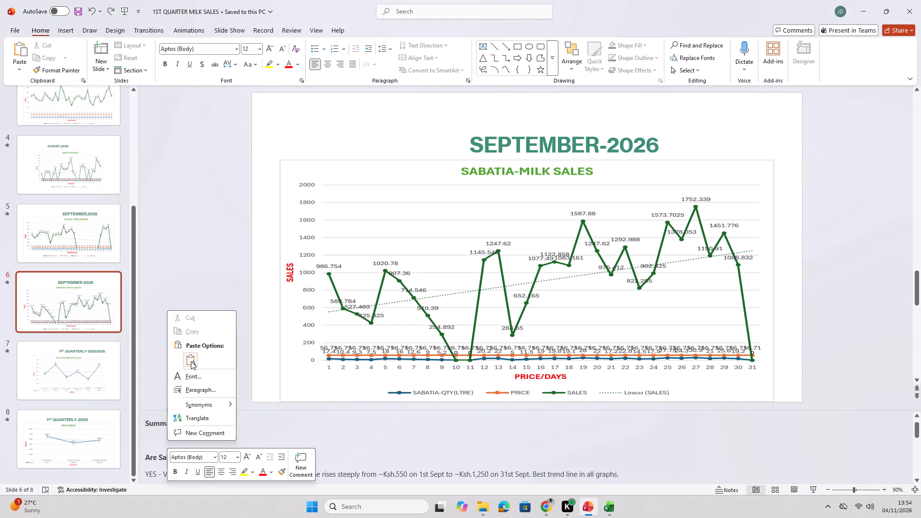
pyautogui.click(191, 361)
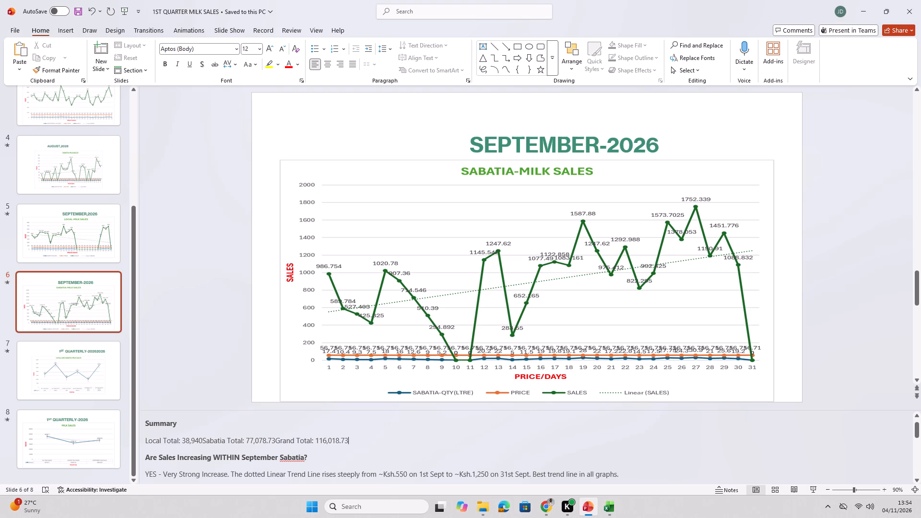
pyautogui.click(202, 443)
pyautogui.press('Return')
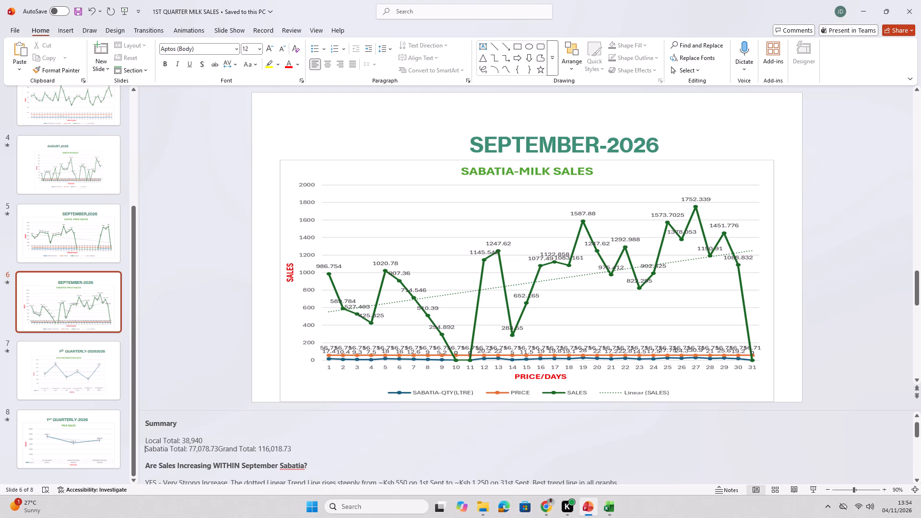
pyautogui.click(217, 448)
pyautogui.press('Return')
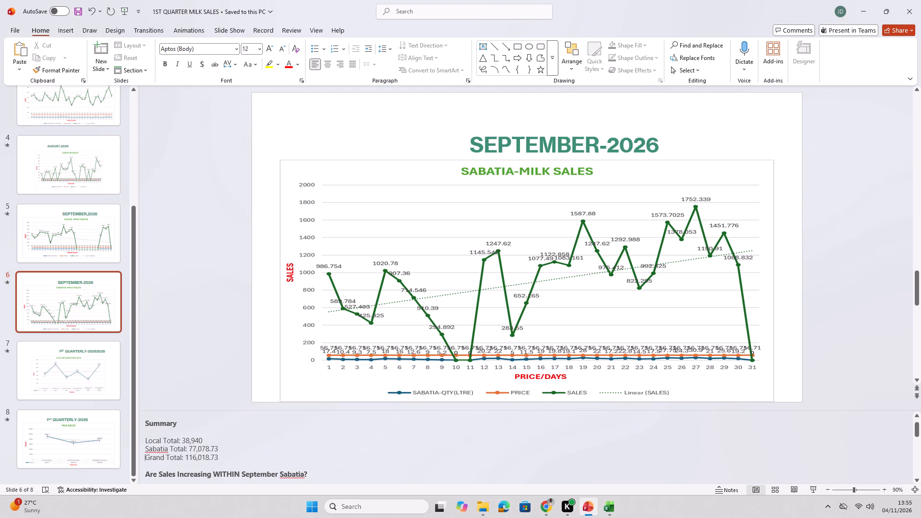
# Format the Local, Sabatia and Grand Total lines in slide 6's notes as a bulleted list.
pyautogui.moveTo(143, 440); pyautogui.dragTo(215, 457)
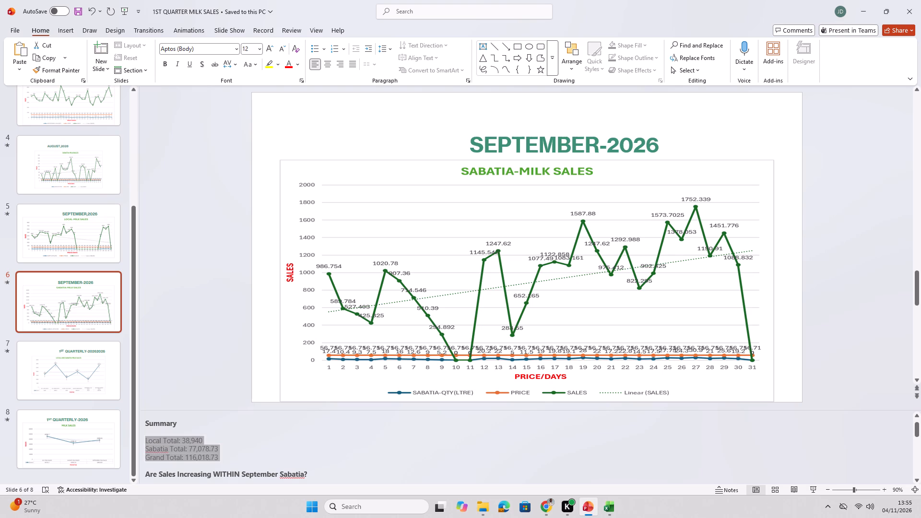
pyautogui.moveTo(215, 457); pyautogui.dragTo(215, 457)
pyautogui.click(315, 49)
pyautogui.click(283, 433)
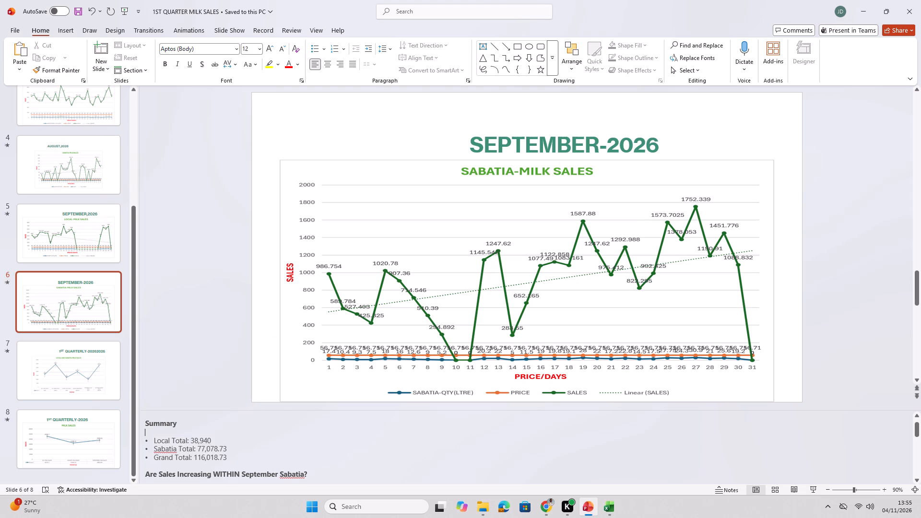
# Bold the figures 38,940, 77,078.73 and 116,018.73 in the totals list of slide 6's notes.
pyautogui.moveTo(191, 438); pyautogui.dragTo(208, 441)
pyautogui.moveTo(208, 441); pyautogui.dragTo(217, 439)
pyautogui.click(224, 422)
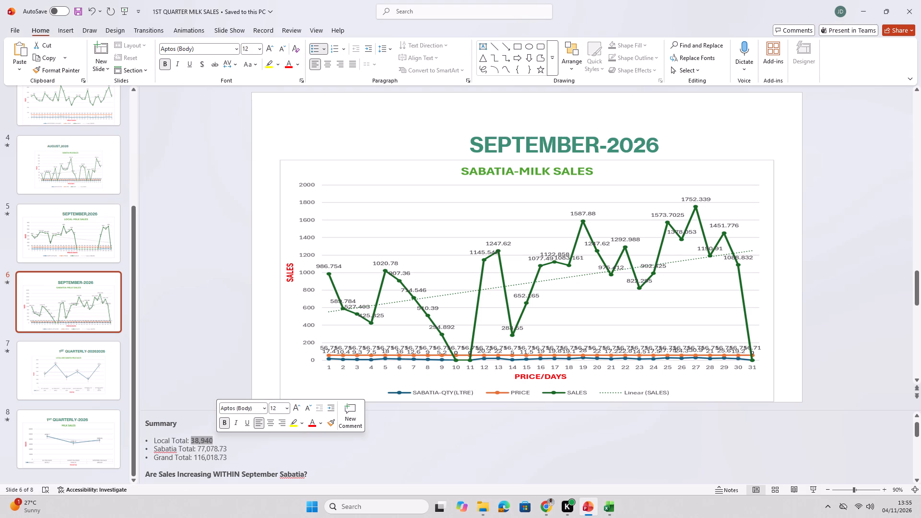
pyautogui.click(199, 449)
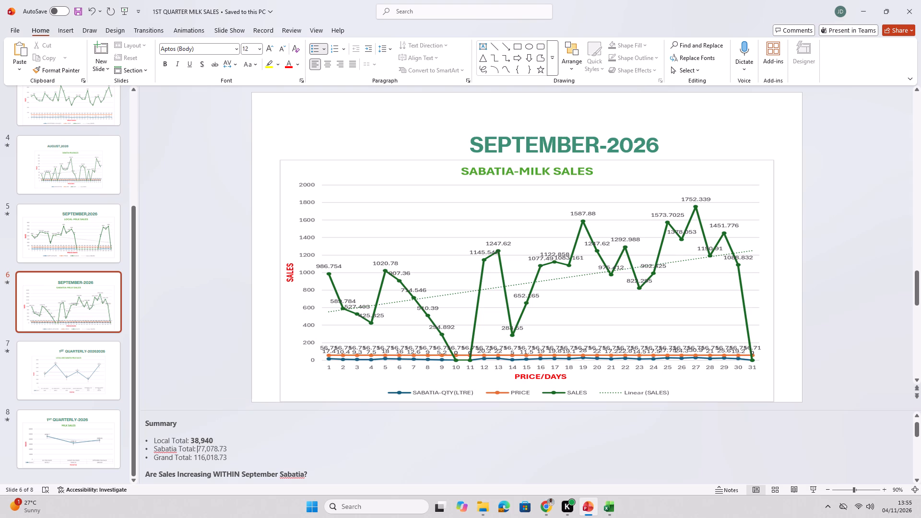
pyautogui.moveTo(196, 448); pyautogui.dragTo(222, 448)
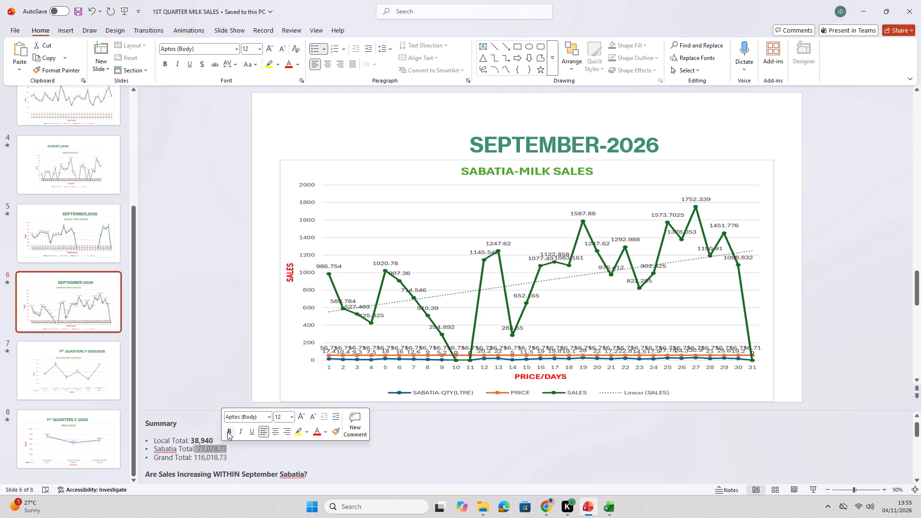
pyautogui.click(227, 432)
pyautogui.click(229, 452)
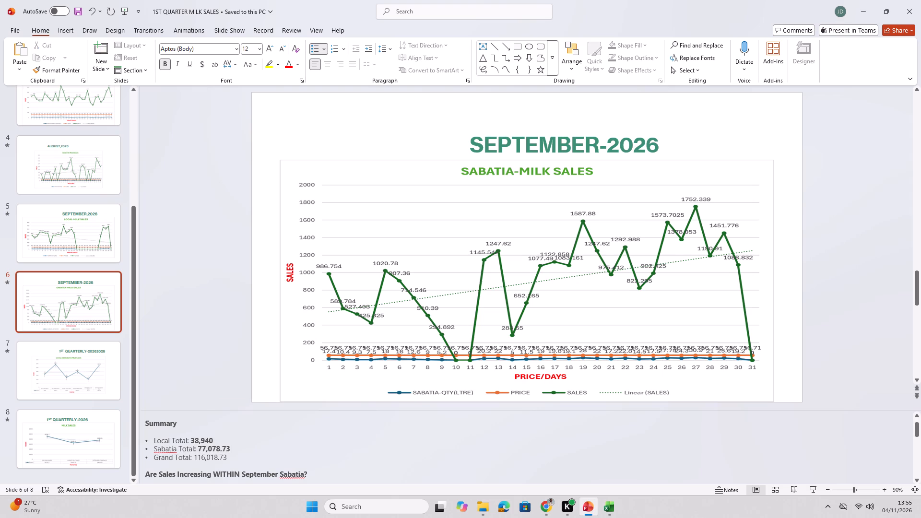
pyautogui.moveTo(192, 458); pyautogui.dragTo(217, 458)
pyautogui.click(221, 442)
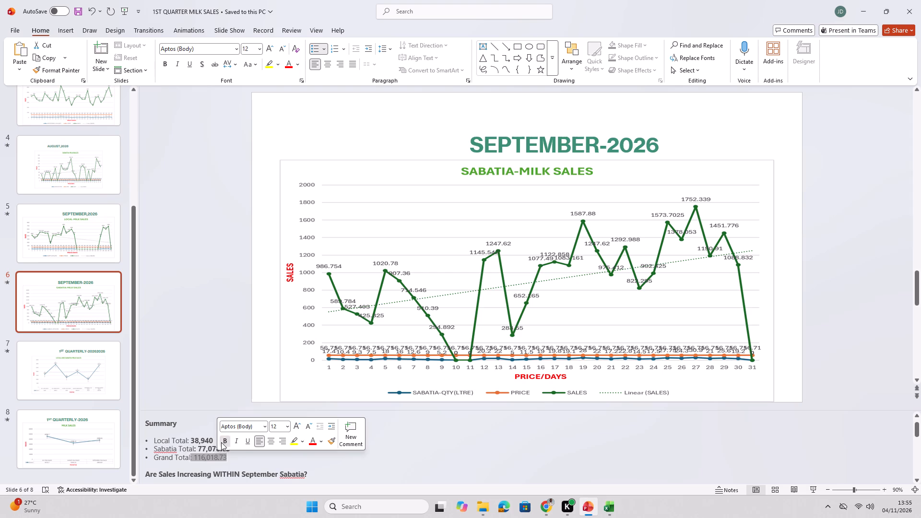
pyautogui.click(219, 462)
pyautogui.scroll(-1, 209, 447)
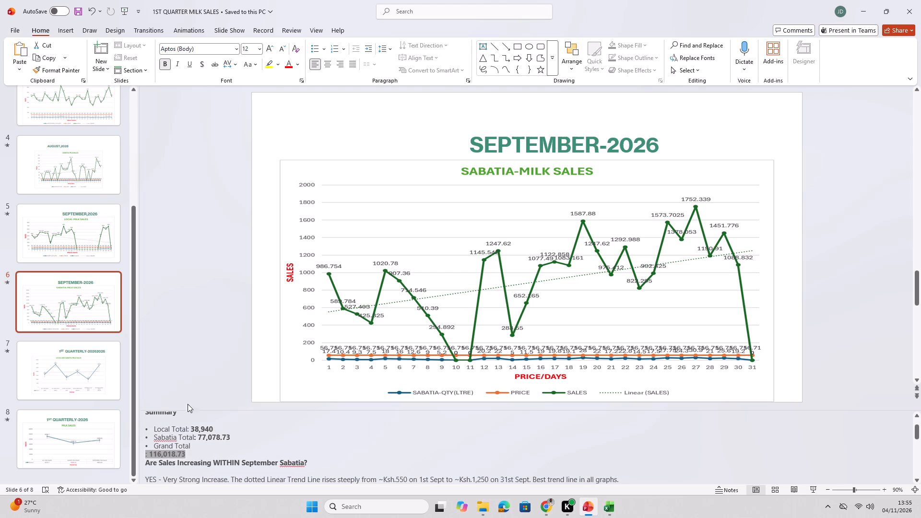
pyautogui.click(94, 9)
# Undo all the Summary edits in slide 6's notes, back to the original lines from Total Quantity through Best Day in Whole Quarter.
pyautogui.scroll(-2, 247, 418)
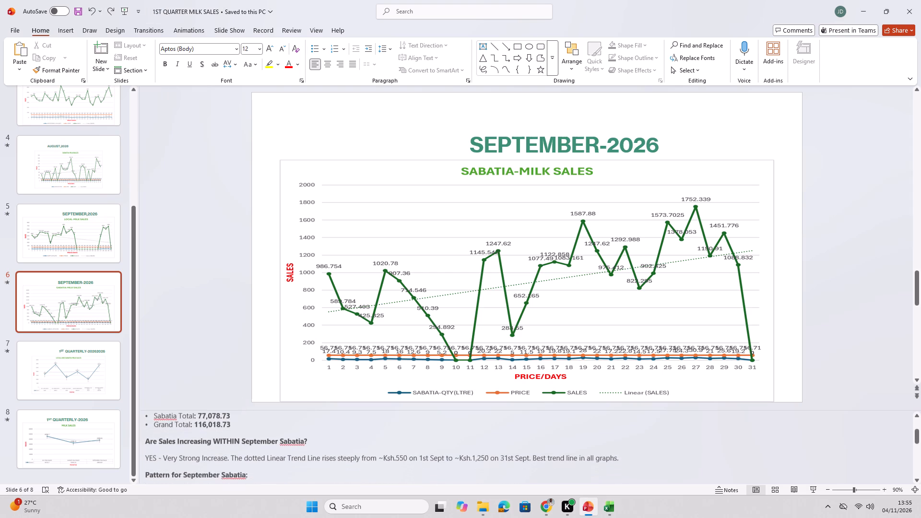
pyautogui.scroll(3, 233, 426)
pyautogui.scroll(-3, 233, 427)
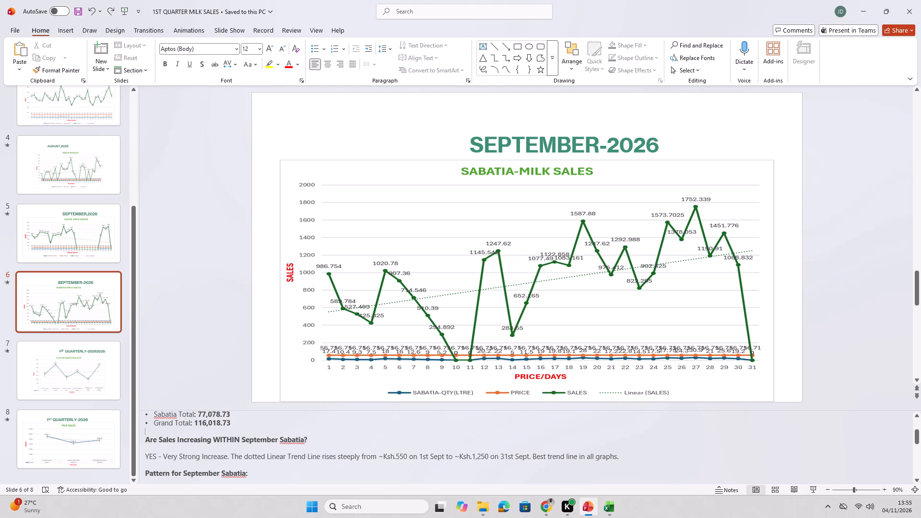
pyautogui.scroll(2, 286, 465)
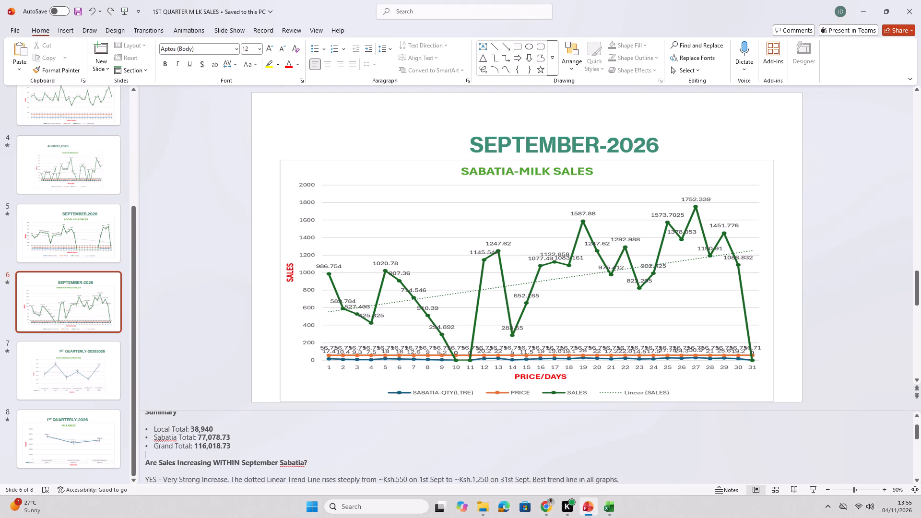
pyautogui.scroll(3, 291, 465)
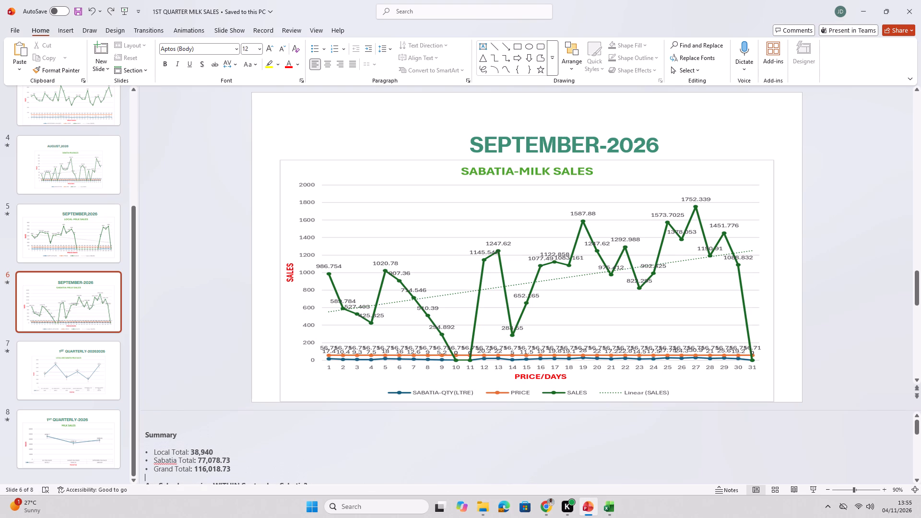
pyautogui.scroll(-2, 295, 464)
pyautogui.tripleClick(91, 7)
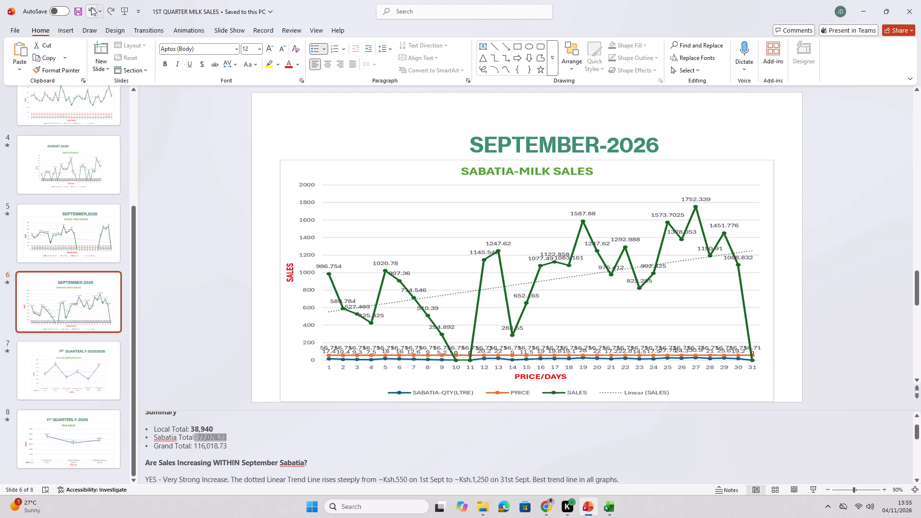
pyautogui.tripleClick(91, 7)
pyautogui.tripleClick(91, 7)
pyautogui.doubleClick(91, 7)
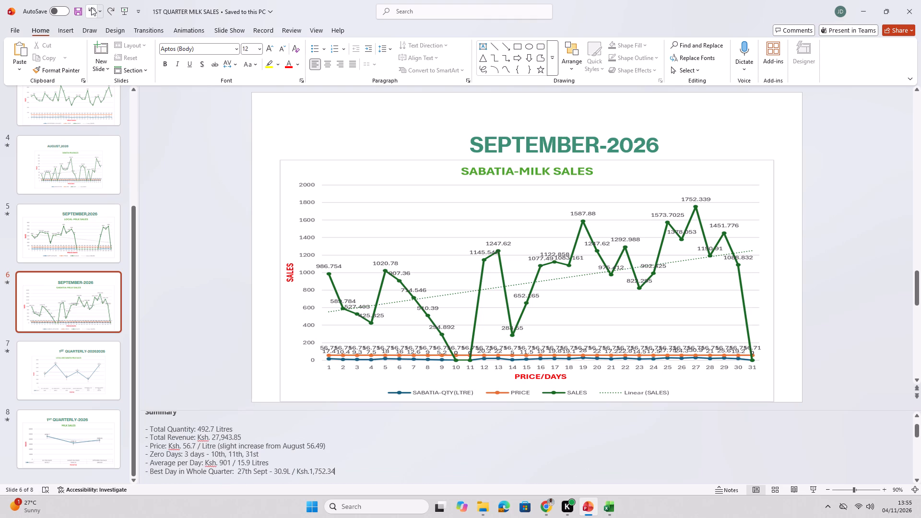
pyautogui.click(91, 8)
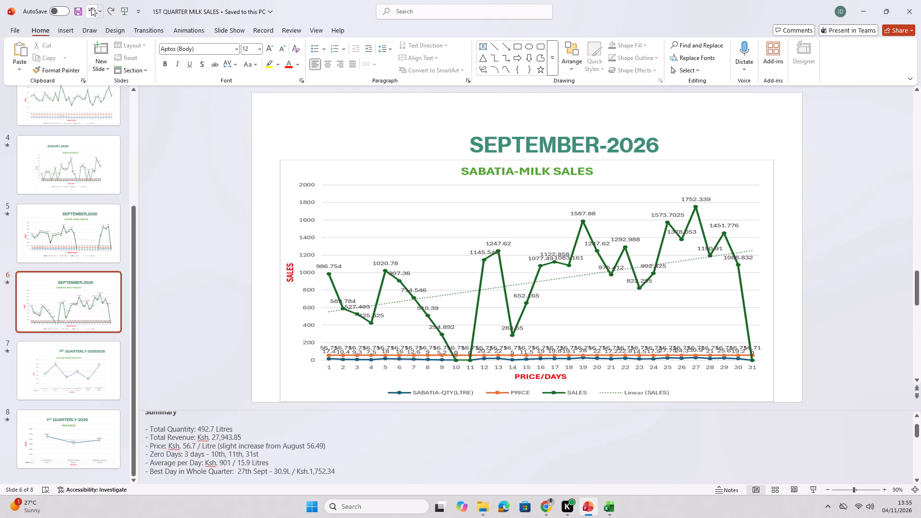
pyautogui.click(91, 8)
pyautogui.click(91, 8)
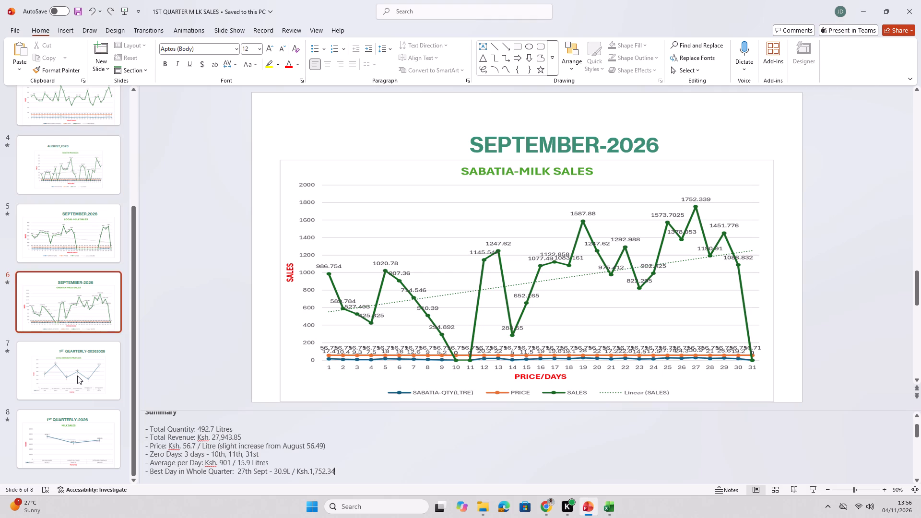
# Delete the opening of slide 7's notes, from the FINAL QUARTERLY SUMMARY heading through the GRAND TOTAL Q3 line.
pyautogui.click(76, 377)
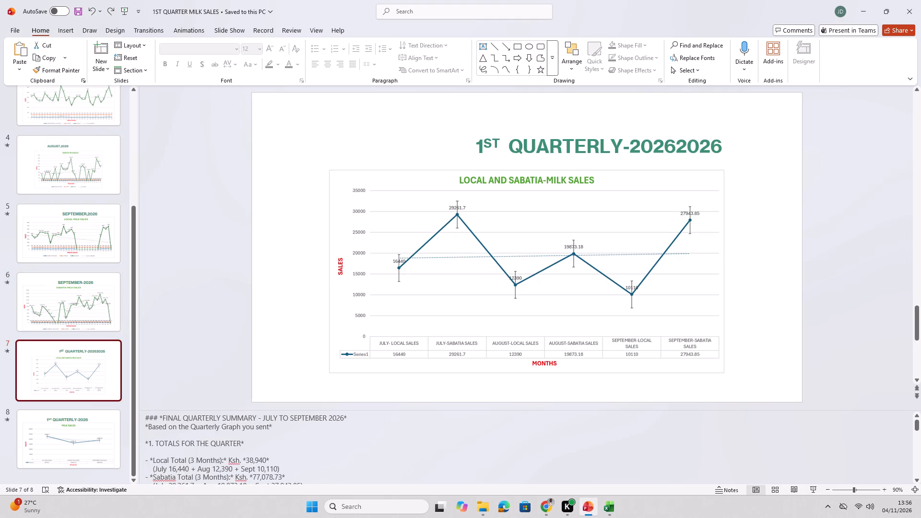
pyautogui.scroll(-5, 220, 475)
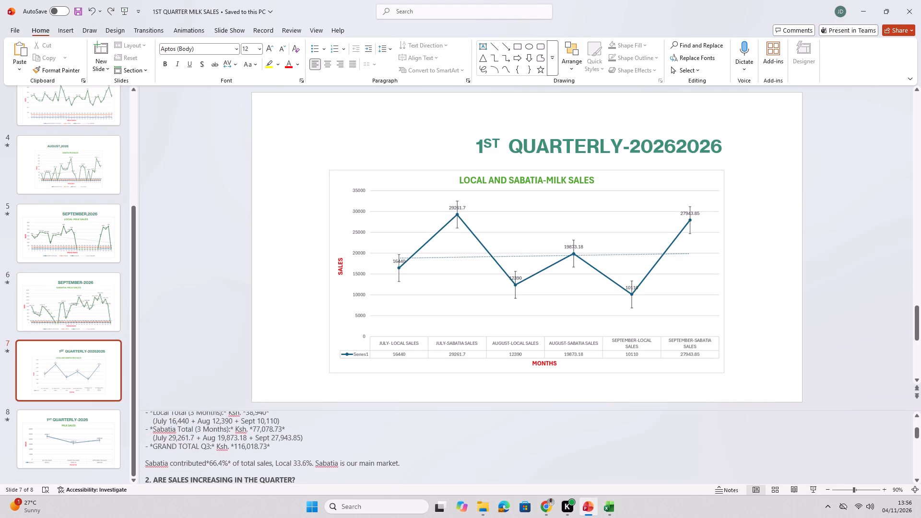
pyautogui.scroll(-3, 225, 476)
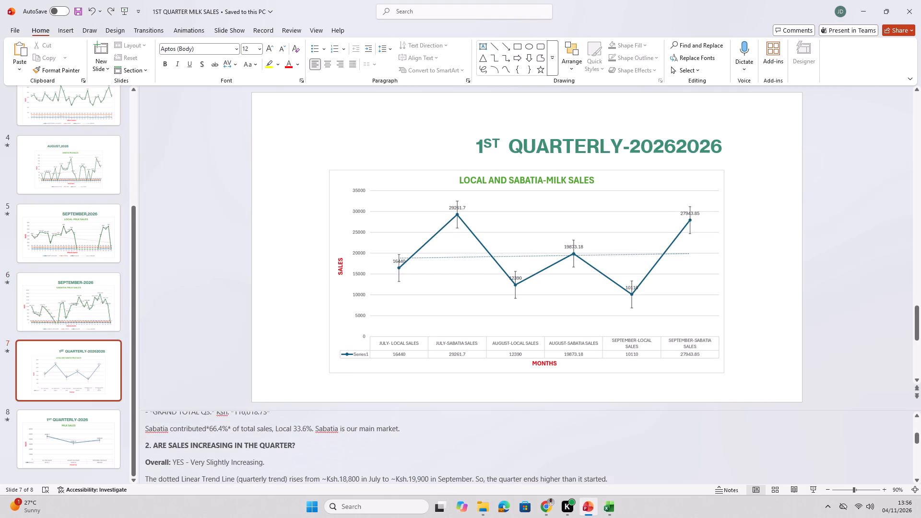
pyautogui.scroll(2, 235, 473)
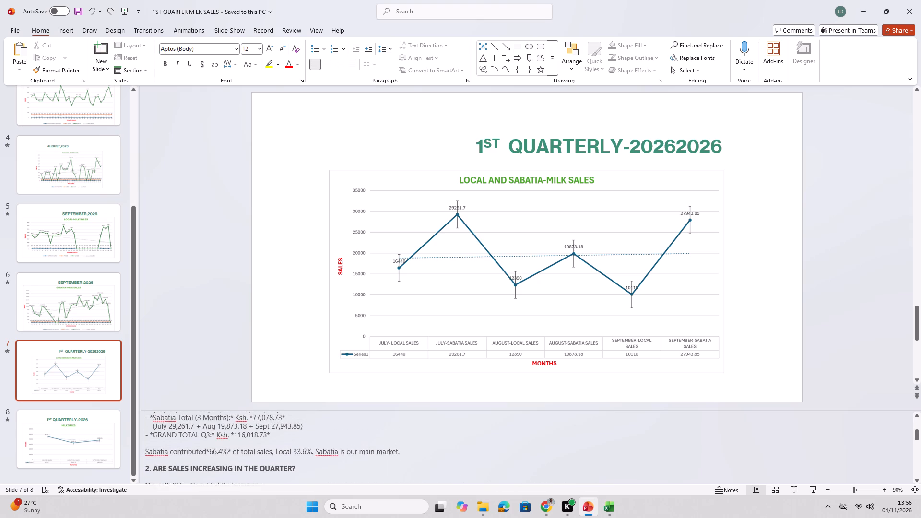
pyautogui.scroll(1, 235, 473)
pyautogui.click(276, 447)
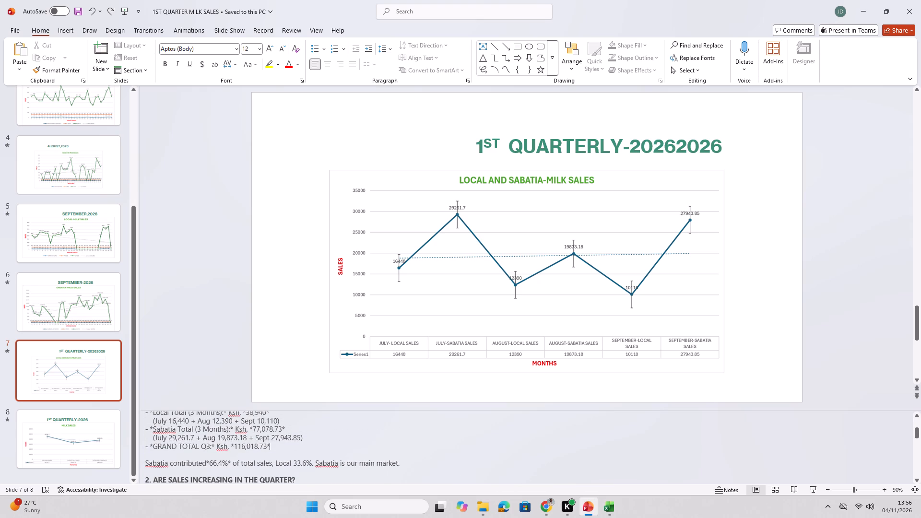
pyautogui.press('BackSpace')
pyautogui.press('BackSpace')
pyautogui.press('BackSpace')
pyautogui.press('BackSpace')
pyautogui.press('BackSpace')
pyautogui.press('BackSpace')
pyautogui.press('BackSpace')
pyautogui.press('BackSpace')
pyautogui.press('BackSpace')
pyautogui.press('BackSpace')
pyautogui.press('BackSpace')
pyautogui.press('BackSpace')
pyautogui.press('BackSpace')
pyautogui.press('BackSpace')
pyautogui.press('BackSpace')
pyautogui.press('BackSpace')
pyautogui.press('BackSpace')
pyautogui.press('BackSpace')
pyautogui.press('BackSpace')
pyautogui.press('BackSpace')
pyautogui.scroll(3, 276, 448)
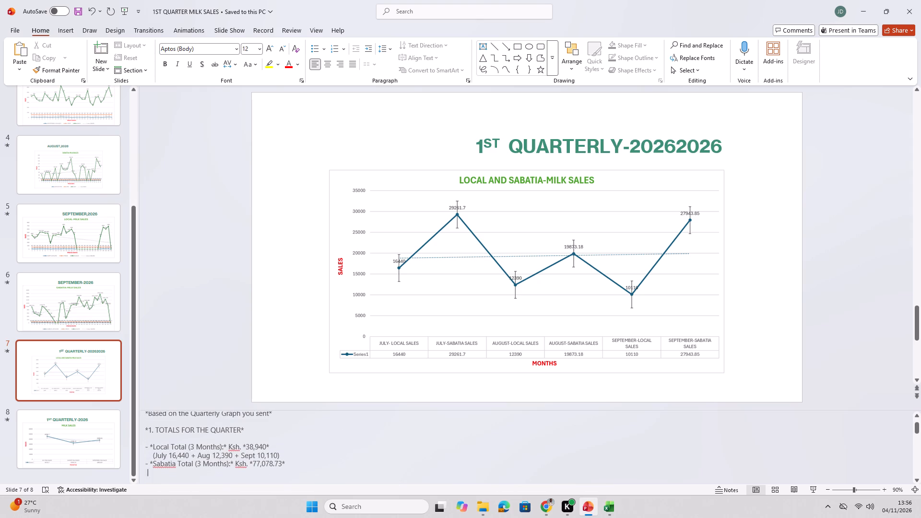
pyautogui.scroll(3, 276, 449)
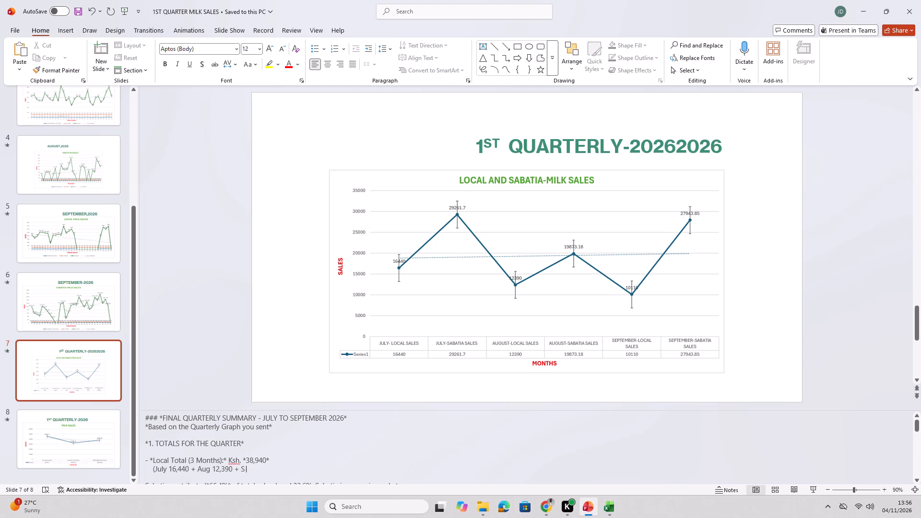
pyautogui.scroll(1, 275, 449)
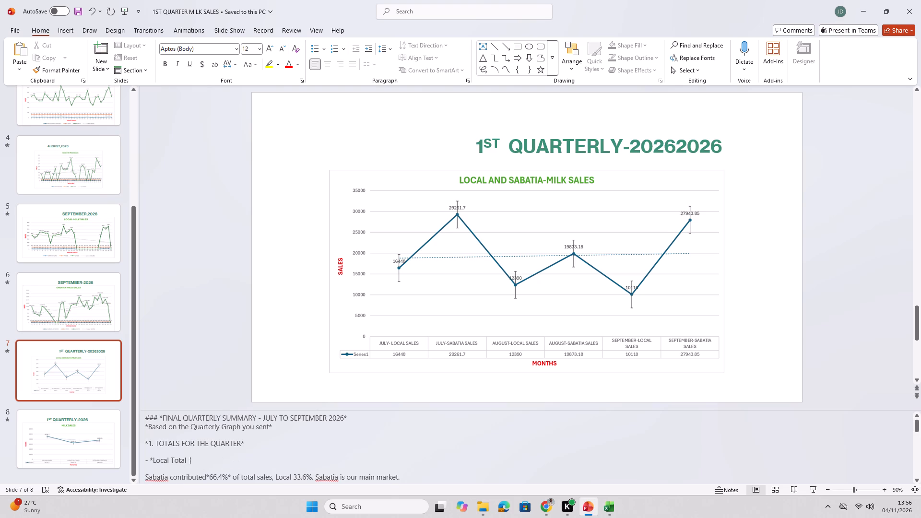
pyautogui.scroll(3, 275, 449)
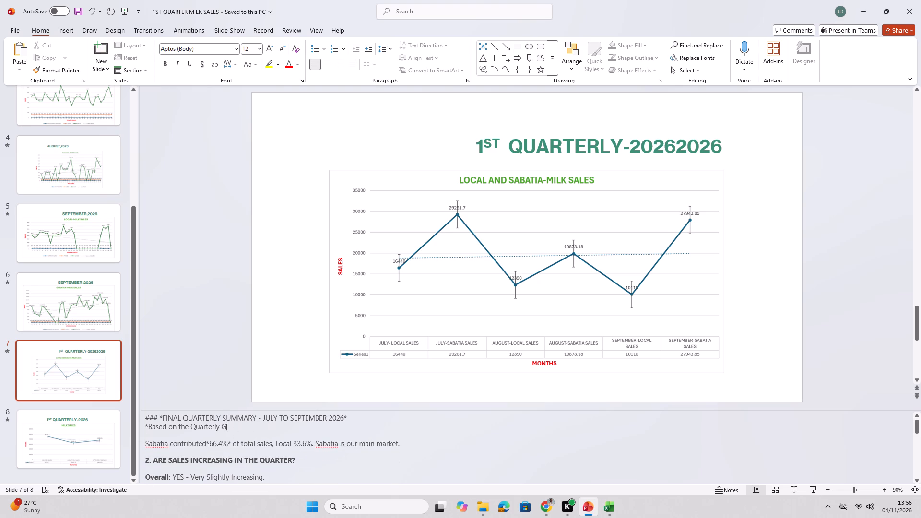
pyautogui.scroll(11, 275, 449)
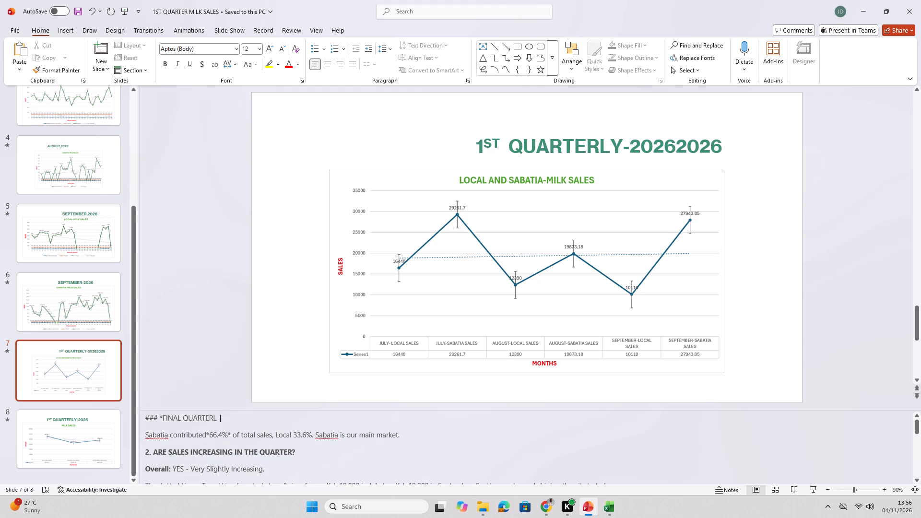
pyautogui.scroll(4, 275, 449)
pyautogui.press('BackSpace')
pyautogui.scroll(2, 274, 449)
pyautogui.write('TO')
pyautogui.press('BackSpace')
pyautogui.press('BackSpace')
# Add a bold Summary heading at the start of slide 7's notes, with an empty line below it.
pyautogui.press('s')
pyautogui.write('ummar')
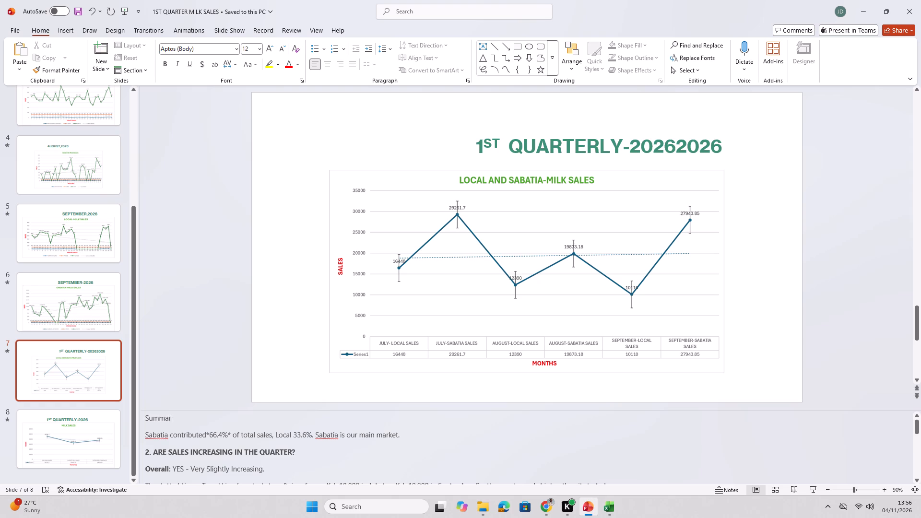
pyautogui.press('y')
pyautogui.press('Return')
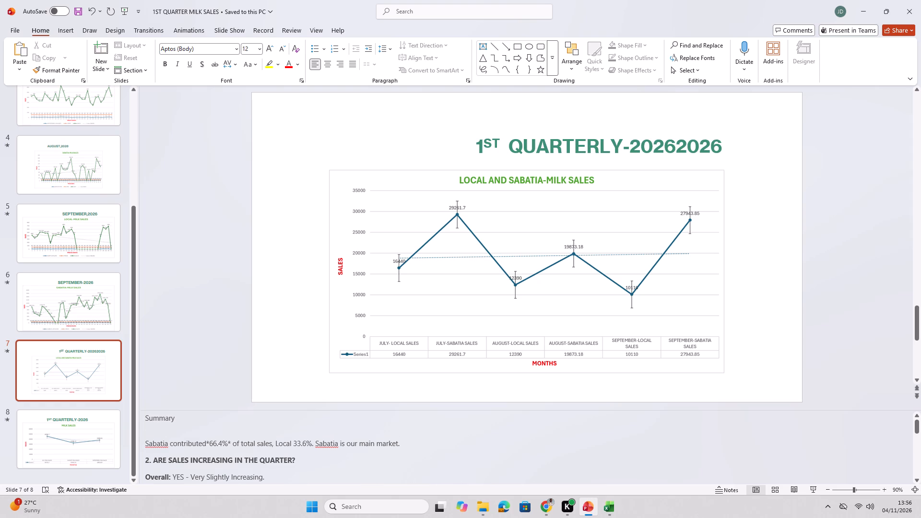
pyautogui.moveTo(177, 418); pyautogui.dragTo(144, 419)
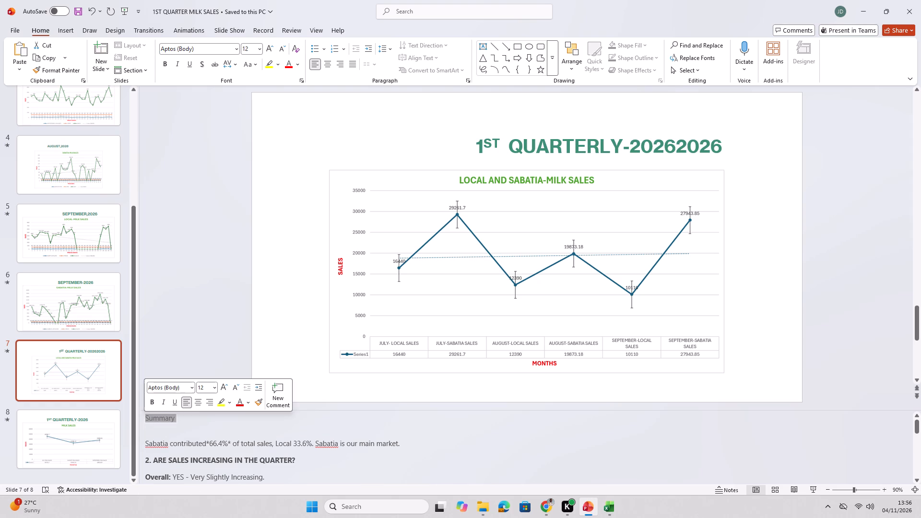
pyautogui.click(154, 405)
# Paste the copied totals under slide 7's Summary heading, with Local, Sabatia and Grand Total on separate lines and a blank line after them.
pyautogui.click(148, 434)
pyautogui.rightClick(150, 433)
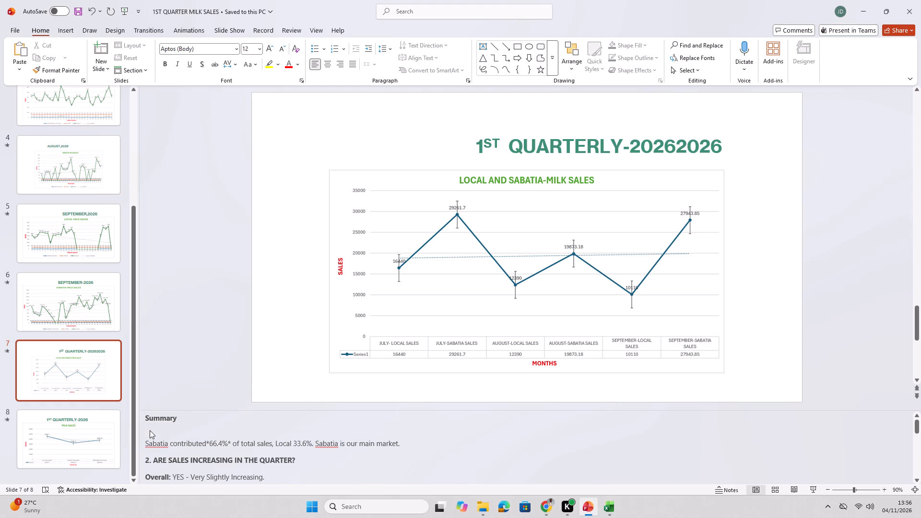
pyautogui.click(174, 350)
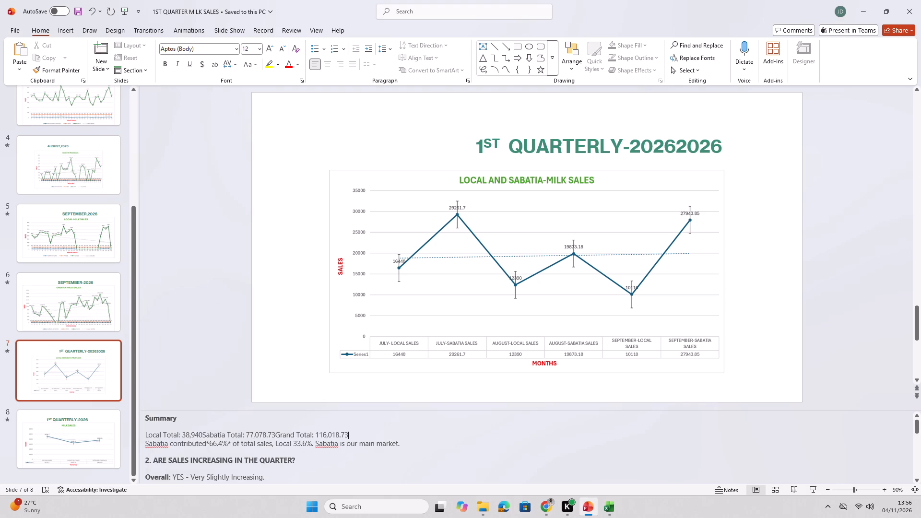
pyautogui.scroll(-1, 190, 433)
pyautogui.scroll(1, 190, 433)
pyautogui.click(203, 435)
pyautogui.press('Return')
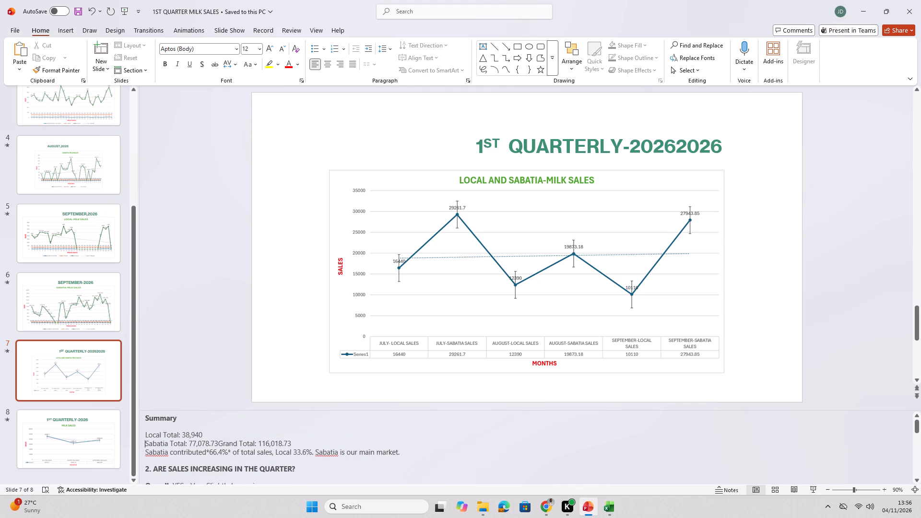
pyautogui.click(217, 444)
pyautogui.press('Return')
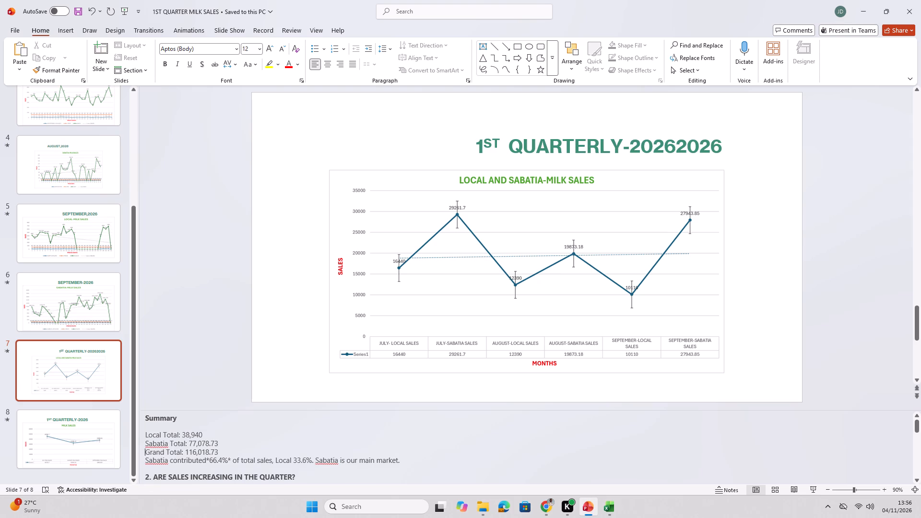
pyautogui.click(222, 446)
pyautogui.click(226, 450)
pyautogui.press('Return')
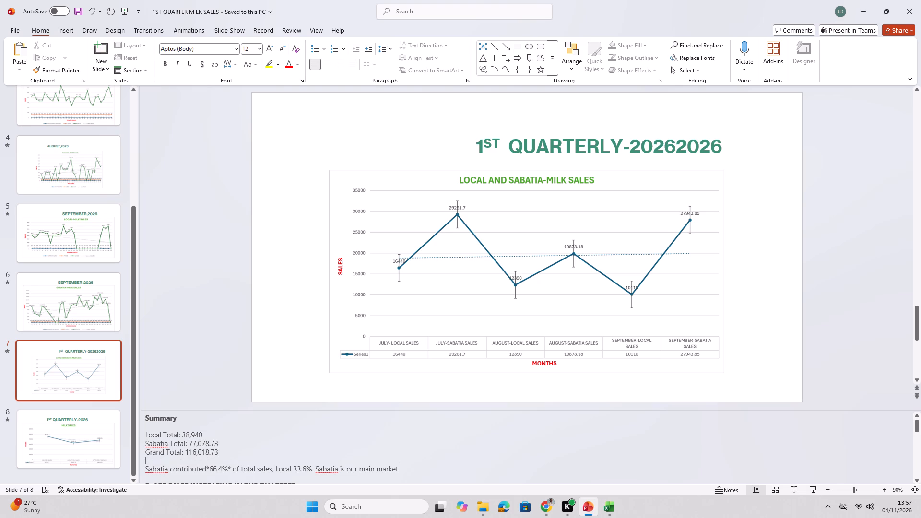
# Remove the asterisks around 66.4% in the Sabatia contribution sentence, leaving a space after "contributed".
pyautogui.scroll(-2, 225, 459)
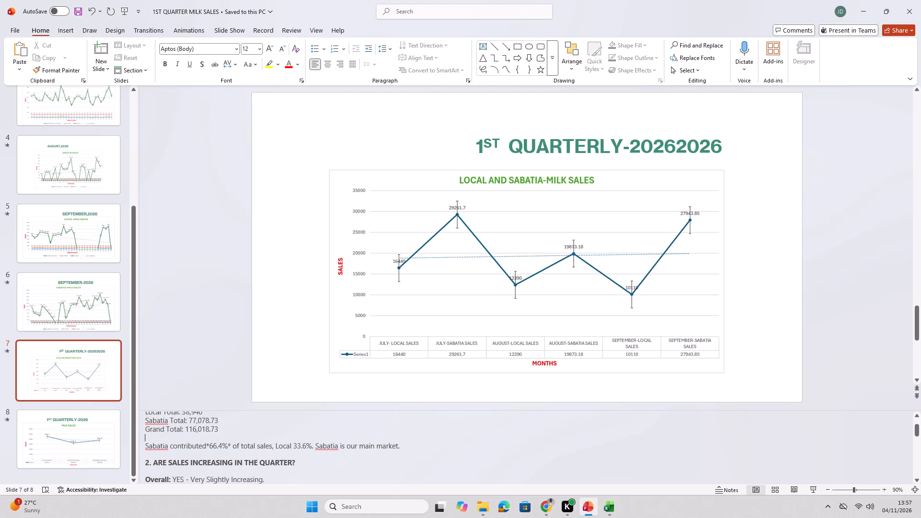
pyautogui.click(231, 442)
pyautogui.press('BackSpace')
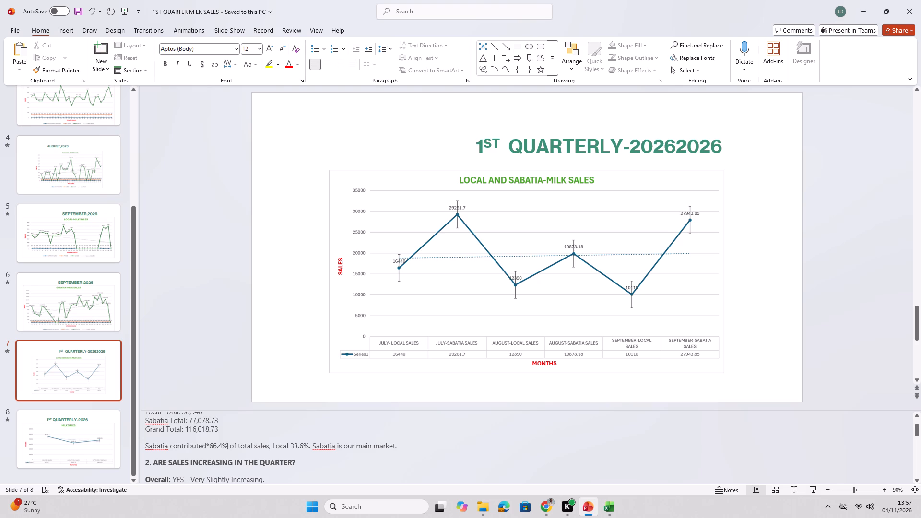
pyautogui.click(208, 445)
pyautogui.press('BackSpace')
pyautogui.press('space')
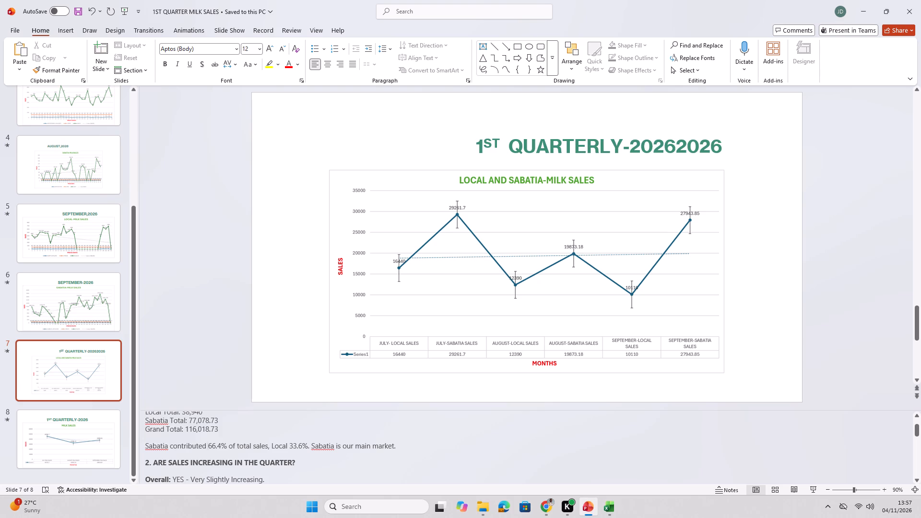
# Bold the percentages 33.6% and 66.4% in the Sabatia contribution sentence of slide 7's notes.
pyautogui.scroll(4, 330, 455)
pyautogui.scroll(-6, 325, 457)
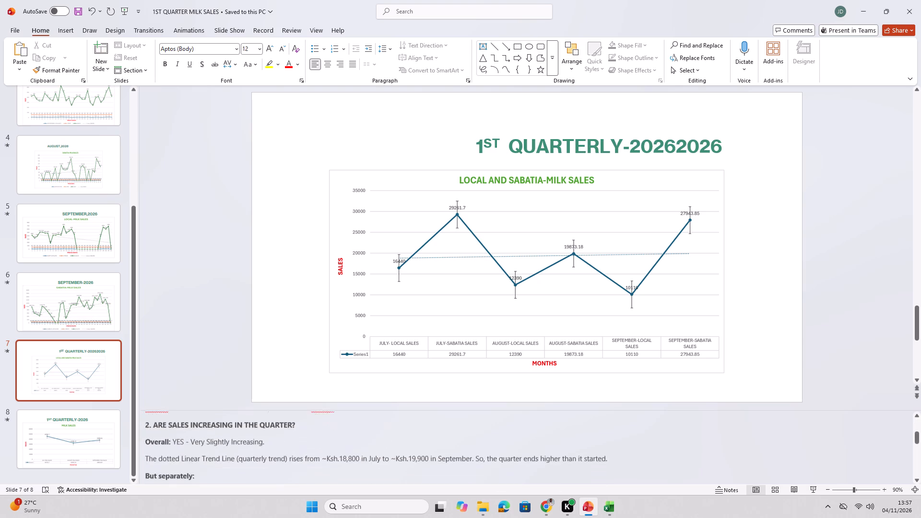
pyautogui.scroll(8, 325, 458)
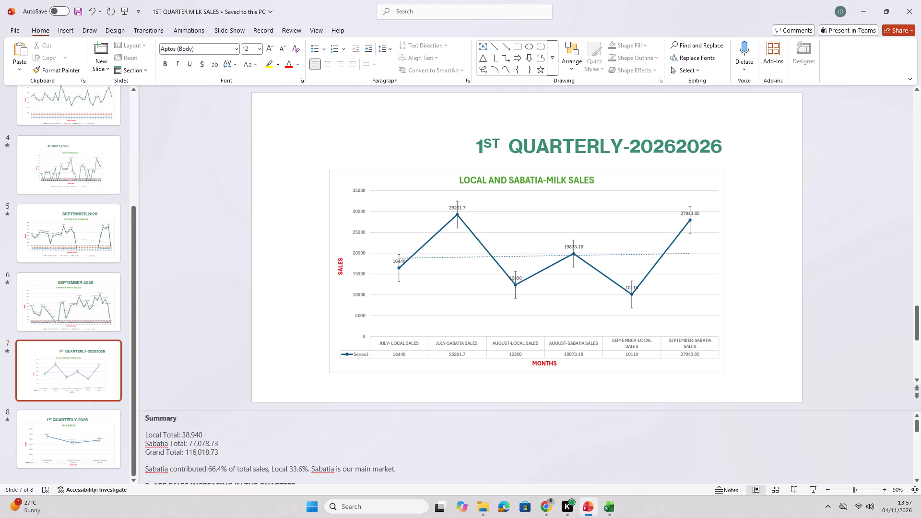
pyautogui.moveTo(312, 469); pyautogui.dragTo(292, 468)
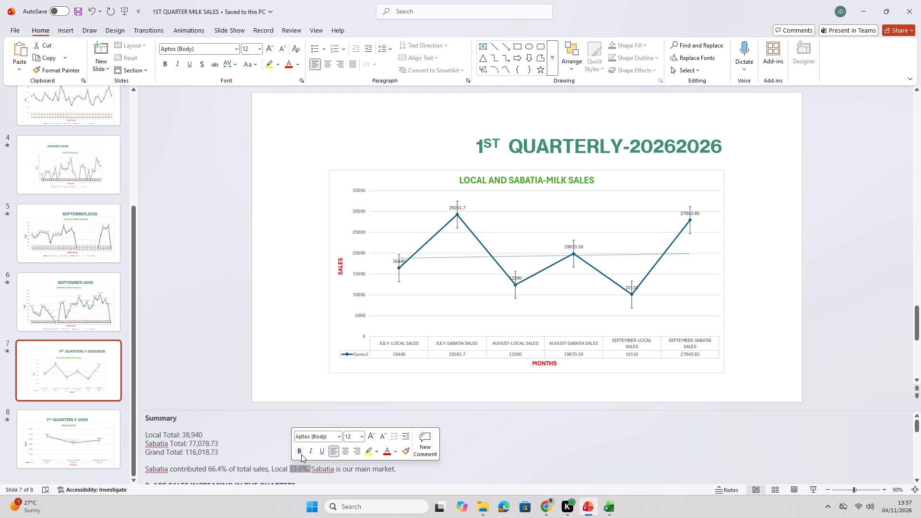
pyautogui.click(300, 450)
pyautogui.moveTo(228, 468); pyautogui.dragTo(206, 470)
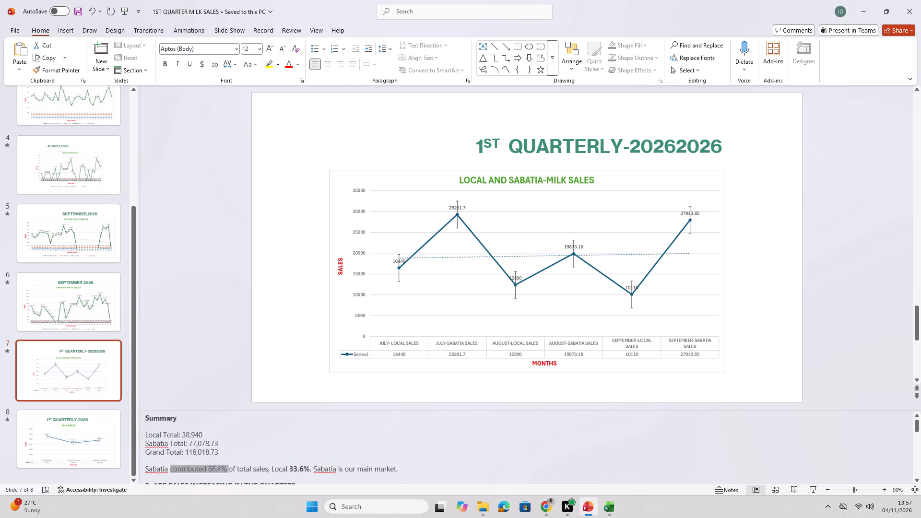
pyautogui.moveTo(206, 470); pyautogui.dragTo(208, 470)
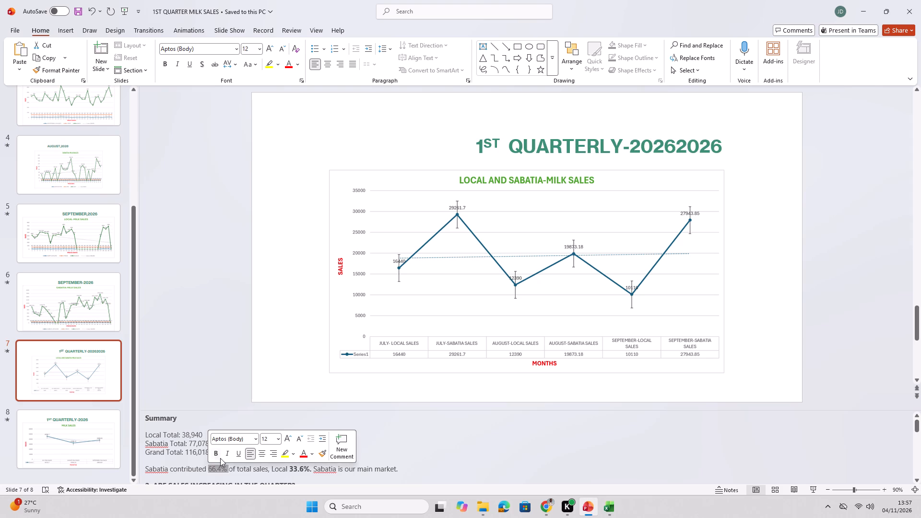
pyautogui.click(219, 456)
pyautogui.click(220, 475)
pyautogui.scroll(-5, 224, 476)
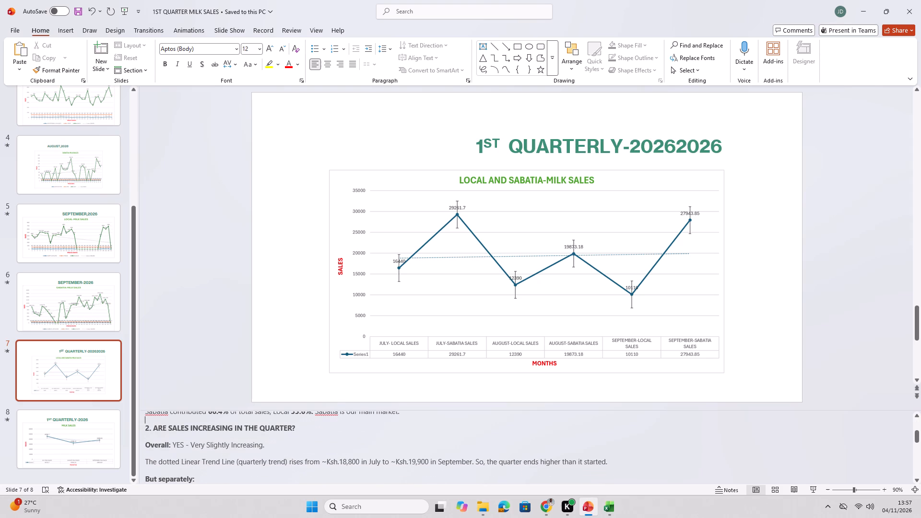
# Save the presentation.
pyautogui.click(79, 11)
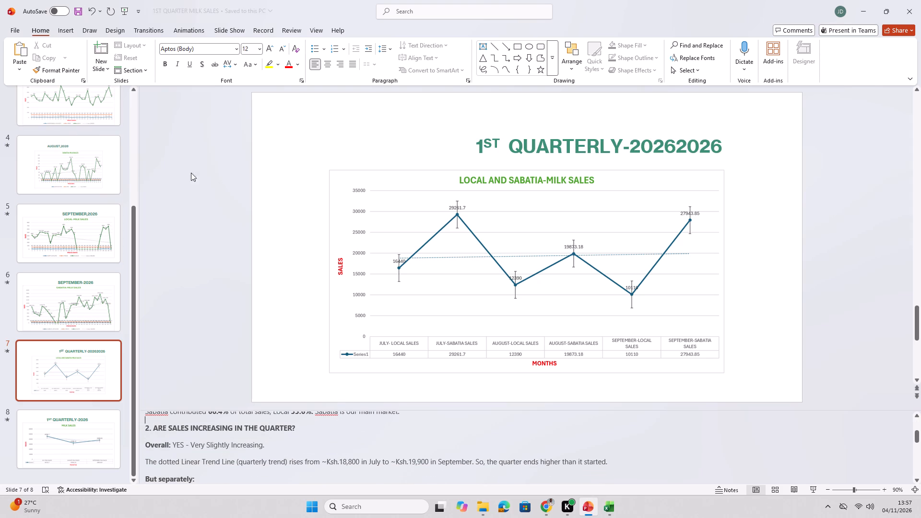
pyautogui.scroll(2, 351, 448)
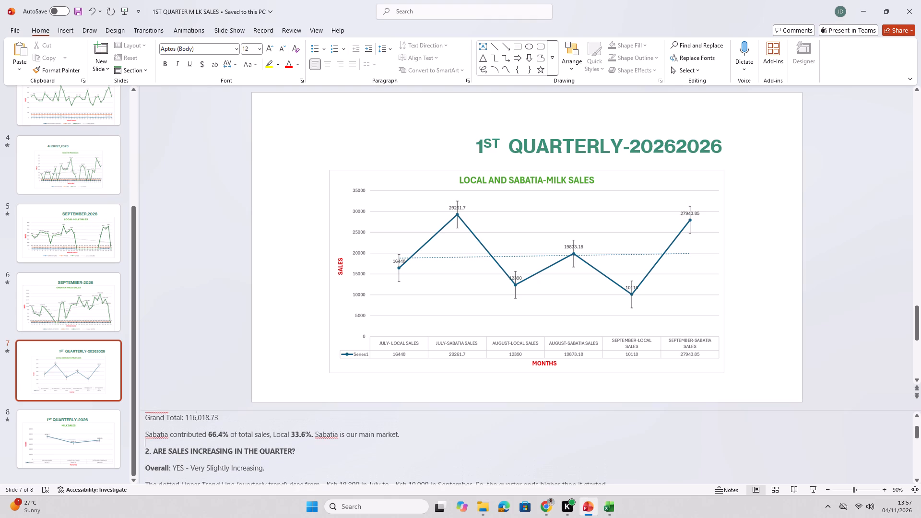
# Review slide 7's speaker notes from the Summary section through the Conclusion for remaining formatting issues.
pyautogui.scroll(-2, 348, 451)
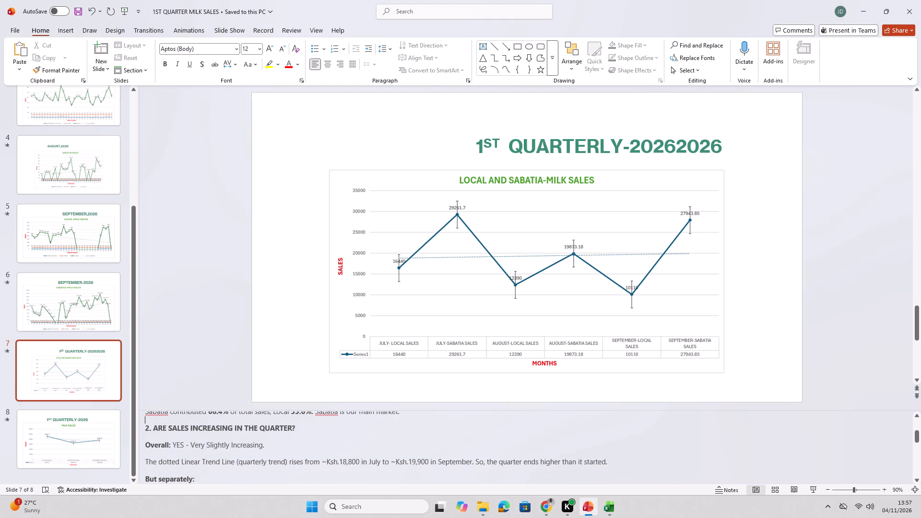
pyautogui.scroll(-1, 348, 454)
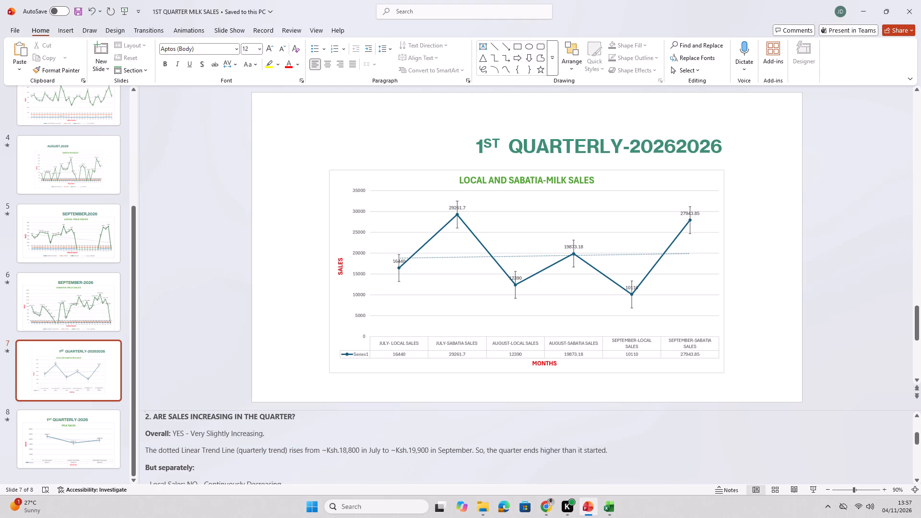
pyautogui.scroll(-14, 348, 455)
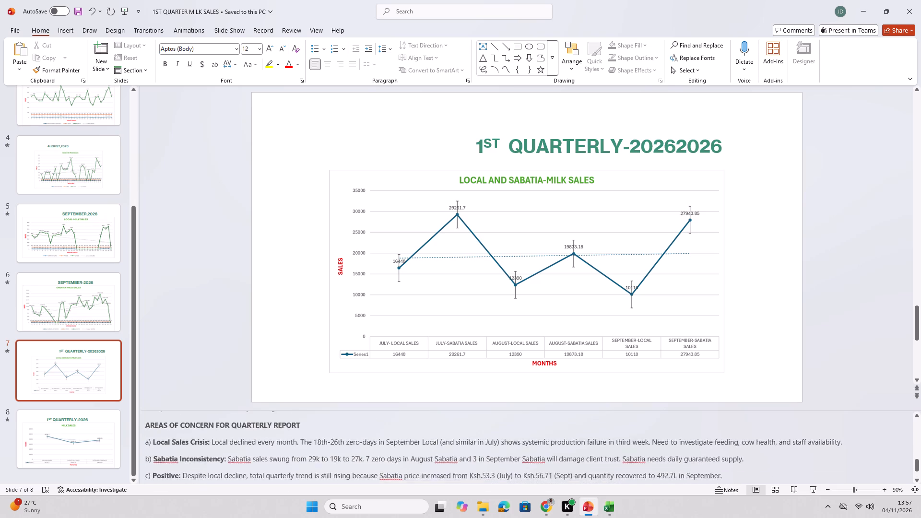
pyautogui.scroll(-9, 331, 450)
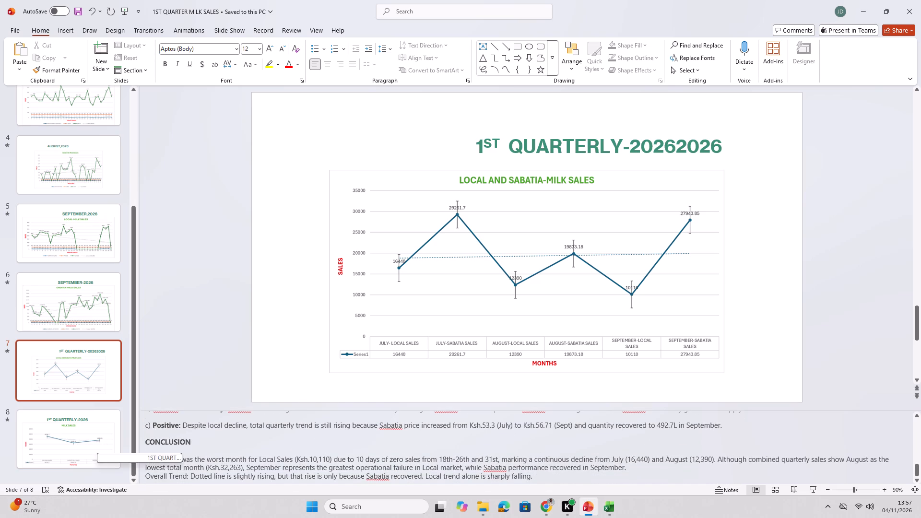
pyautogui.scroll(4, 307, 455)
pyautogui.scroll(-2, 303, 454)
pyautogui.scroll(7, 302, 456)
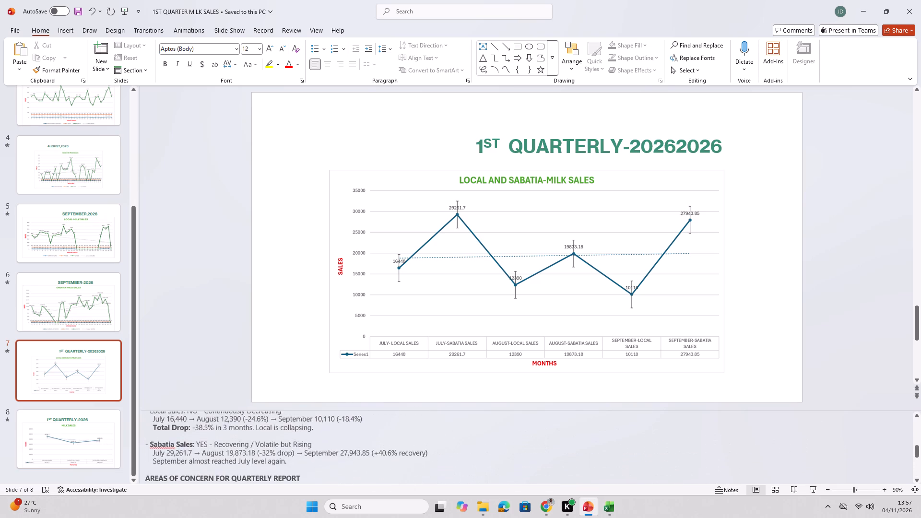
pyautogui.scroll(6, 301, 457)
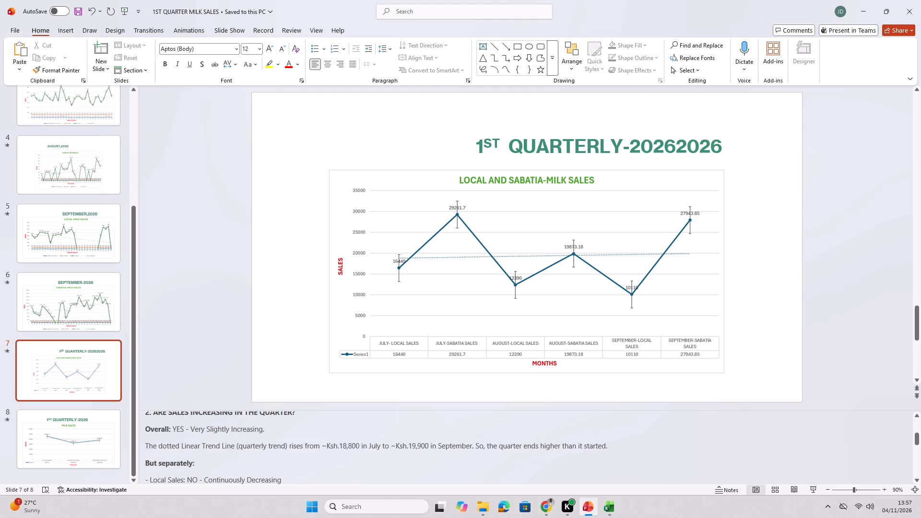
pyautogui.scroll(3, 302, 446)
pyautogui.scroll(4, 202, 438)
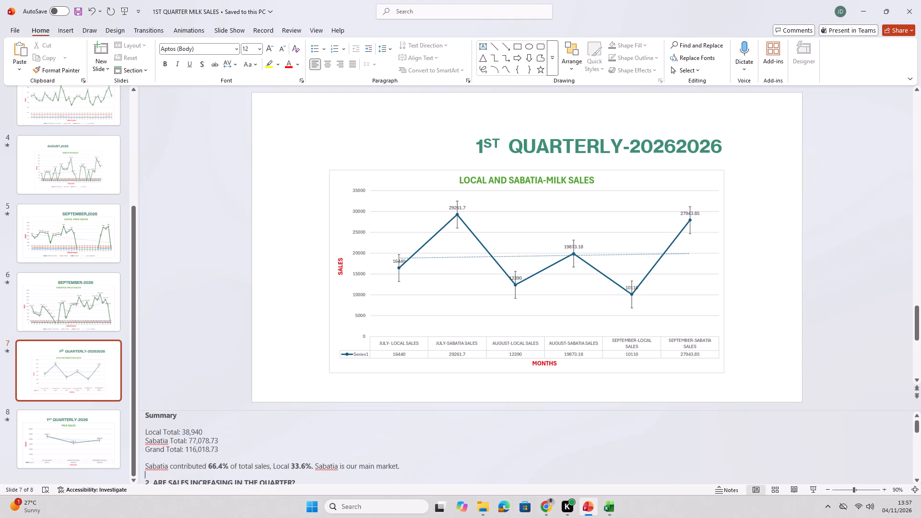
pyautogui.scroll(1, 211, 435)
pyautogui.scroll(-5, 214, 436)
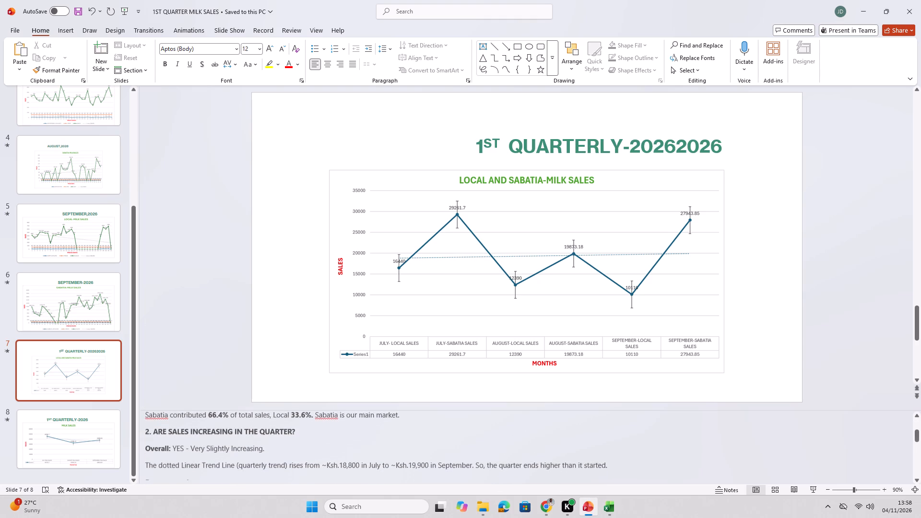
pyautogui.scroll(-2, 216, 438)
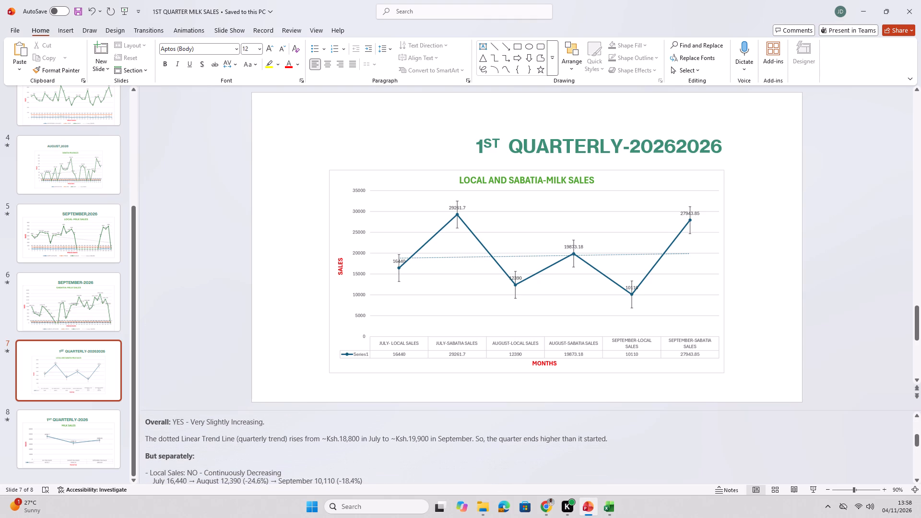
pyautogui.scroll(-2, 182, 455)
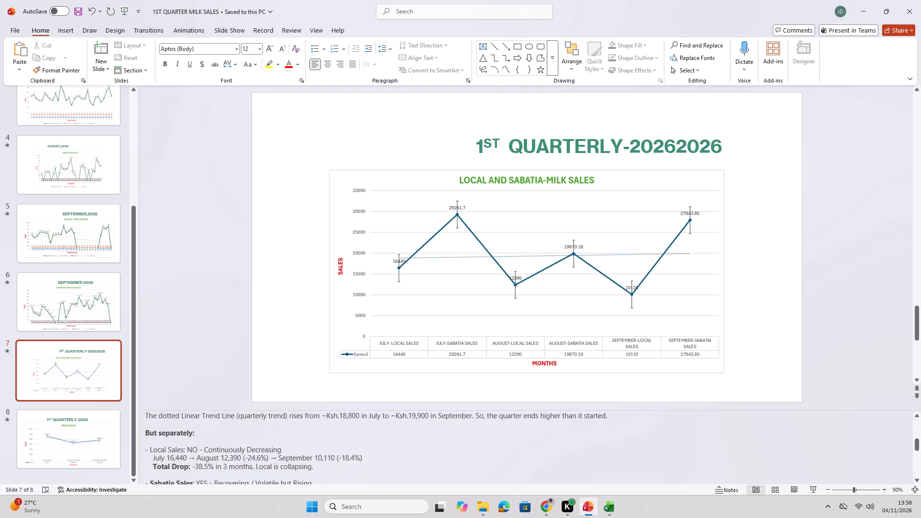
pyautogui.scroll(-1, 185, 458)
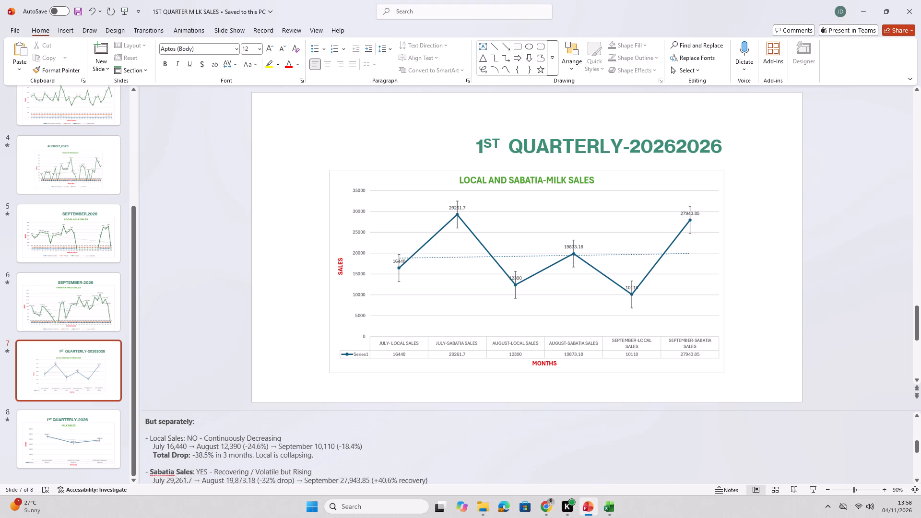
pyautogui.scroll(-1, 188, 457)
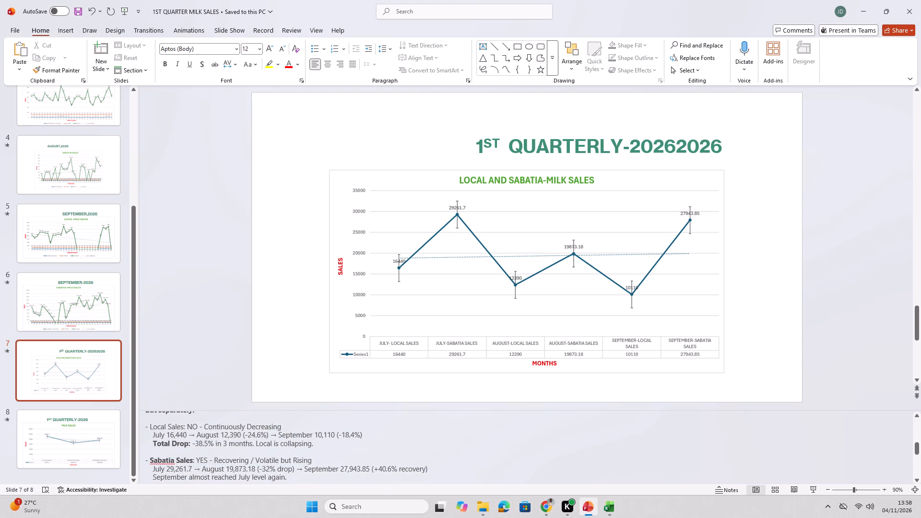
pyautogui.scroll(-2, 188, 457)
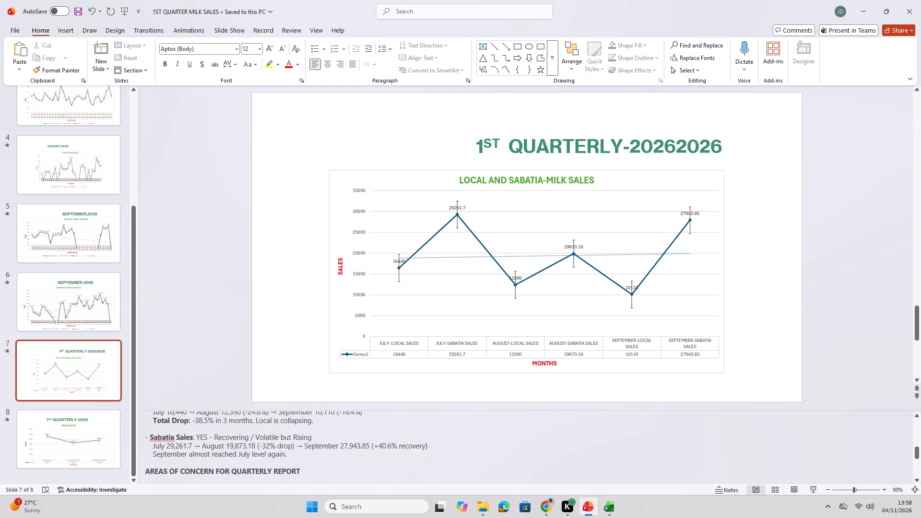
pyautogui.scroll(-1, 186, 456)
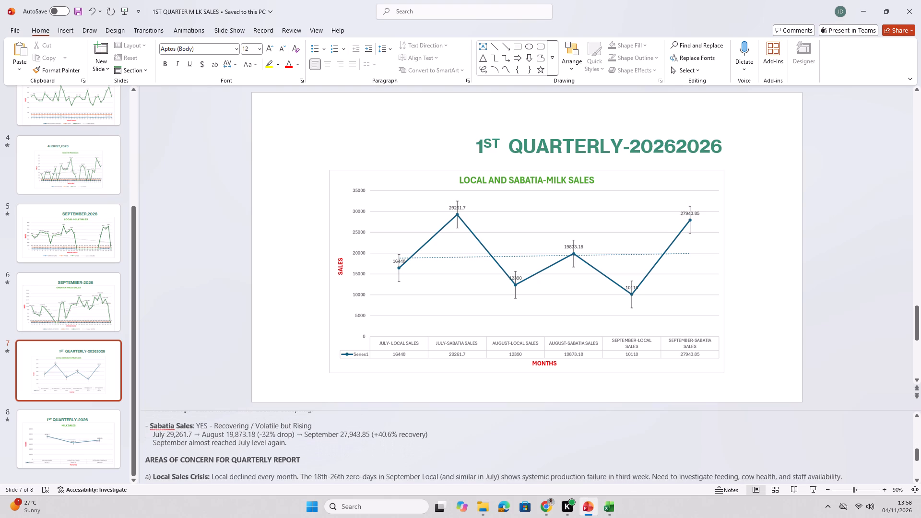
pyautogui.scroll(-2, 186, 457)
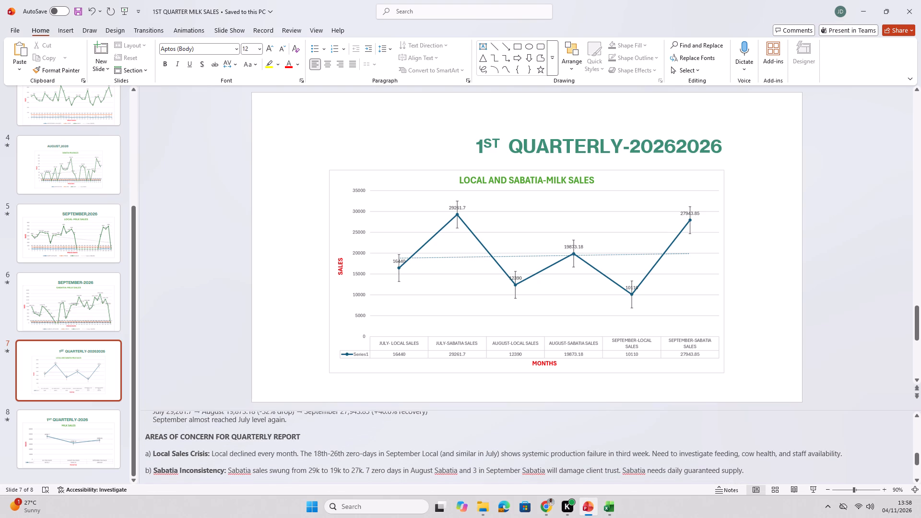
pyautogui.scroll(-1, 186, 458)
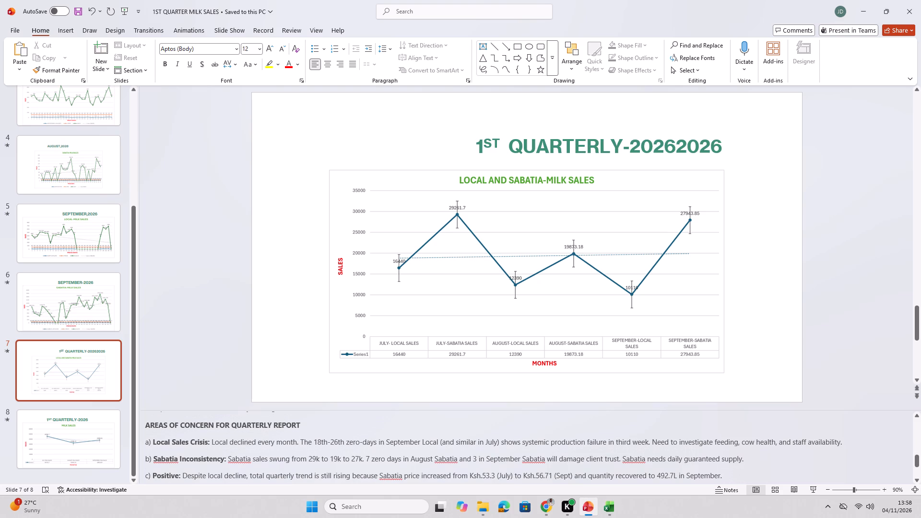
pyautogui.scroll(-1, 186, 458)
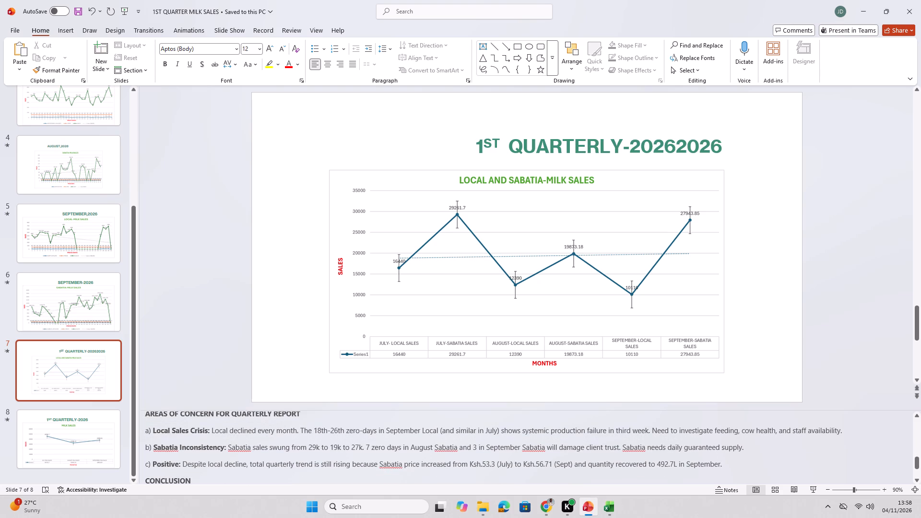
pyautogui.scroll(-5, 186, 458)
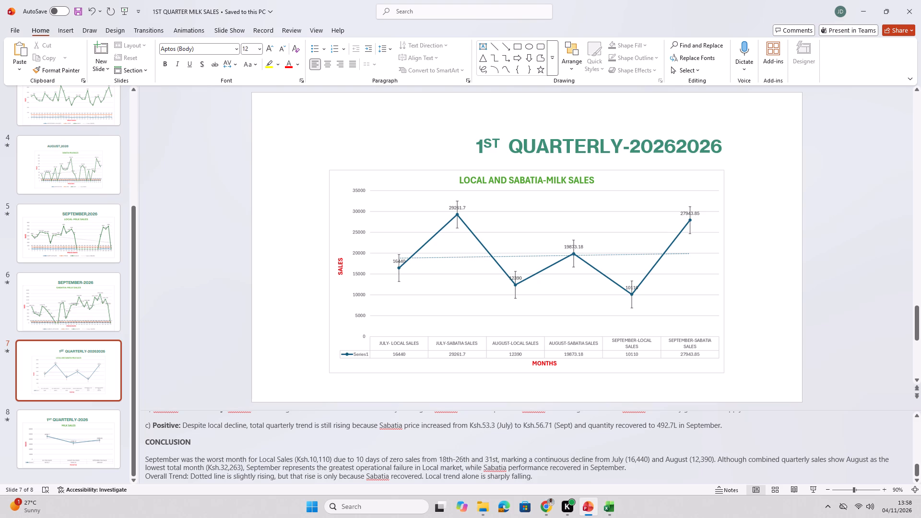
# Bold the label "Overall Trend" in the Conclusion section of slide 7's notes.
pyautogui.moveTo(187, 476); pyautogui.dragTo(168, 478)
pyautogui.moveTo(168, 478); pyautogui.dragTo(155, 480)
pyautogui.click(159, 465)
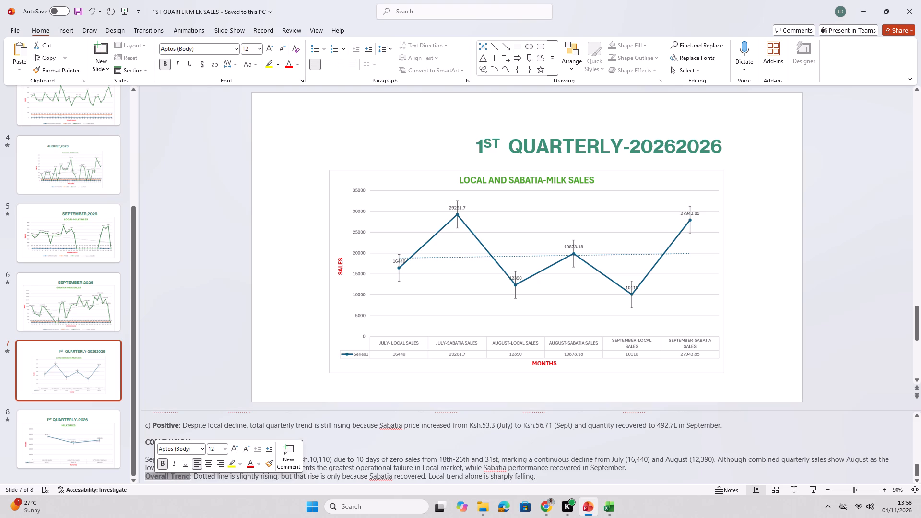
# Move the text following "Overall Trend:" in slide 7's Conclusion notes onto its own line.
pyautogui.click(192, 477)
pyautogui.press('Return')
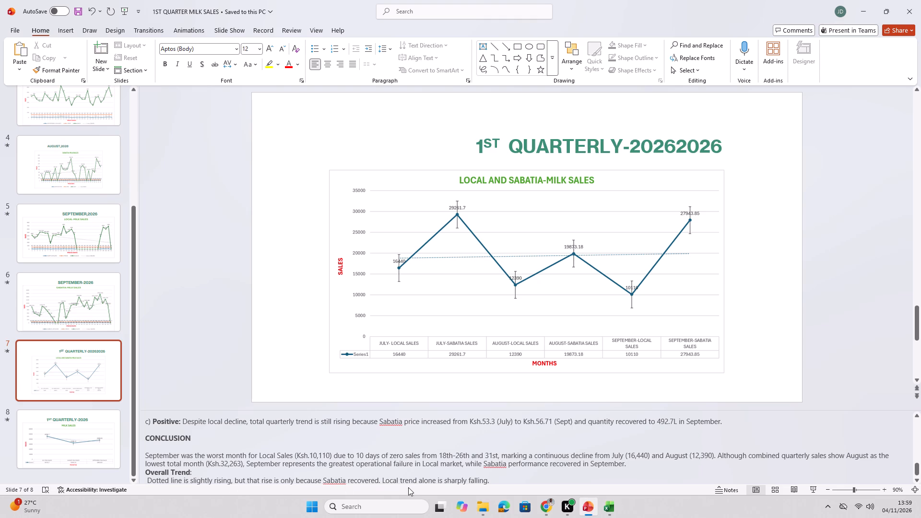
# Check the end of slide 7's Conclusion notes and save the presentation.
pyautogui.scroll(-3, 439, 477)
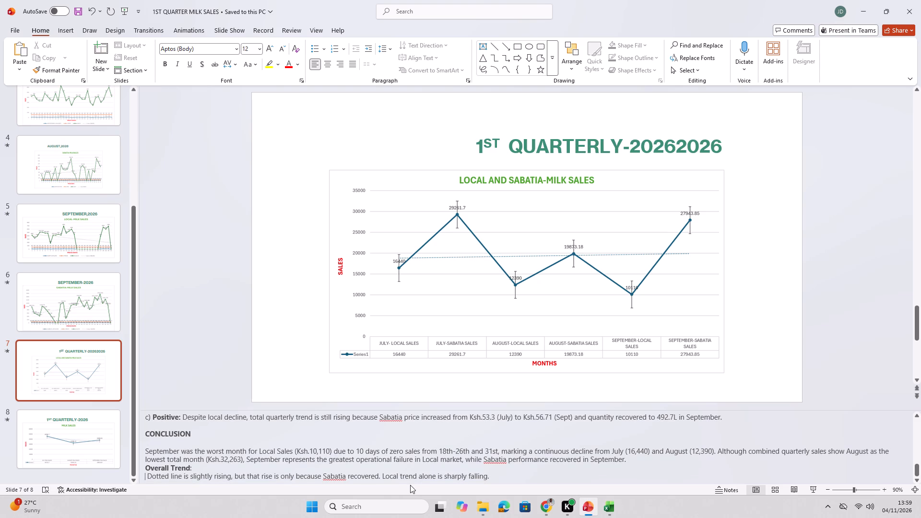
pyautogui.scroll(-4, 414, 483)
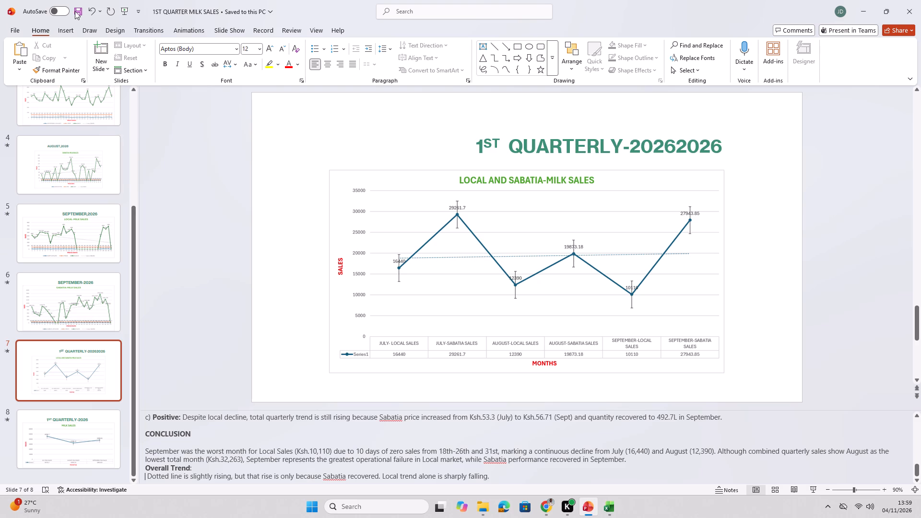
pyautogui.click(79, 13)
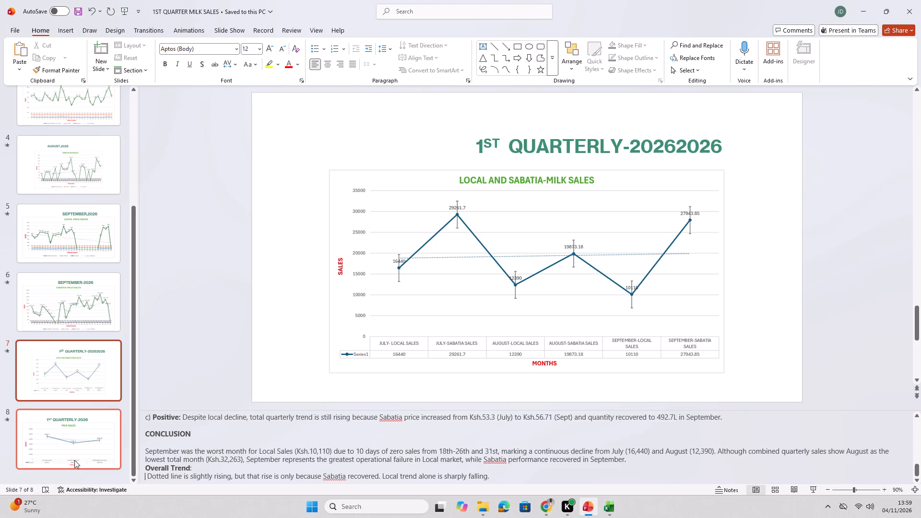
# Go to slide 8 and select its Milk Sales chart picture, bringing up the actions available for it.
pyautogui.click(74, 459)
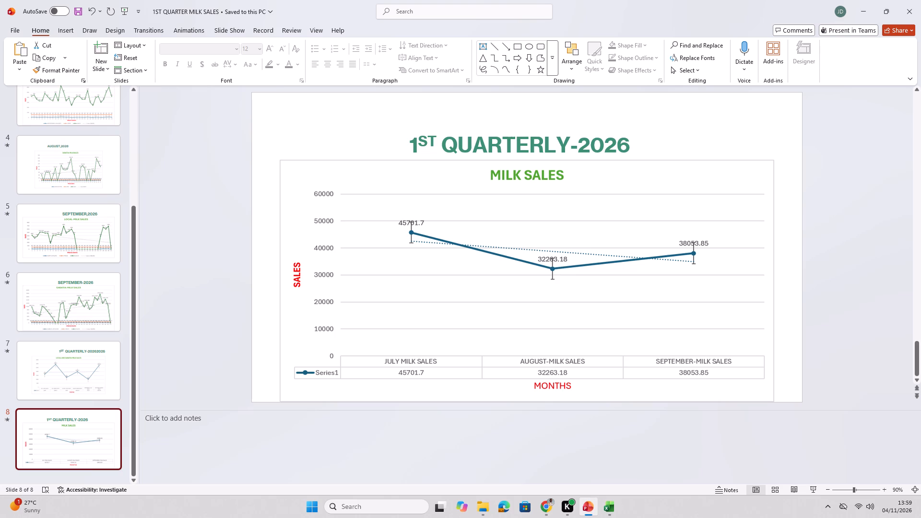
pyautogui.rightClick(476, 299)
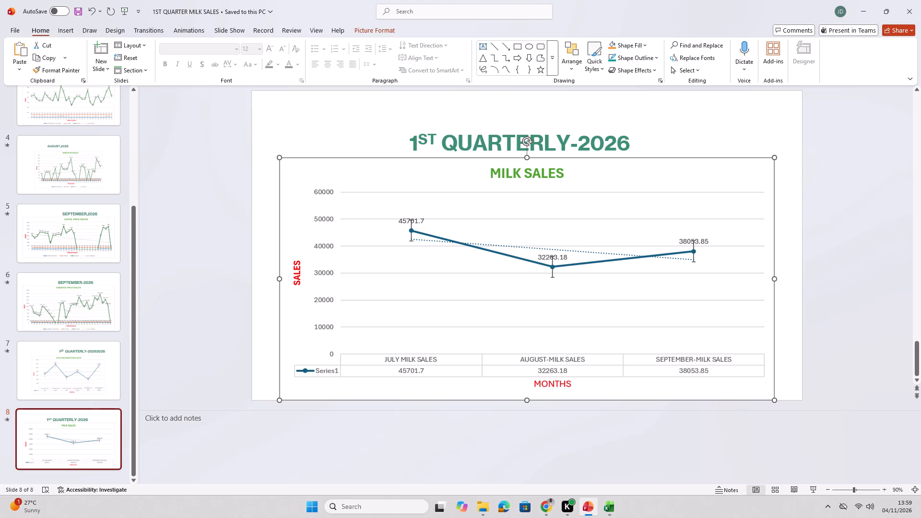
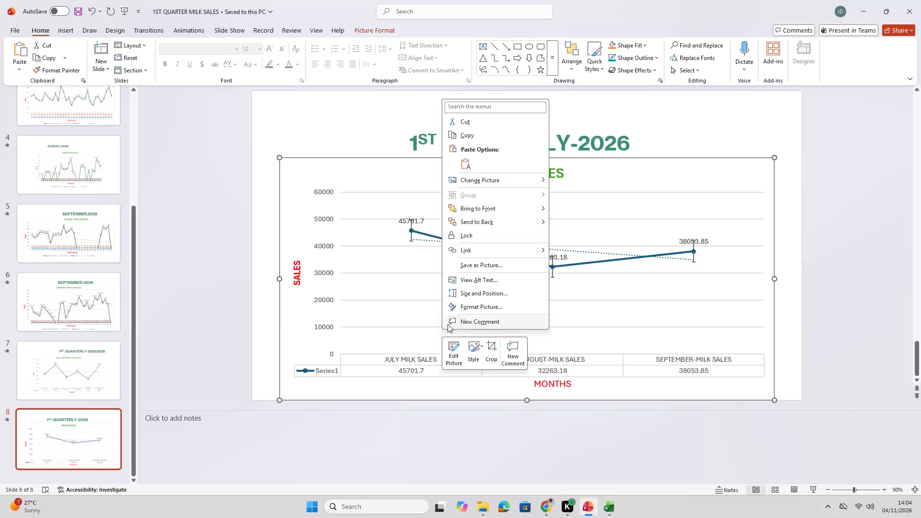
# Copy the quarterly MILK SALES chart picture from slide 8.
pyautogui.click(470, 133)
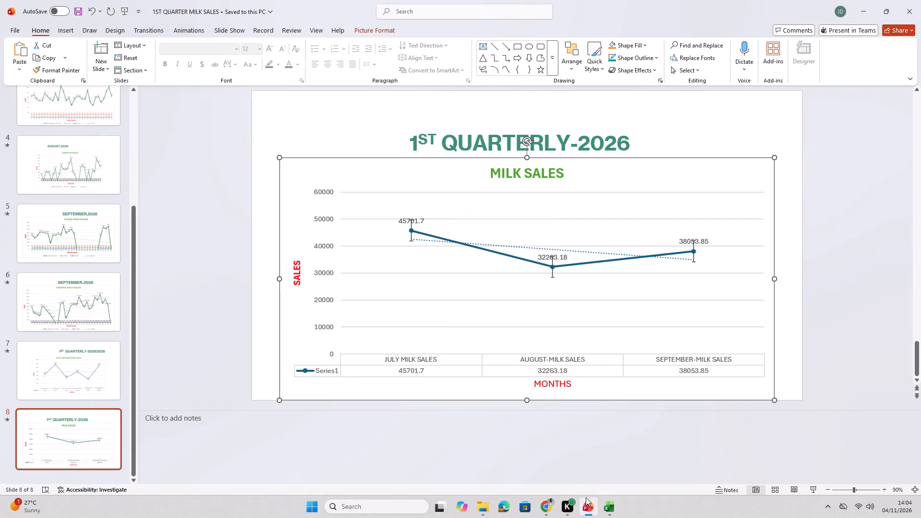